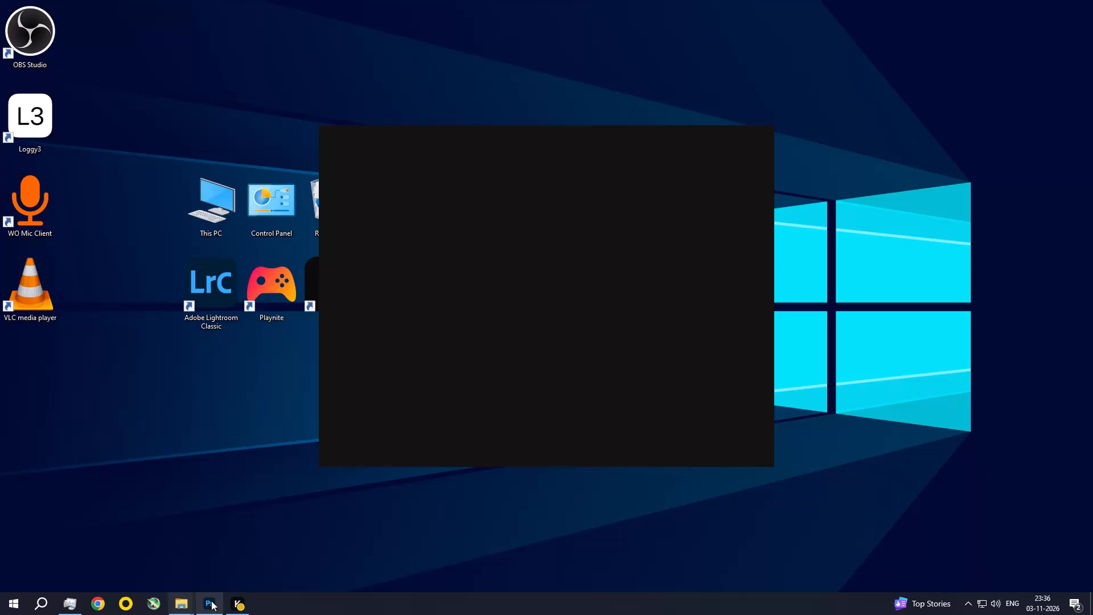
# Switch to the RAW folder in File Explorer and show its photos as extra large thumbnails.
pyautogui.click(203, 612)
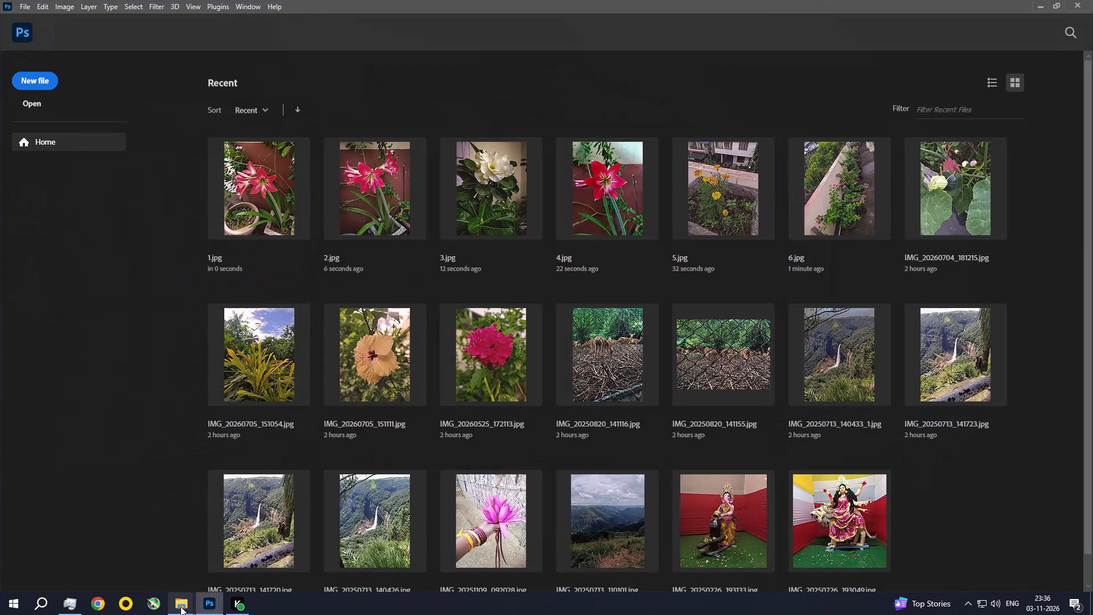
pyautogui.click(180, 606)
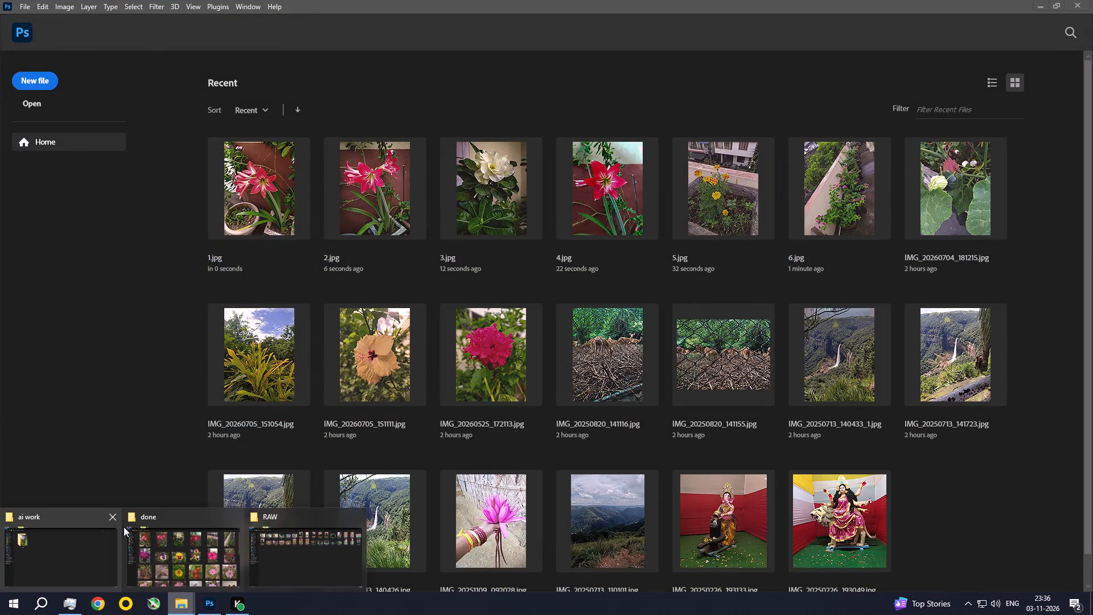
pyautogui.click(114, 519)
pyautogui.click(169, 515)
pyautogui.click(183, 564)
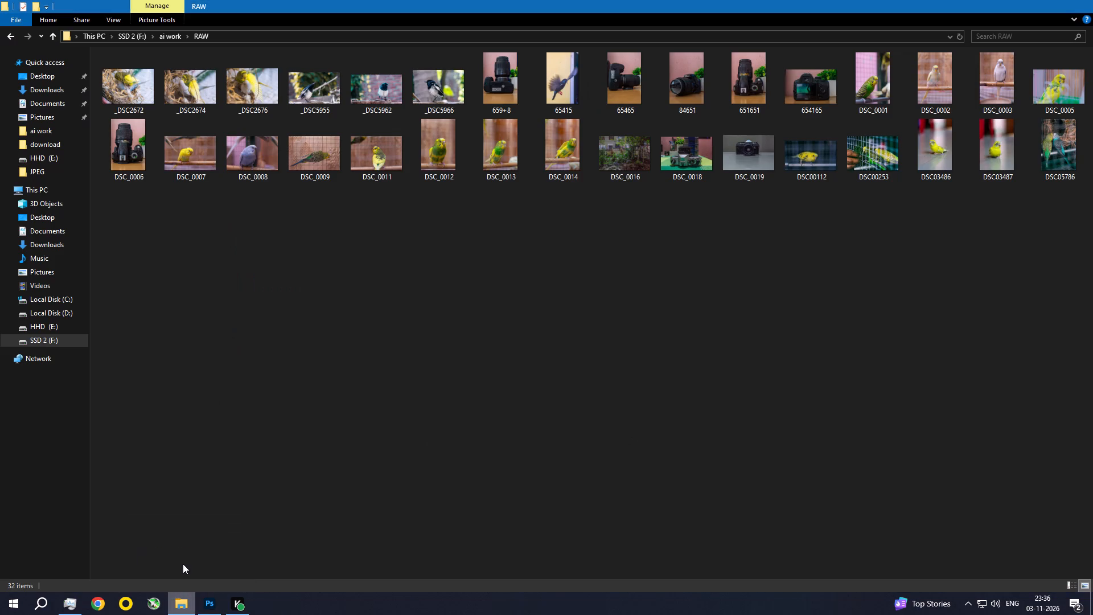
pyautogui.click(106, 17)
pyautogui.click(148, 33)
pyautogui.click(155, 99)
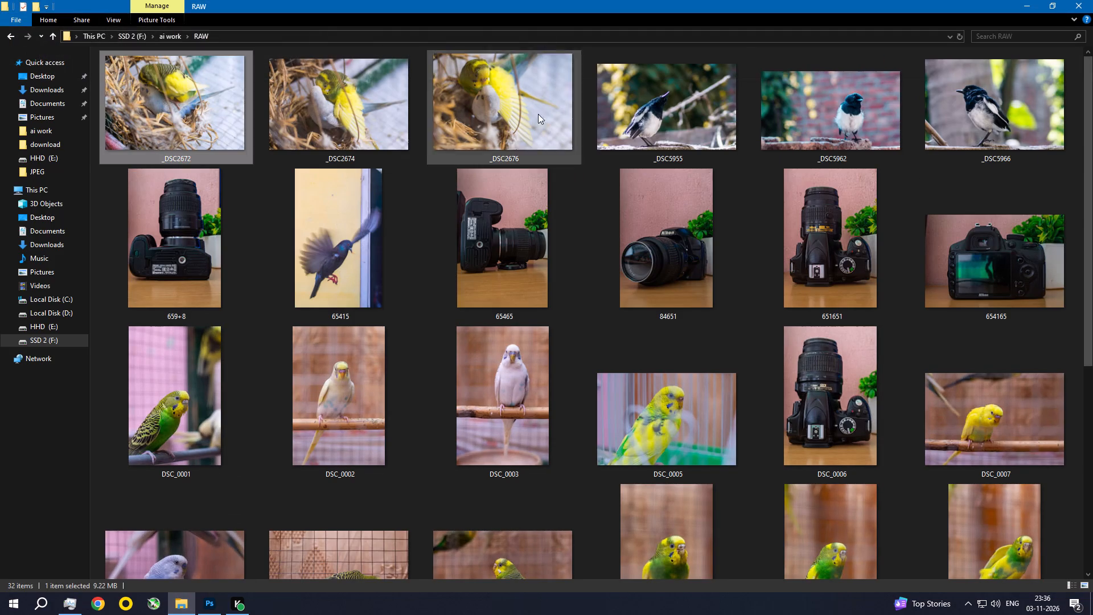
# Select the six photos from _DSC2672 to _DSC5966 and open them in Photoshop.
pyautogui.keyDown('shift'); pyautogui.click(997, 112); pyautogui.keyUp('shift')
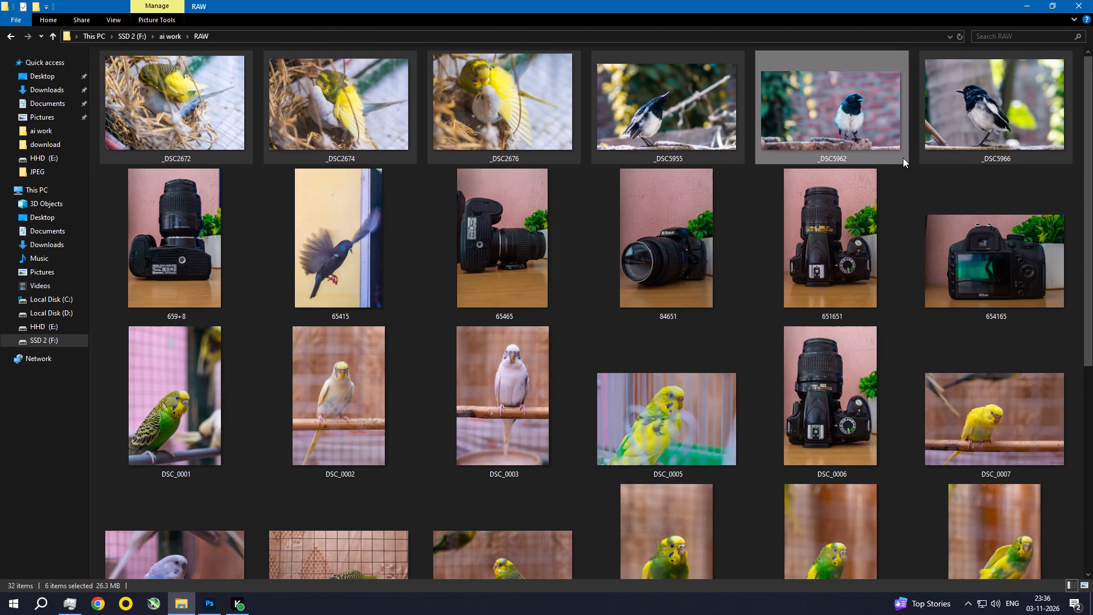
pyautogui.moveTo(179, 110); pyautogui.dragTo(441, 247)
pyautogui.hotkey('alt', 'Tab')
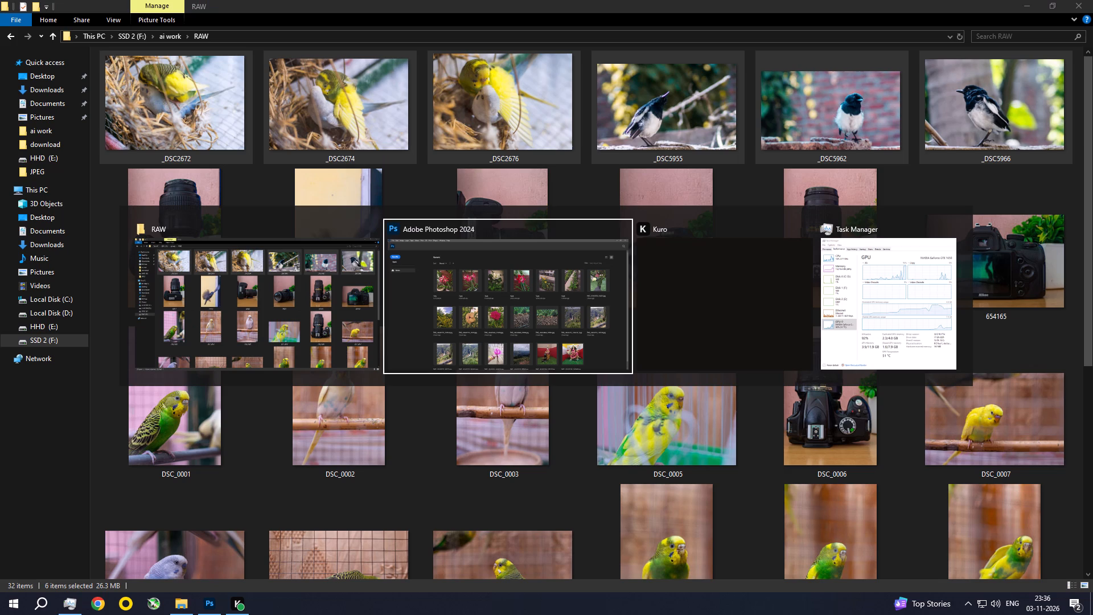
pyautogui.moveTo(441, 247); pyautogui.dragTo(502, 299)
pyautogui.hotkey('alt', 'Tab')
pyautogui.hotkey('alt', 'Tab')
pyautogui.hotkey('alt', 'Tab')
pyautogui.hotkey('alt', 'Tab')
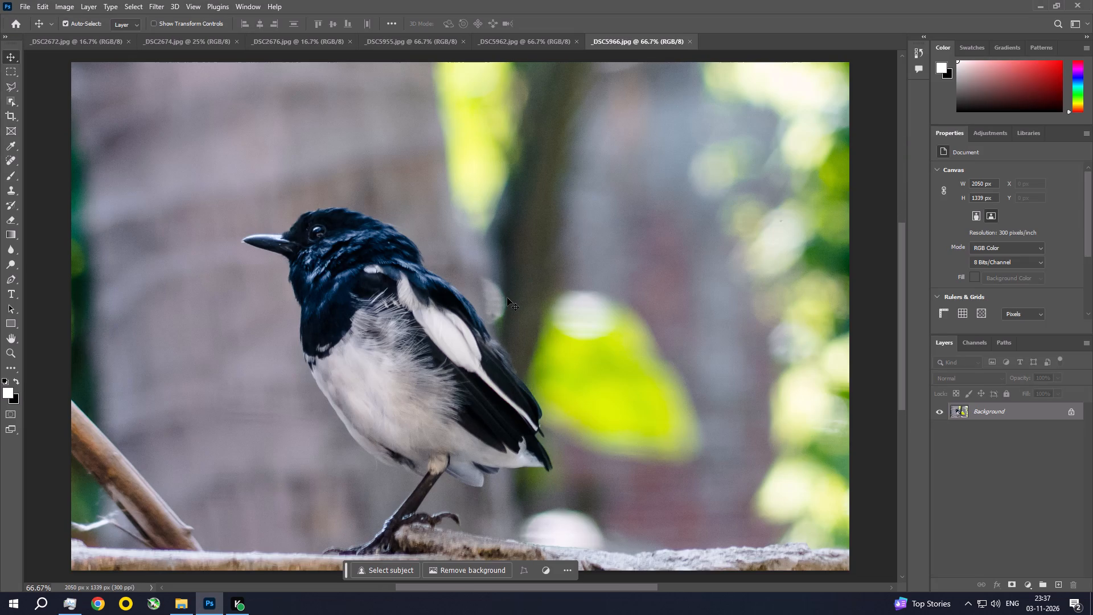
# Apply a Photo Filter to the _DSC5966 bird photo using Warming Filter (85) at 36% density.
pyautogui.click(68, 2)
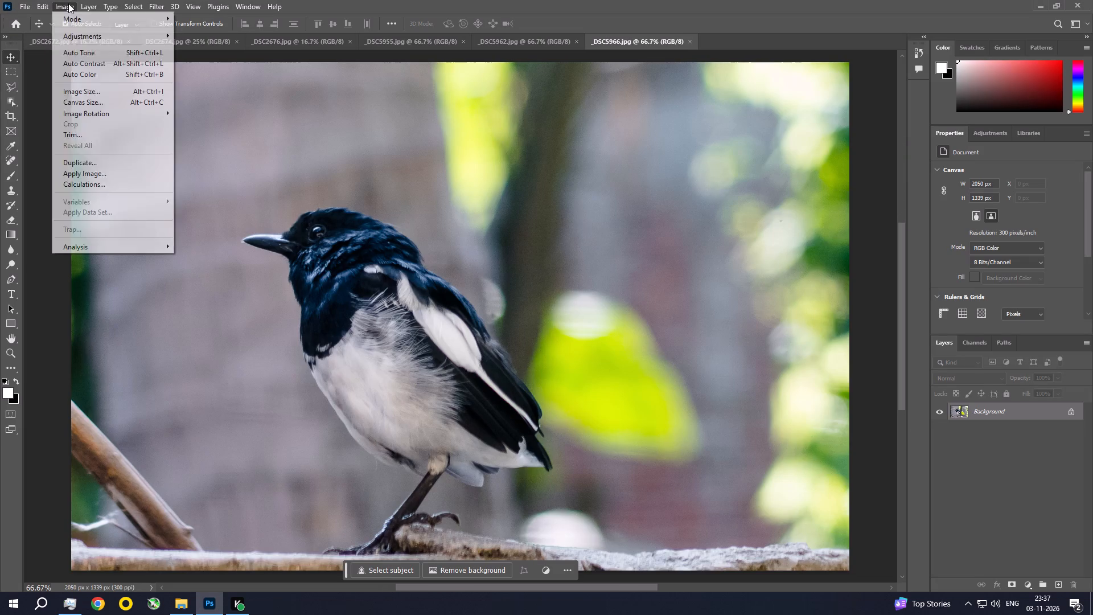
pyautogui.click(94, 31)
pyautogui.click(247, 125)
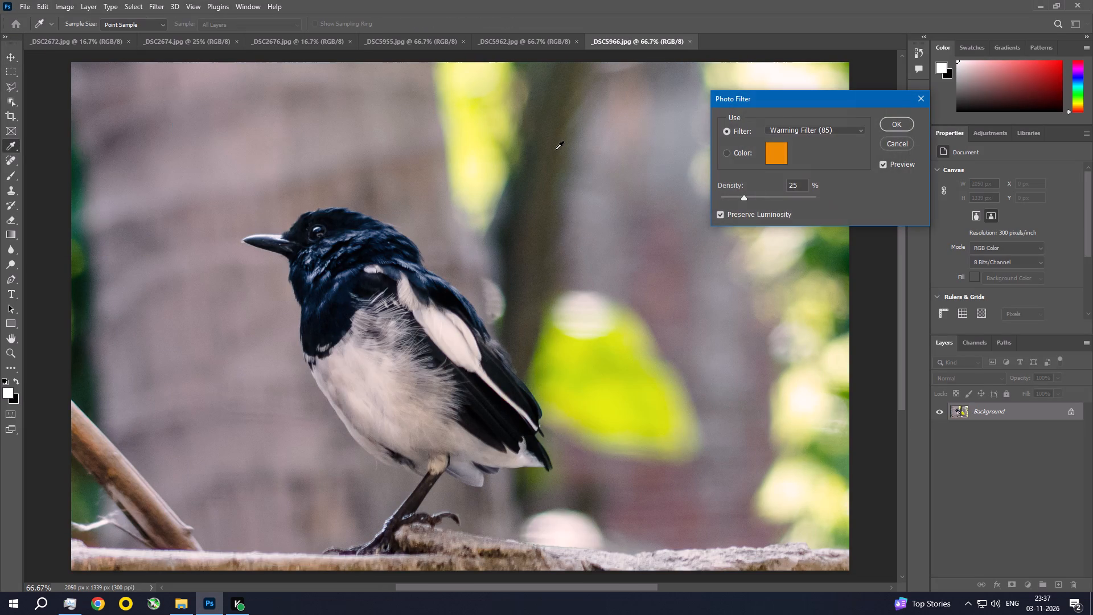
pyautogui.moveTo(746, 197); pyautogui.dragTo(754, 199)
pyautogui.moveTo(754, 199); pyautogui.dragTo(755, 199)
pyautogui.click(898, 123)
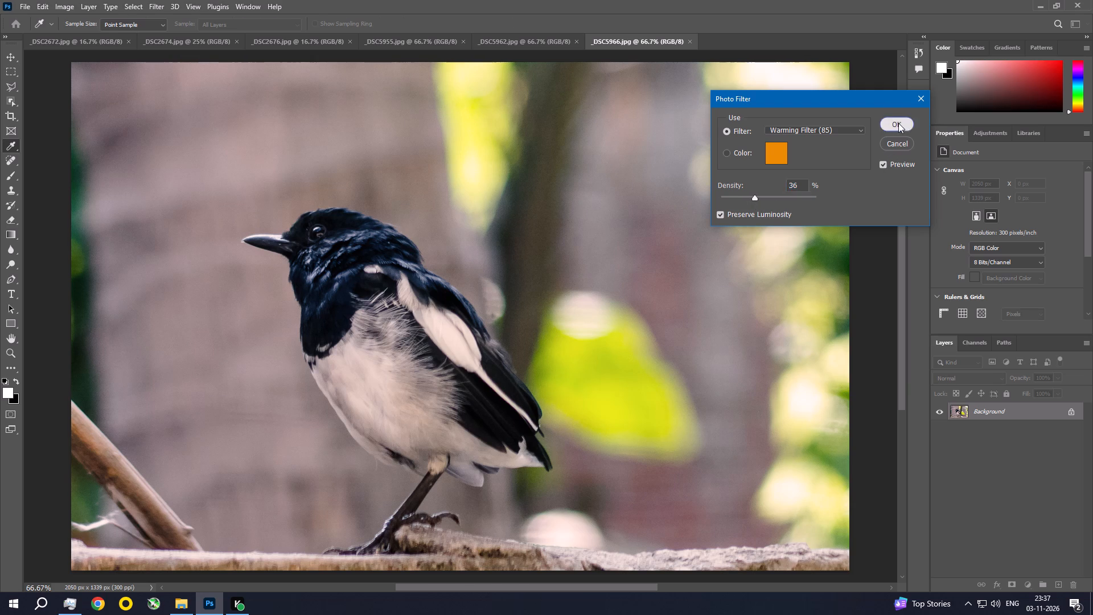
# Examine the bird's head and feathers close up at 200%, returning to the full image.
pyautogui.hotkey('ctrl', 'space')
pyautogui.hotkey('ctrl', 'space')
pyautogui.hotkey('ctrl', 'space')
pyautogui.hotkey('ctrl', 'space')
pyautogui.hotkey('ctrl', 'space')
pyautogui.hotkey('ctrl', 'space')
pyautogui.hotkey('ctrl', 'space')
pyautogui.hotkey('ctrl', 'space')
pyautogui.hotkey('ctrl', 'space')
pyautogui.hotkey('ctrl', 'space')
pyautogui.hotkey('ctrl', 'space')
pyautogui.hotkey('ctrl', 'space')
pyautogui.hotkey('ctrl', 'space')
pyautogui.hotkey('ctrl', 'space')
pyautogui.hotkey('ctrl', 'space')
pyautogui.hotkey('ctrl', 'space')
pyautogui.hotkey('ctrl', 'space')
pyautogui.hotkey('ctrl', 'space')
pyautogui.hotkey('ctrl', 'space')
pyautogui.hotkey('ctrl', 'space')
pyautogui.keyDown('ctrl'); pyautogui.doubleClick(330, 222); pyautogui.keyUp('ctrl')
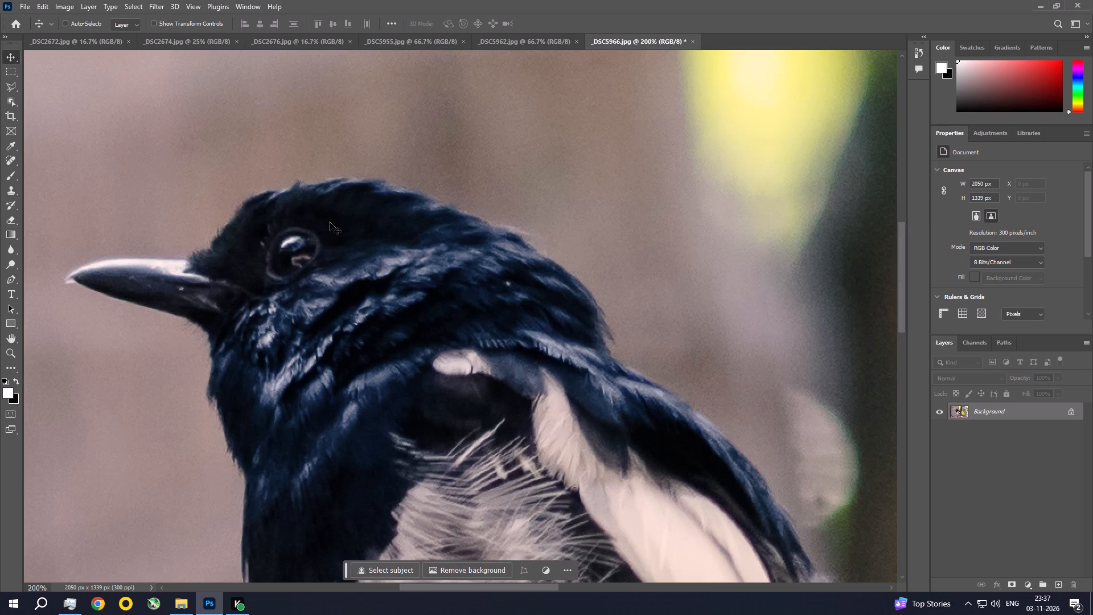
pyautogui.hotkey('ctrl', '0')
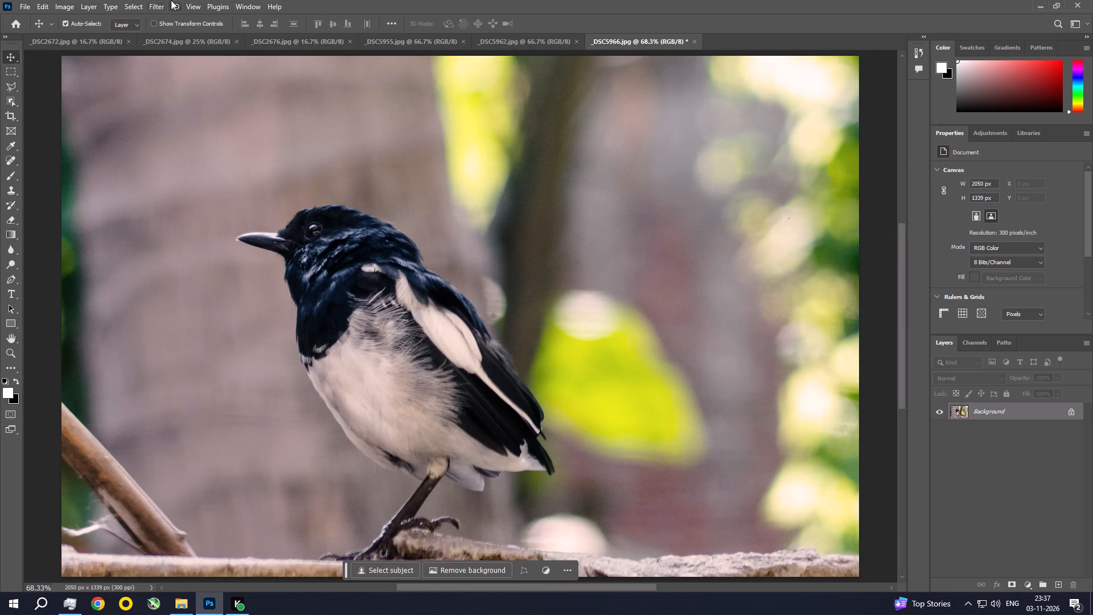
# In the Camera Raw Filter, set Exposure +0.45, Contrast +13, Highlights -34, Shadows +20 and Whites -24.
pyautogui.click(159, 2)
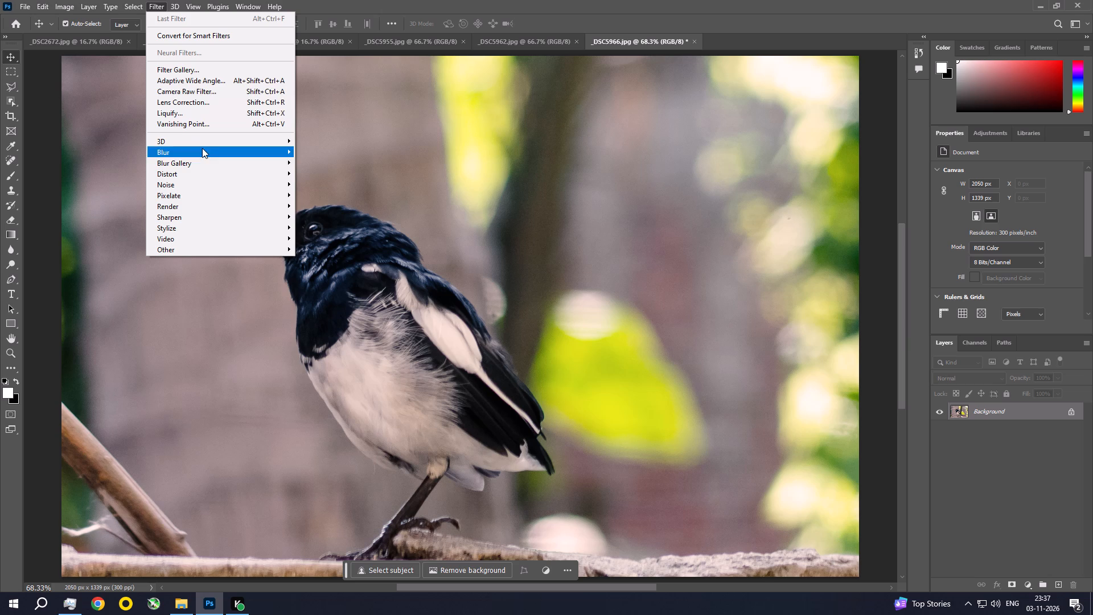
pyautogui.click(209, 93)
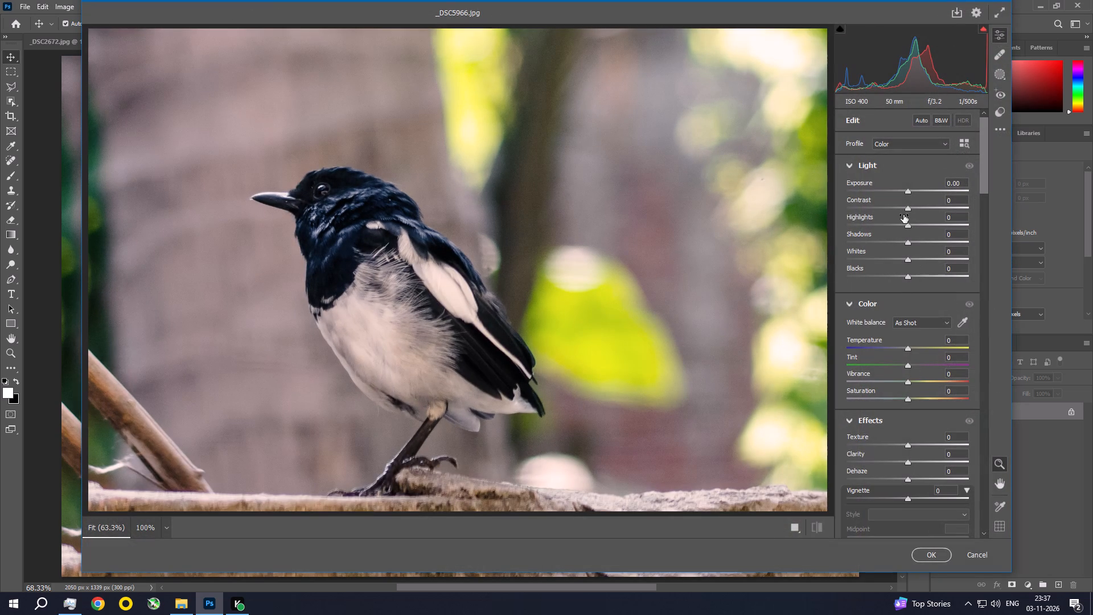
pyautogui.moveTo(908, 207); pyautogui.dragTo(916, 207)
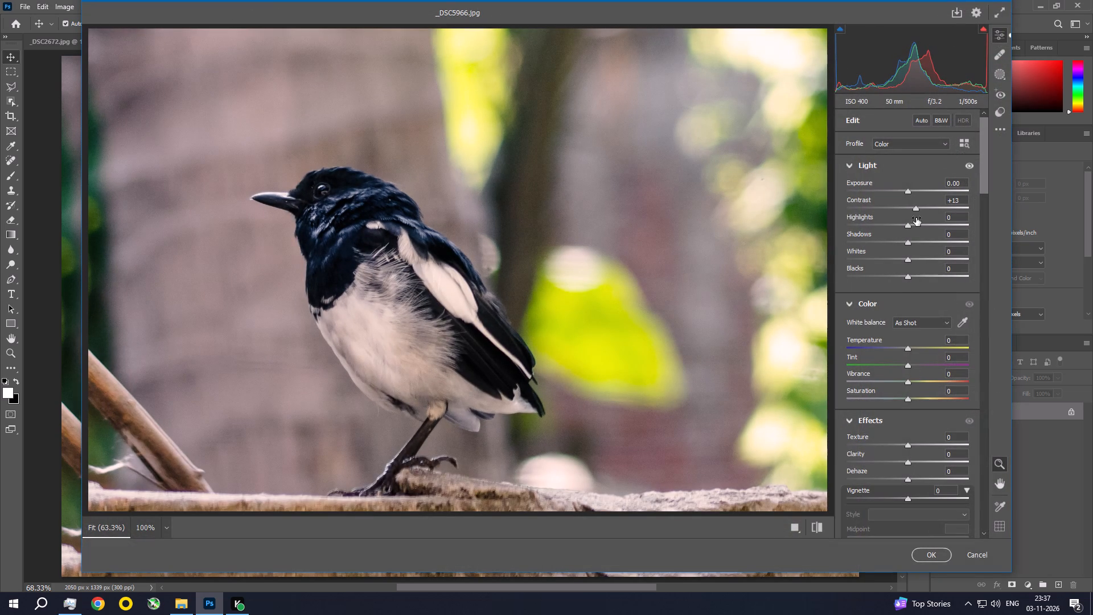
pyautogui.moveTo(908, 227); pyautogui.dragTo(887, 228)
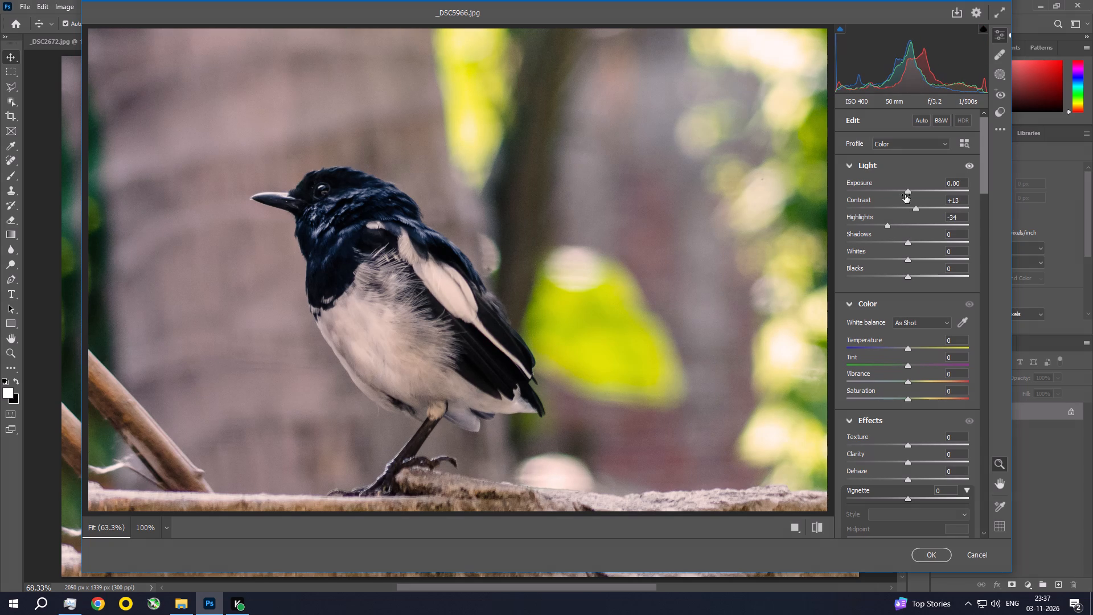
pyautogui.moveTo(906, 192); pyautogui.dragTo(912, 190)
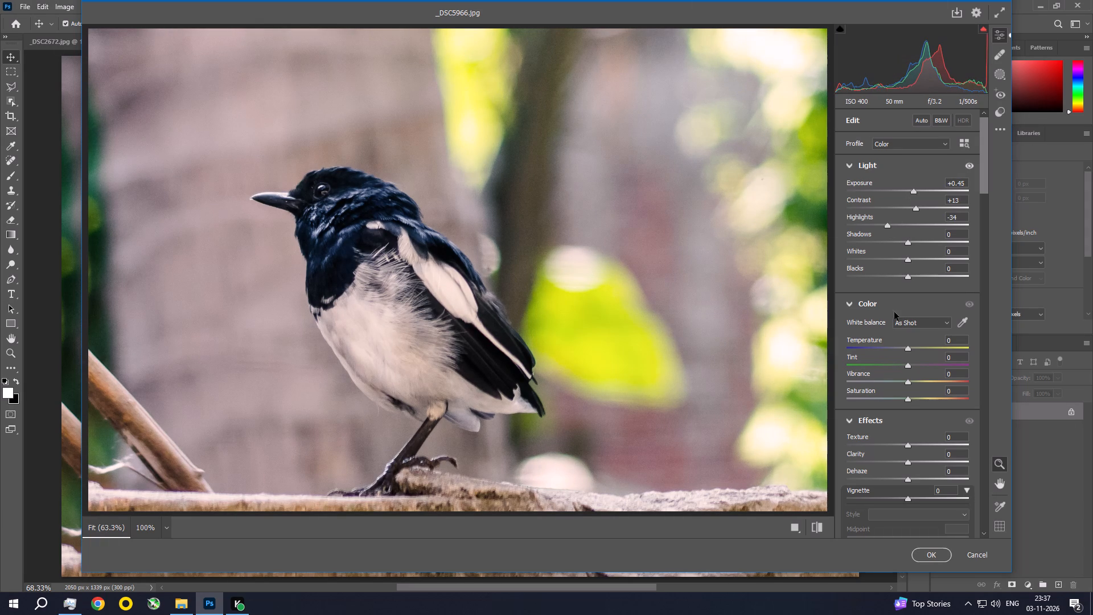
pyautogui.moveTo(909, 241); pyautogui.dragTo(921, 241)
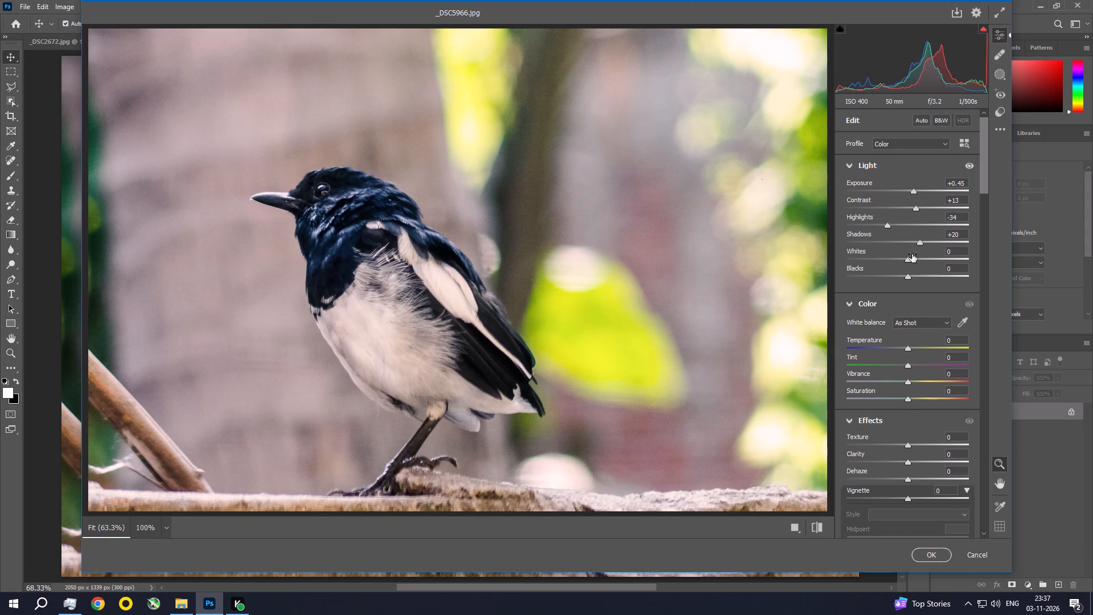
pyautogui.moveTo(905, 257); pyautogui.dragTo(890, 260)
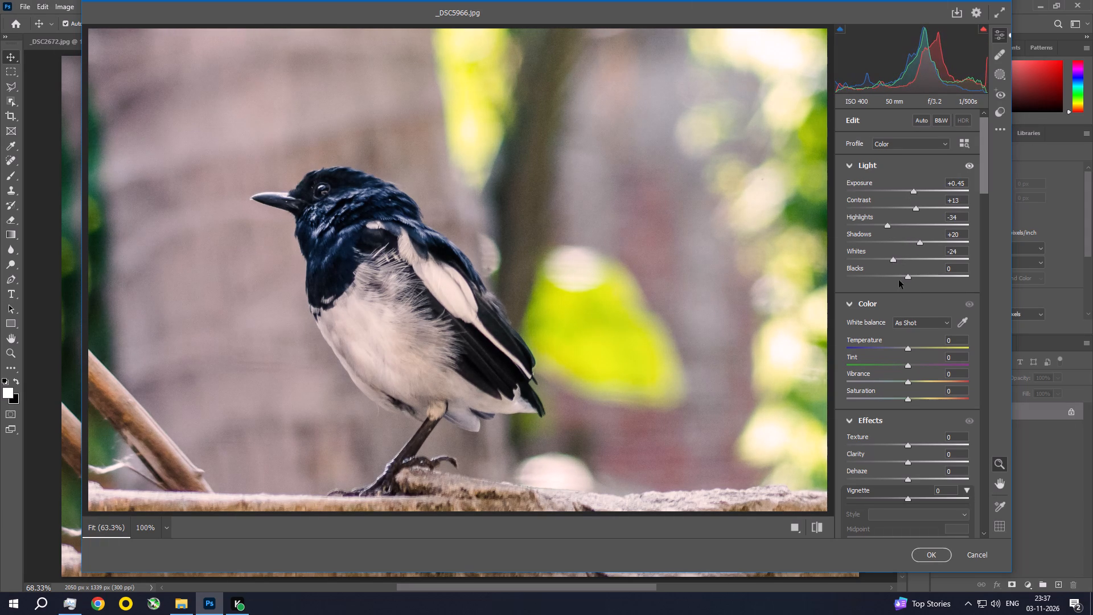
# Set the Camera Raw effects to Texture +8 and Clarity +6.
pyautogui.moveTo(985, 164); pyautogui.dragTo(985, 207)
pyautogui.moveTo(906, 206); pyautogui.dragTo(911, 204)
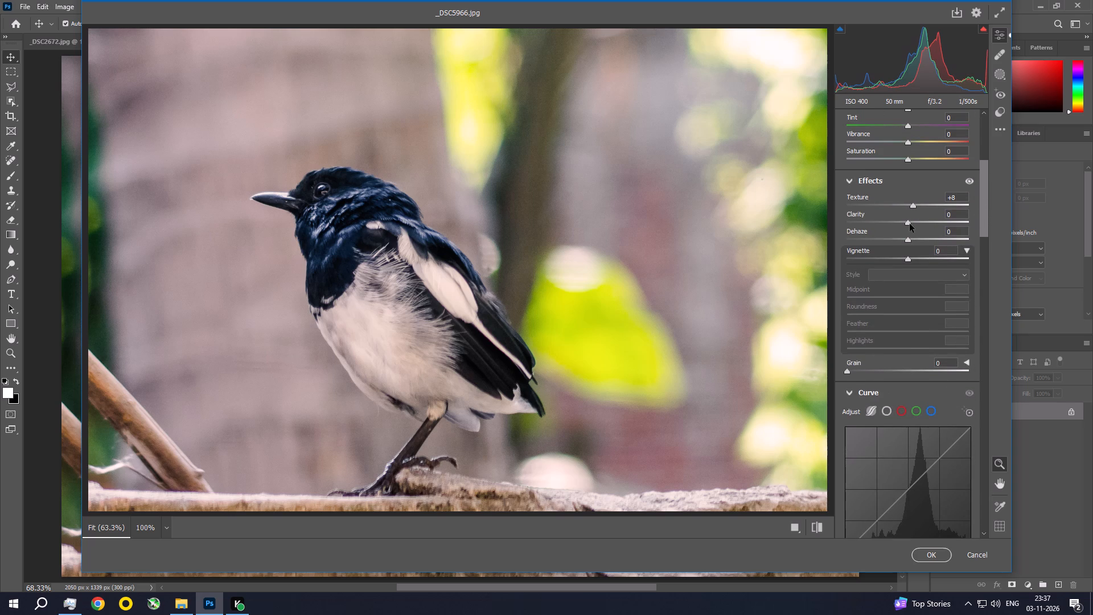
pyautogui.click(910, 224)
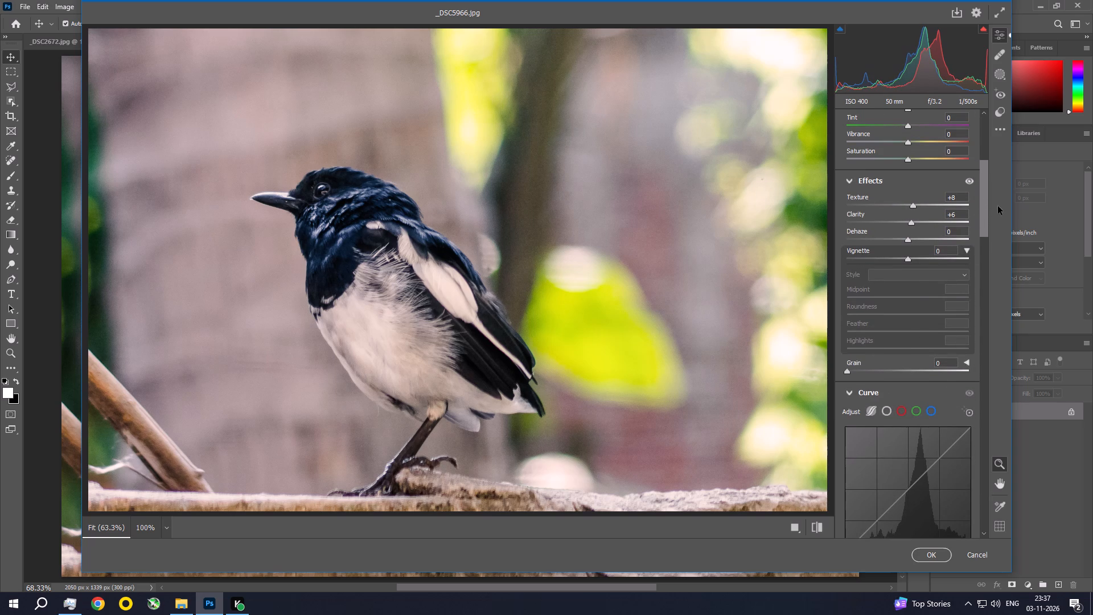
# Adjust the parametric tone curve by lowering Highlights to -34 and raising Lights slightly.
pyautogui.moveTo(984, 207); pyautogui.dragTo(984, 263)
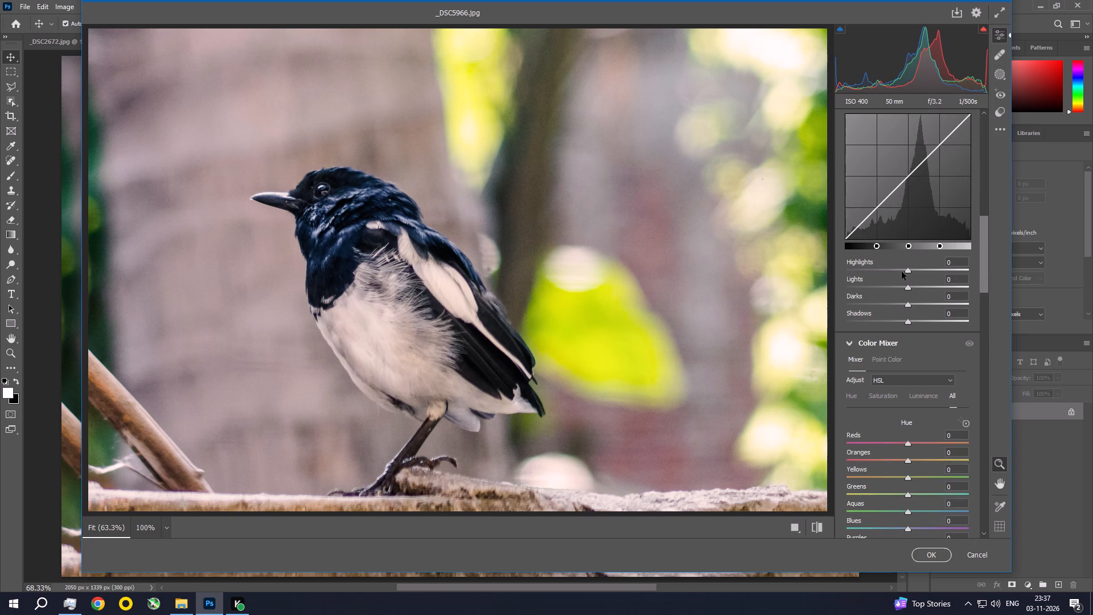
pyautogui.moveTo(902, 272); pyautogui.dragTo(887, 274)
pyautogui.moveTo(909, 288); pyautogui.dragTo(910, 288)
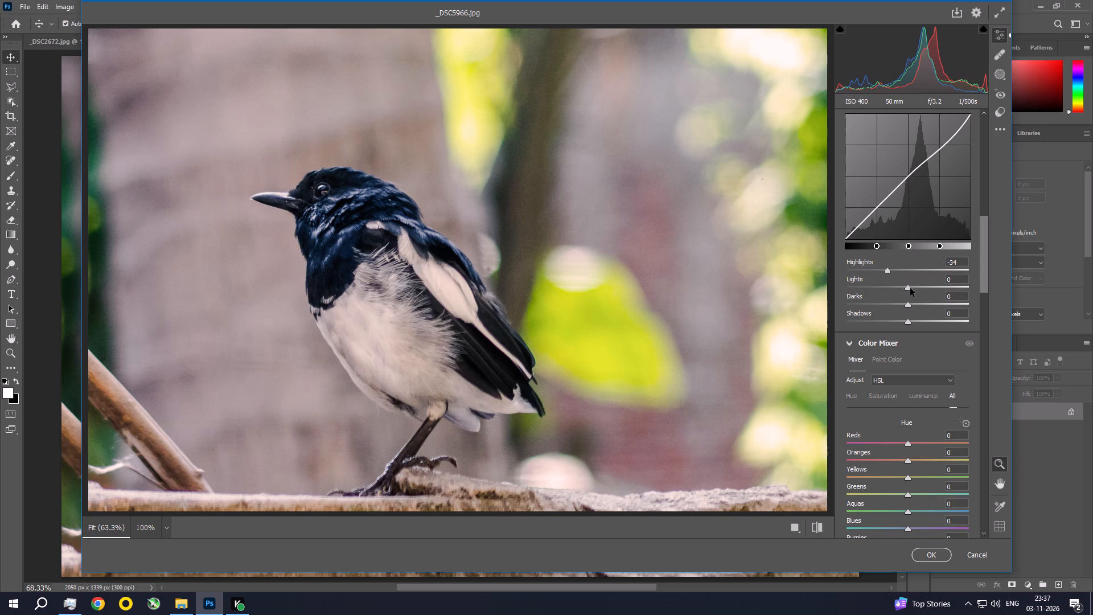
pyautogui.moveTo(910, 288); pyautogui.dragTo(918, 288)
# Set Sharpening to 18, Noise Reduction to 51 and Color Noise Reduction to 56, and apply the Camera Raw edits.
pyautogui.moveTo(983, 244); pyautogui.dragTo(989, 341)
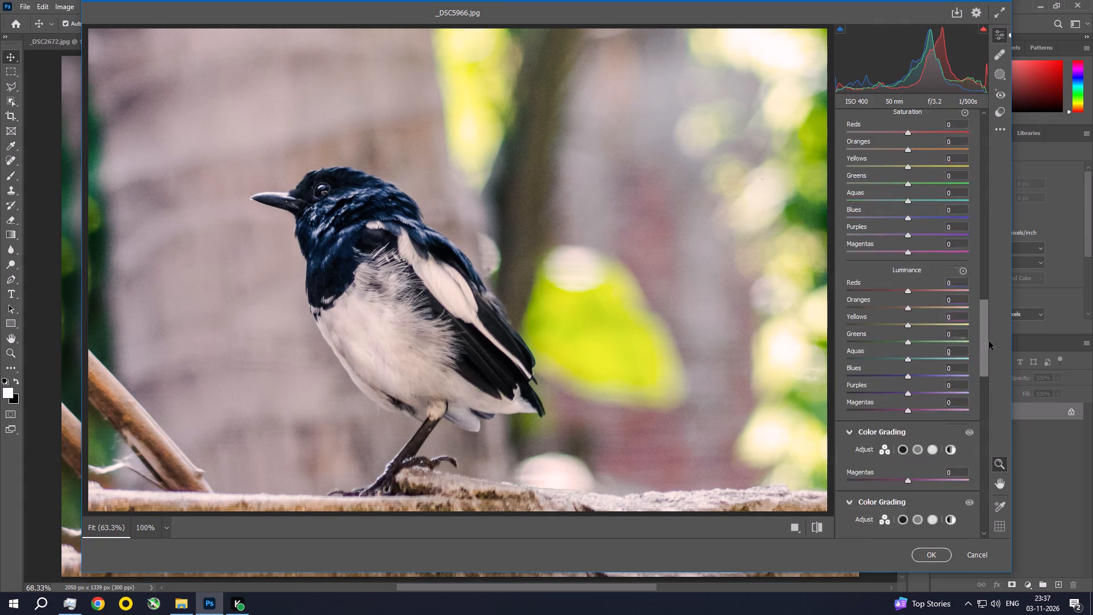
pyautogui.moveTo(989, 341); pyautogui.dragTo(993, 415)
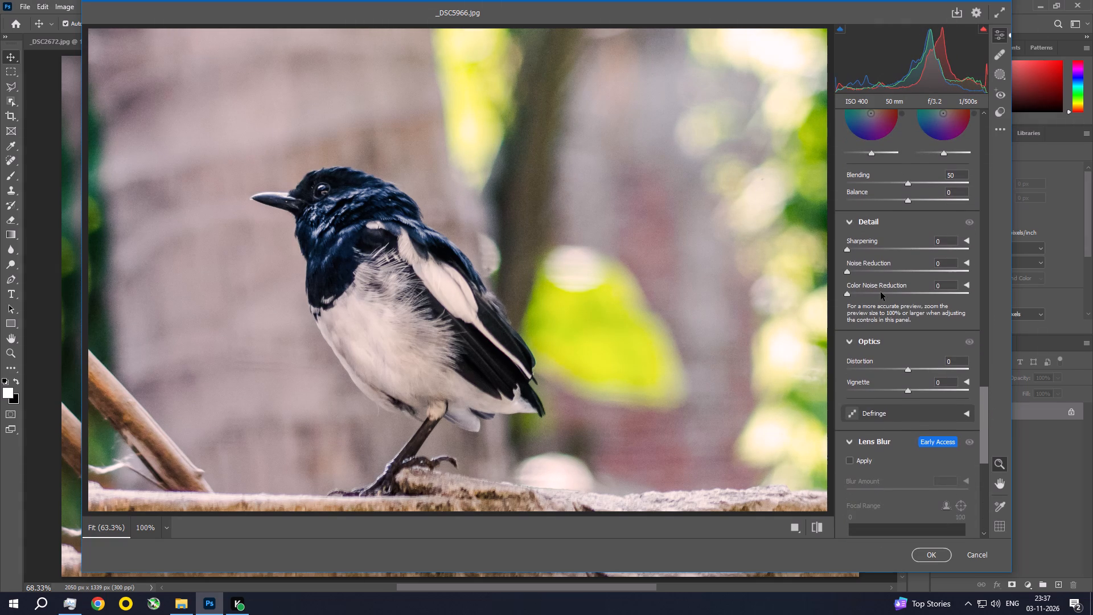
pyautogui.moveTo(881, 292); pyautogui.dragTo(887, 293)
pyautogui.click(887, 270)
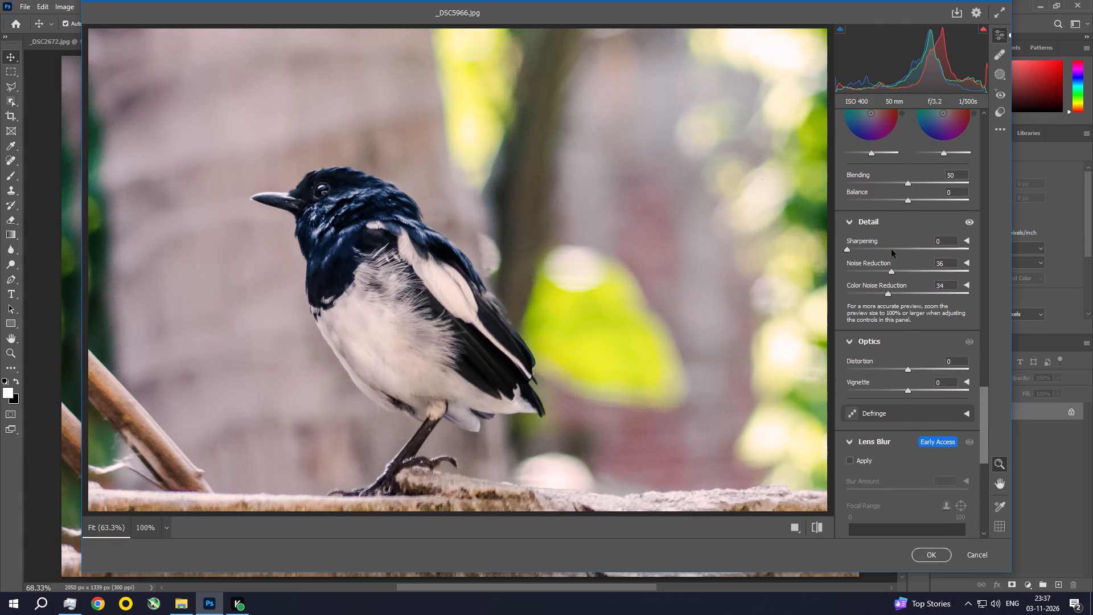
pyautogui.moveTo(886, 249); pyautogui.dragTo(892, 249)
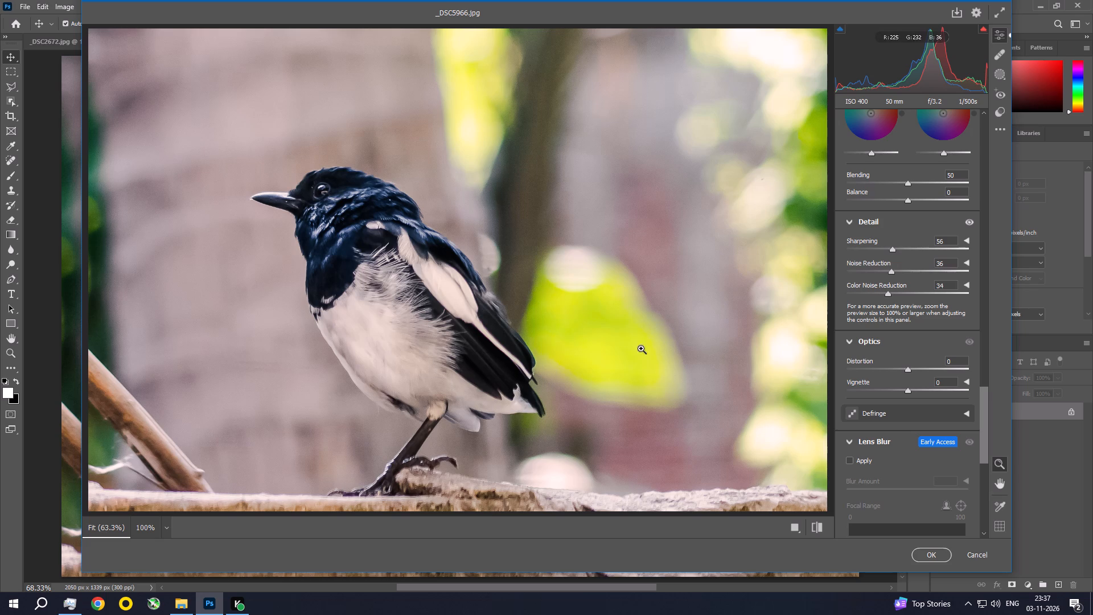
pyautogui.moveTo(901, 293); pyautogui.dragTo(915, 300)
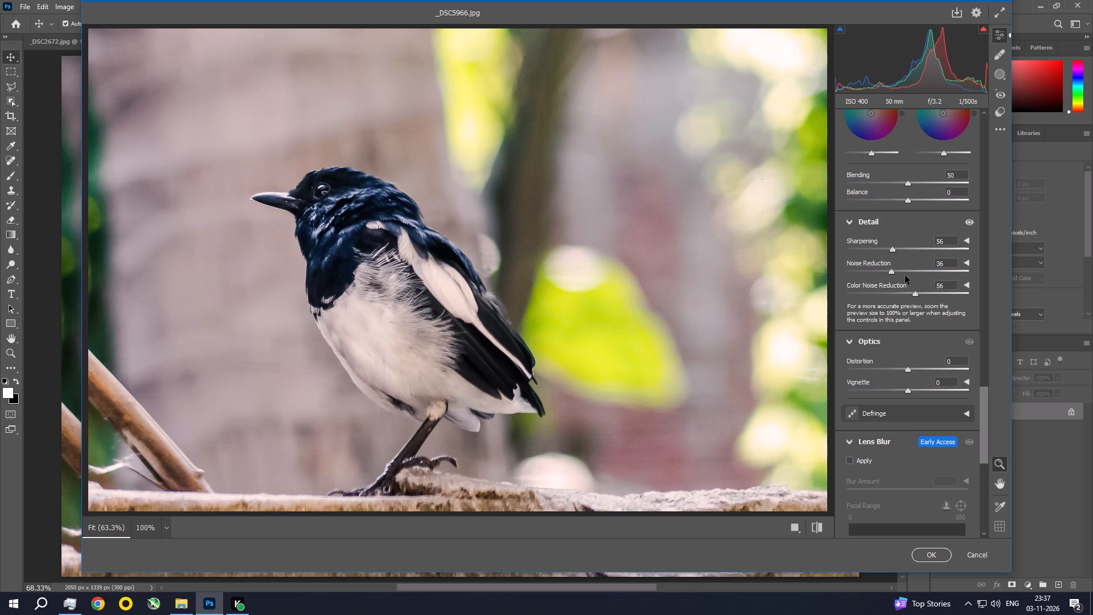
pyautogui.click(906, 273)
pyautogui.moveTo(893, 251); pyautogui.dragTo(862, 253)
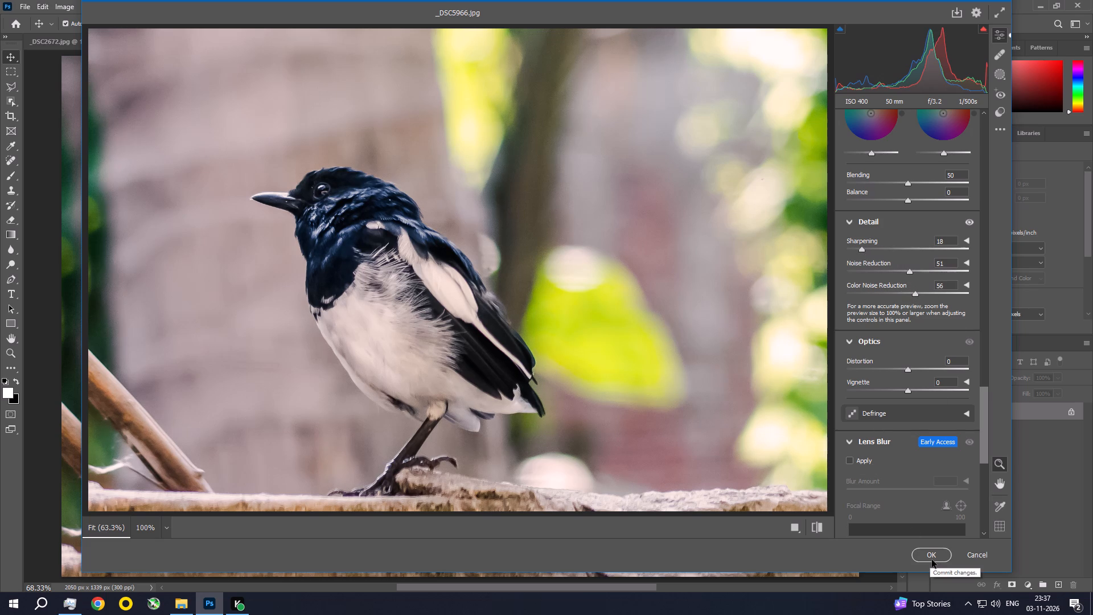
pyautogui.click(932, 560)
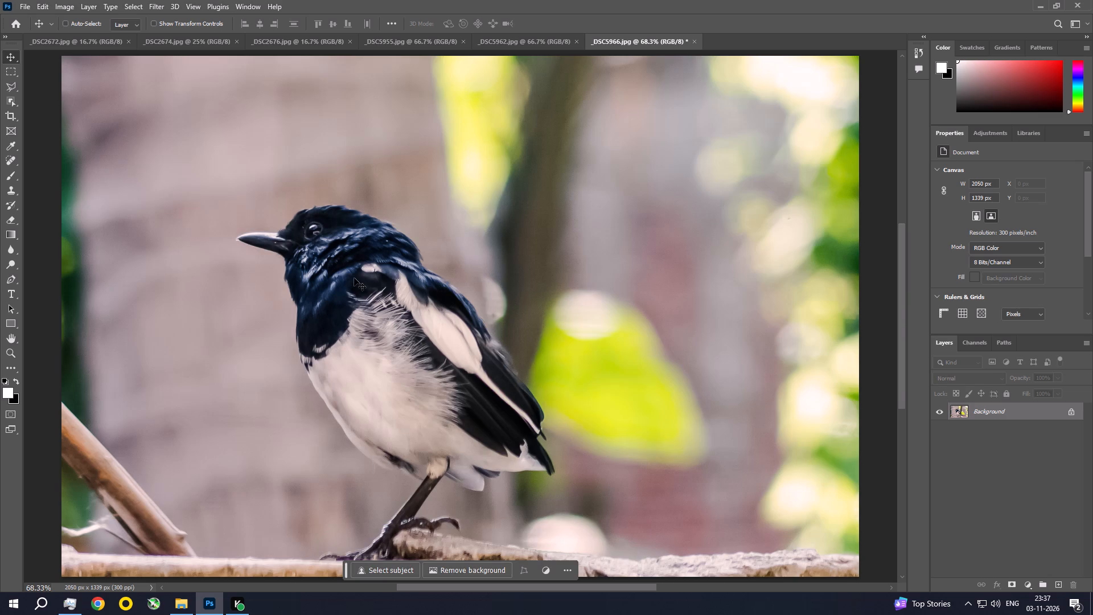
# Examine the filtered bird's head and plumage close up at 200%, returning to the full image.
pyautogui.hotkey('ctrl', 'space')
pyautogui.hotkey('ctrl', 'space')
pyautogui.hotkey('ctrl', 'space')
pyautogui.hotkey('ctrl', 'space')
pyautogui.hotkey('ctrl', 'space')
pyautogui.hotkey('ctrl', 'space')
pyautogui.hotkey('ctrl', 'space')
pyautogui.hotkey('ctrl', 'space')
pyautogui.hotkey('ctrl', 'space')
pyautogui.hotkey('ctrl', 'space')
pyautogui.hotkey('ctrl', 'space')
pyautogui.hotkey('ctrl', 'space')
pyautogui.hotkey('ctrl', 'space')
pyautogui.hotkey('ctrl', 'space')
pyautogui.hotkey('ctrl', 'space')
pyautogui.hotkey('ctrl', 'space')
pyautogui.hotkey('ctrl', 'space')
pyautogui.hotkey('ctrl', 'space')
pyautogui.hotkey('ctrl', 'space')
pyautogui.hotkey('ctrl', 'space')
pyautogui.keyDown('ctrl'); pyautogui.doubleClick(348, 256); pyautogui.keyUp('ctrl')
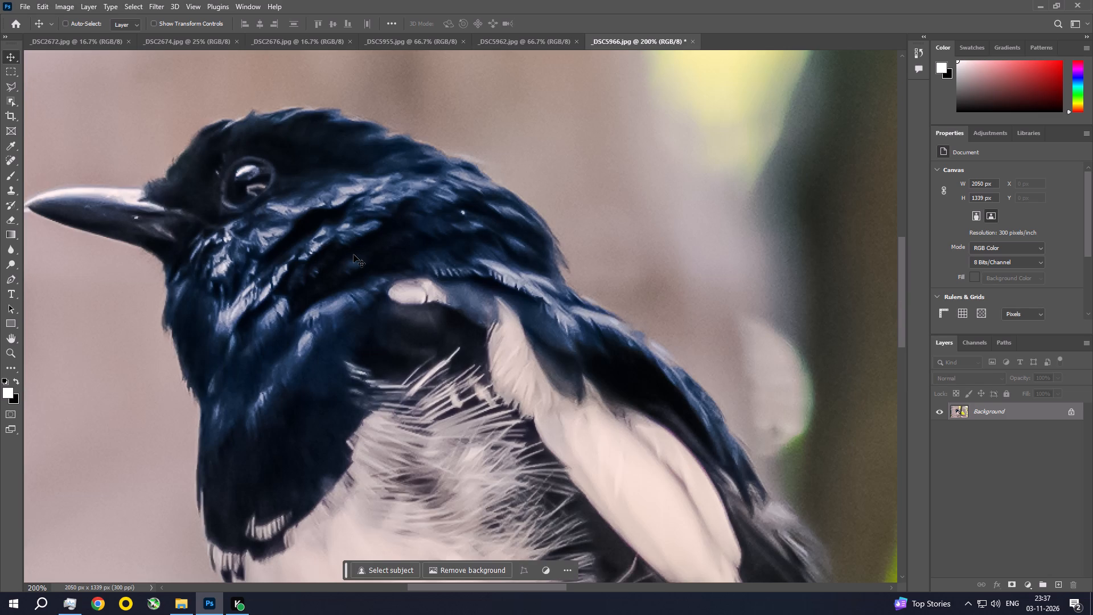
pyautogui.hotkey('ctrl', '0')
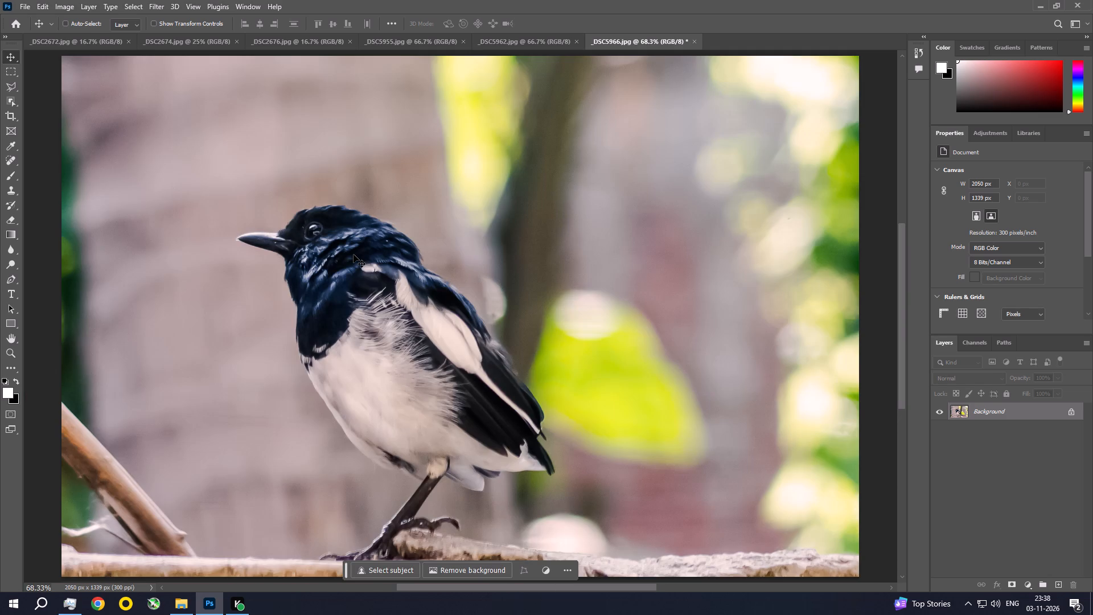
# Save the edited _DSC5966 photo as a baseline standard JPEG at Maximum quality 12.
pyautogui.hotkey('ctrl', 's')
pyautogui.click(599, 142)
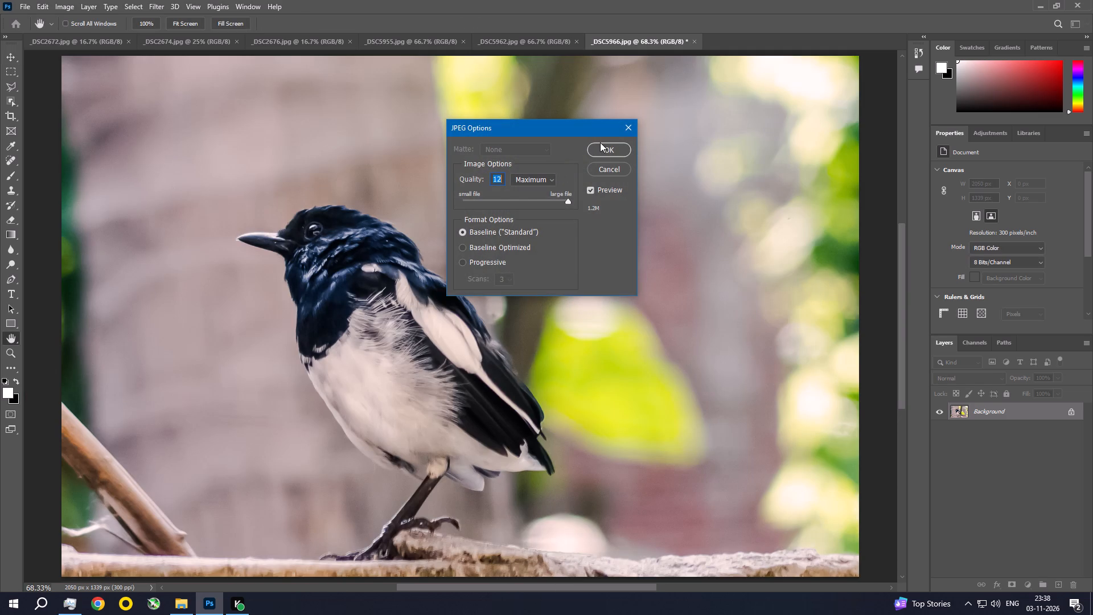
pyautogui.click(603, 151)
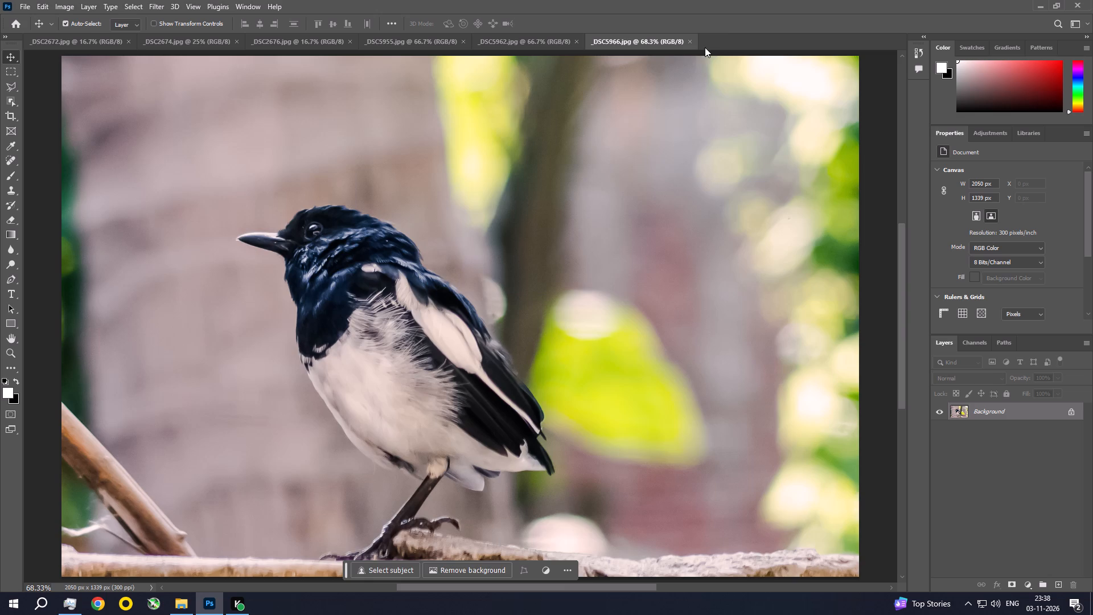
# Close the saved _DSC5966 photo and apply a Photo Filter with Warming Filter (85) at 37% density to _DSC5962.
pyautogui.click(692, 42)
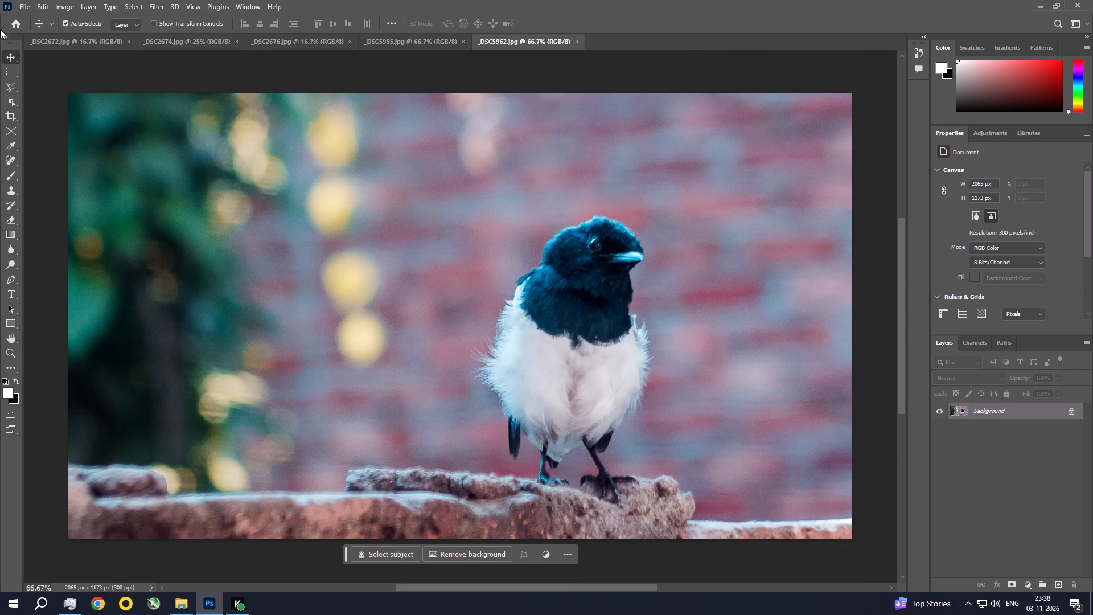
pyautogui.click(71, 8)
pyautogui.click(76, 35)
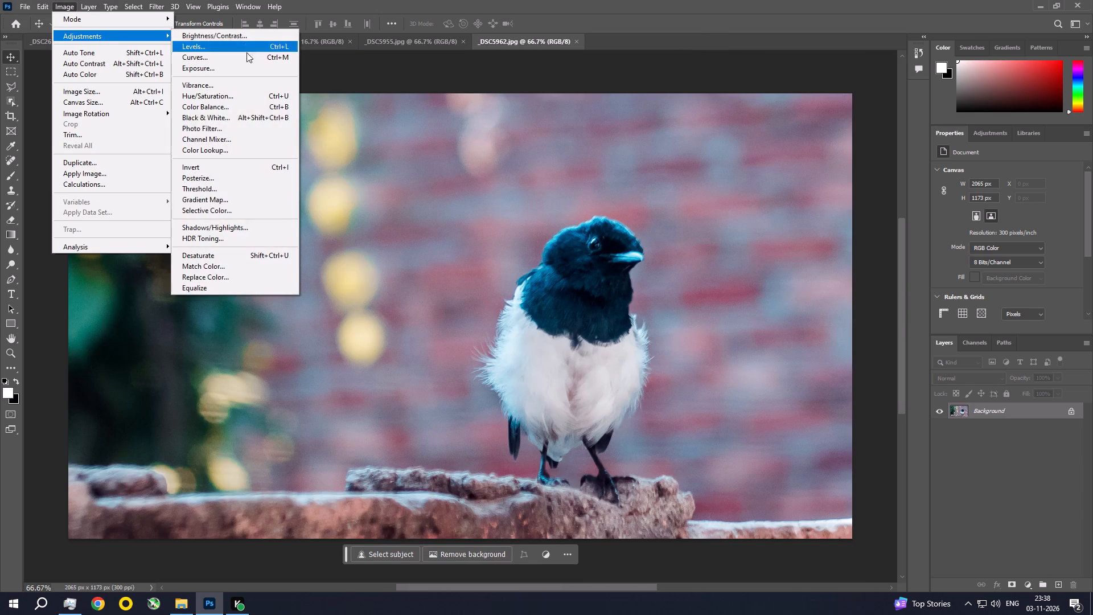
pyautogui.click(225, 127)
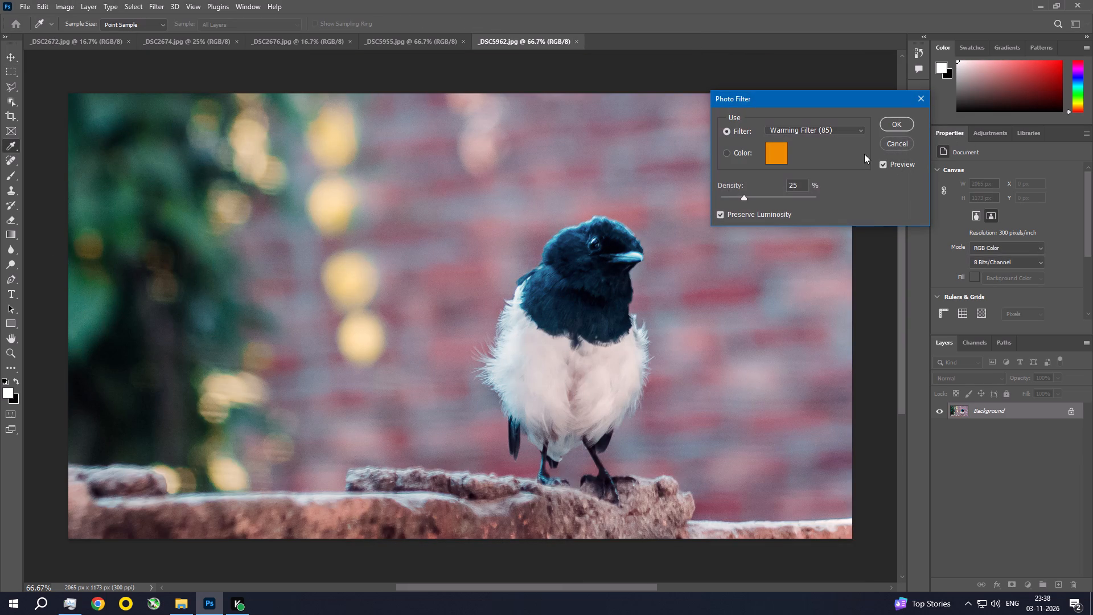
pyautogui.moveTo(746, 198); pyautogui.dragTo(755, 197)
pyautogui.click(897, 120)
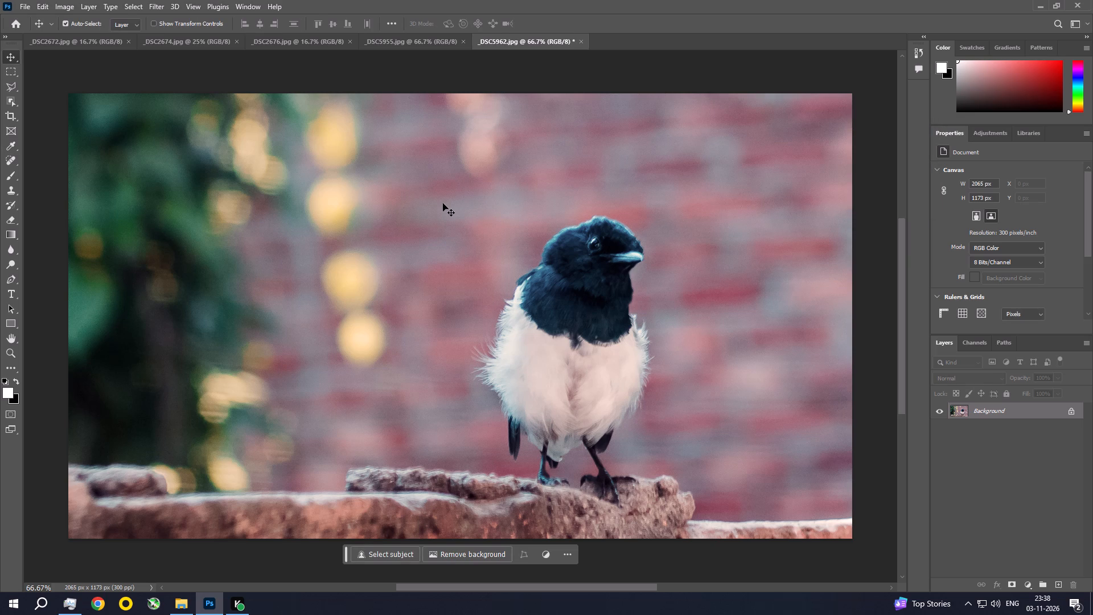
# Save _DSC5962 as a baseline standard JPEG at Maximum quality 12 and close it.
pyautogui.hotkey('ctrl', 's')
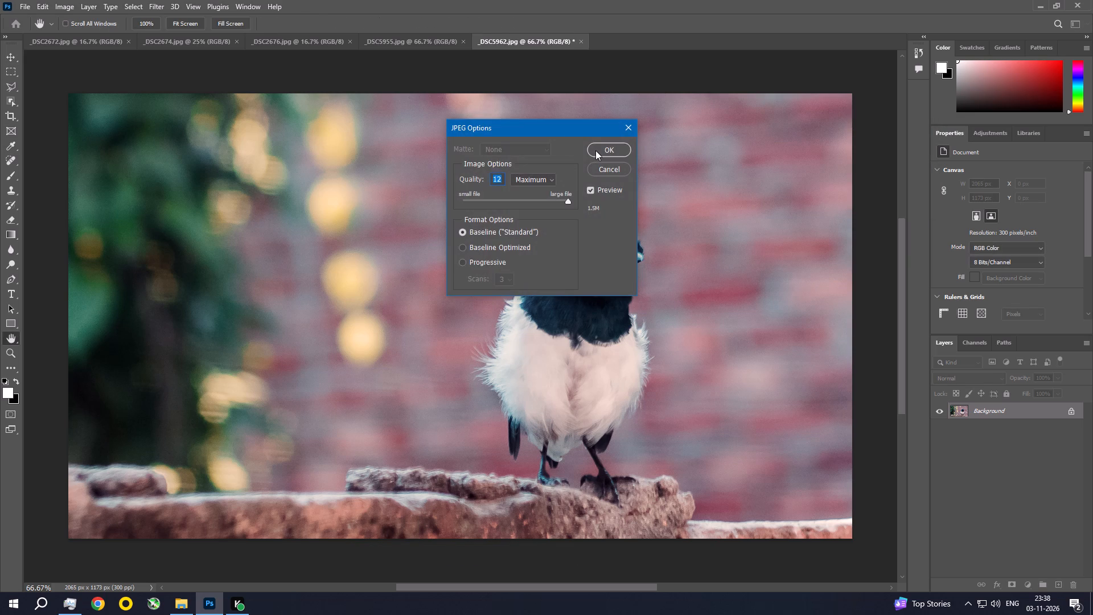
pyautogui.click(595, 150)
pyautogui.click(576, 42)
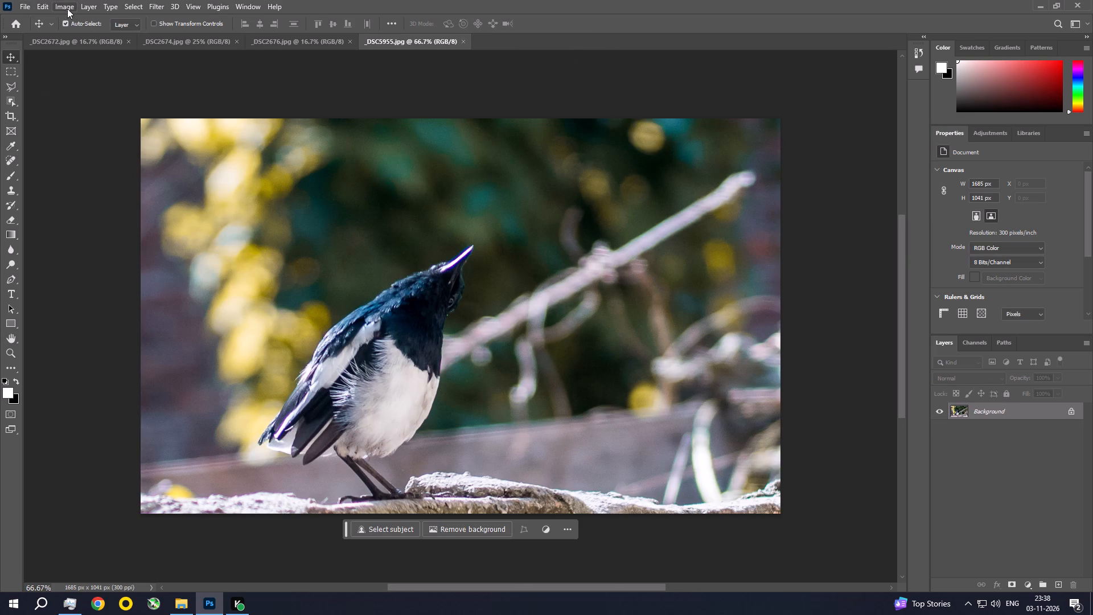
# Apply the Camera Raw Filter to _DSC5955 with Noise Reduction 29 and Color Noise Reduction 29.
pyautogui.click(156, 6)
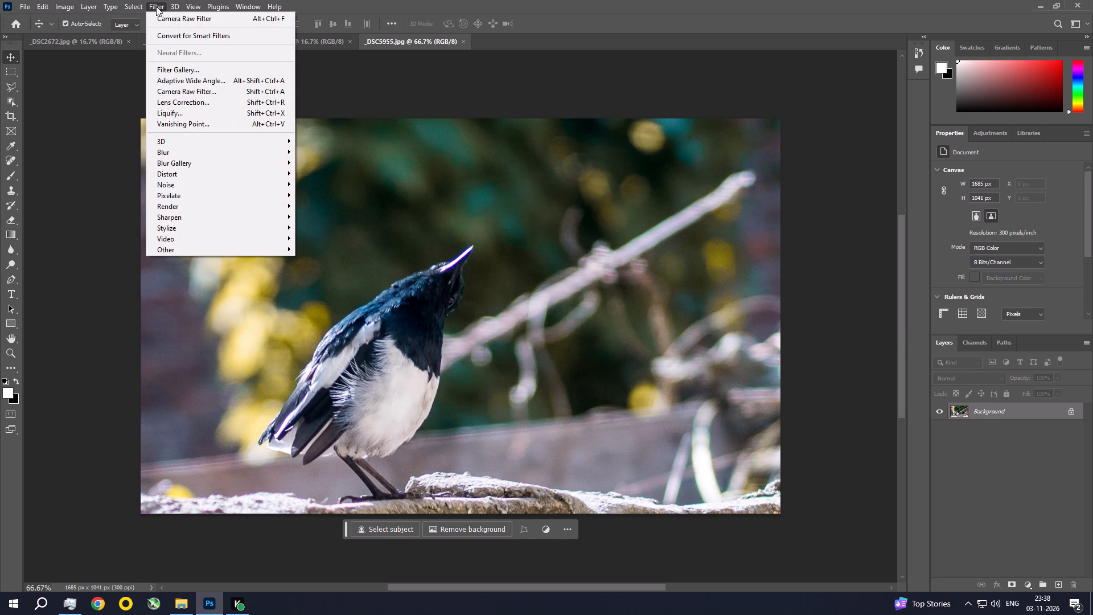
pyautogui.click(157, 6)
pyautogui.click(199, 93)
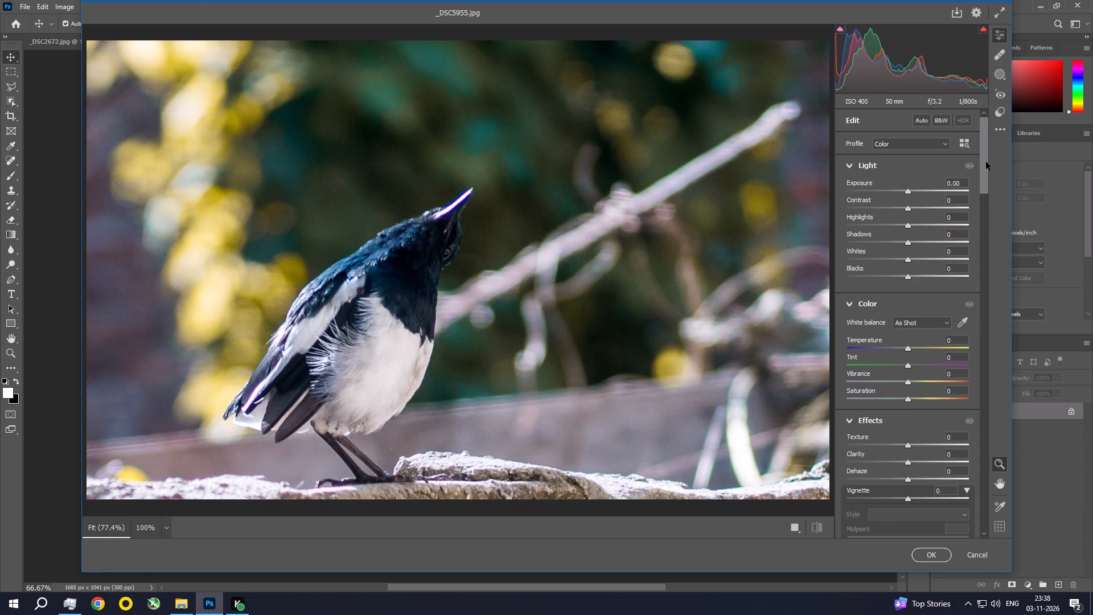
pyautogui.moveTo(986, 162); pyautogui.dragTo(993, 457)
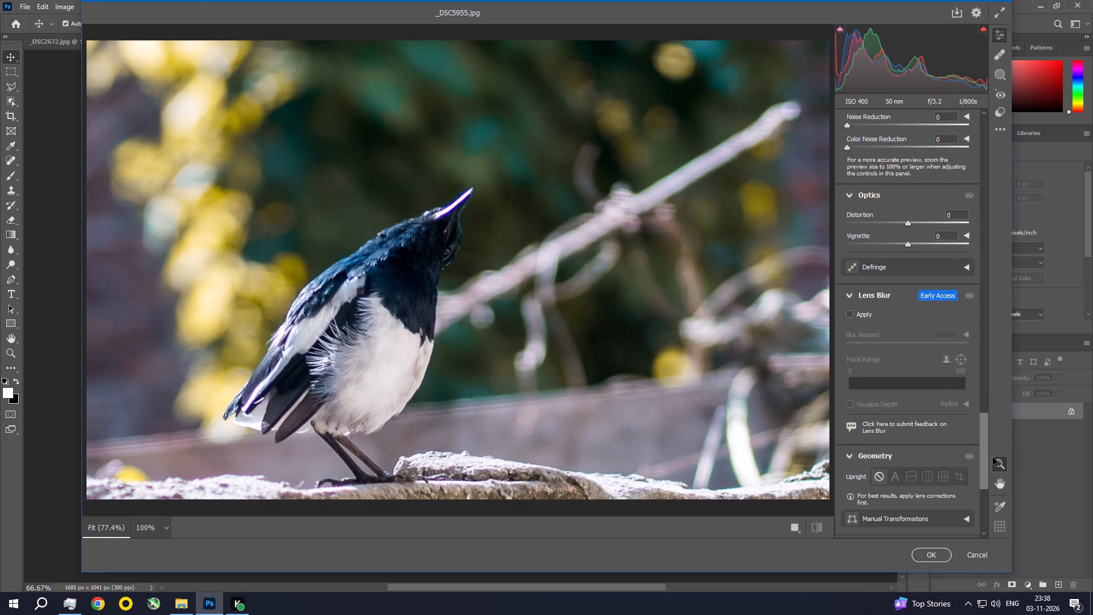
pyautogui.moveTo(993, 457); pyautogui.dragTo(991, 444)
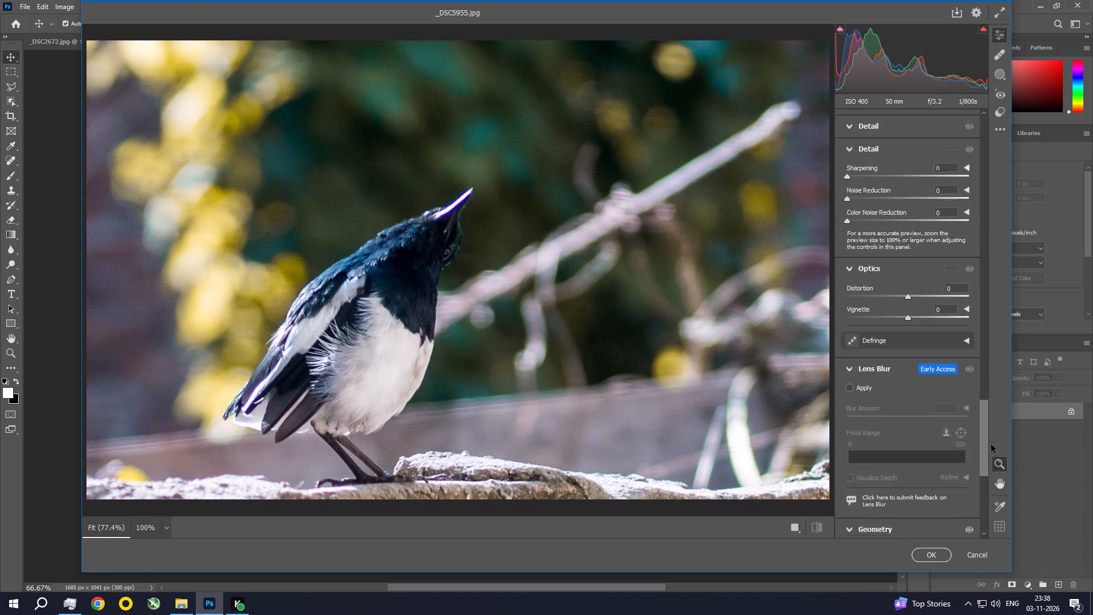
pyautogui.moveTo(991, 444); pyautogui.dragTo(992, 430)
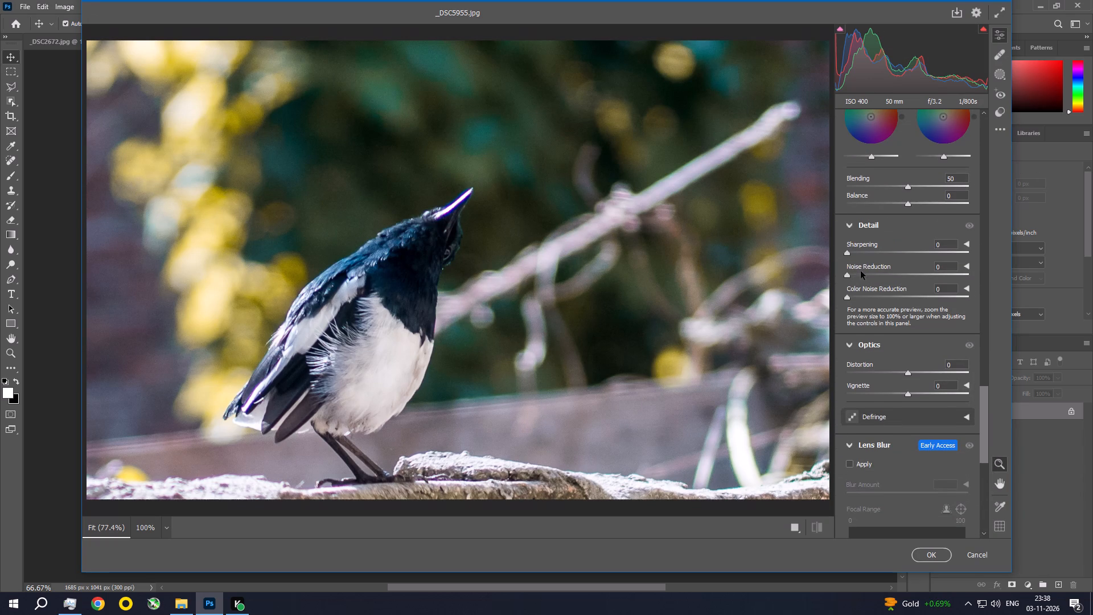
pyautogui.moveTo(865, 274); pyautogui.dragTo(881, 278)
pyautogui.moveTo(876, 298); pyautogui.dragTo(882, 297)
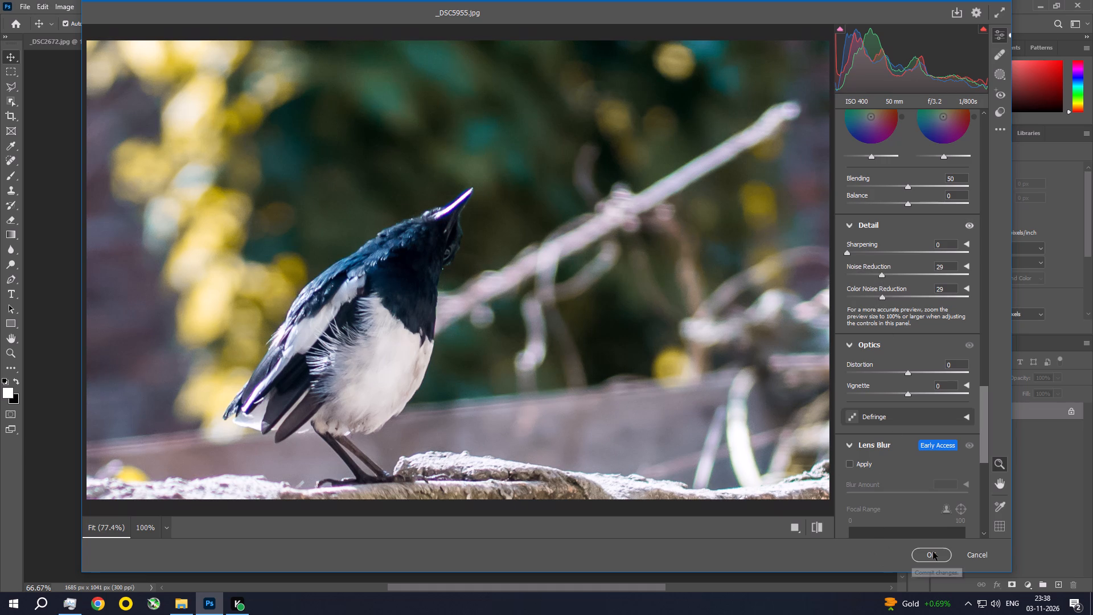
pyautogui.click(935, 552)
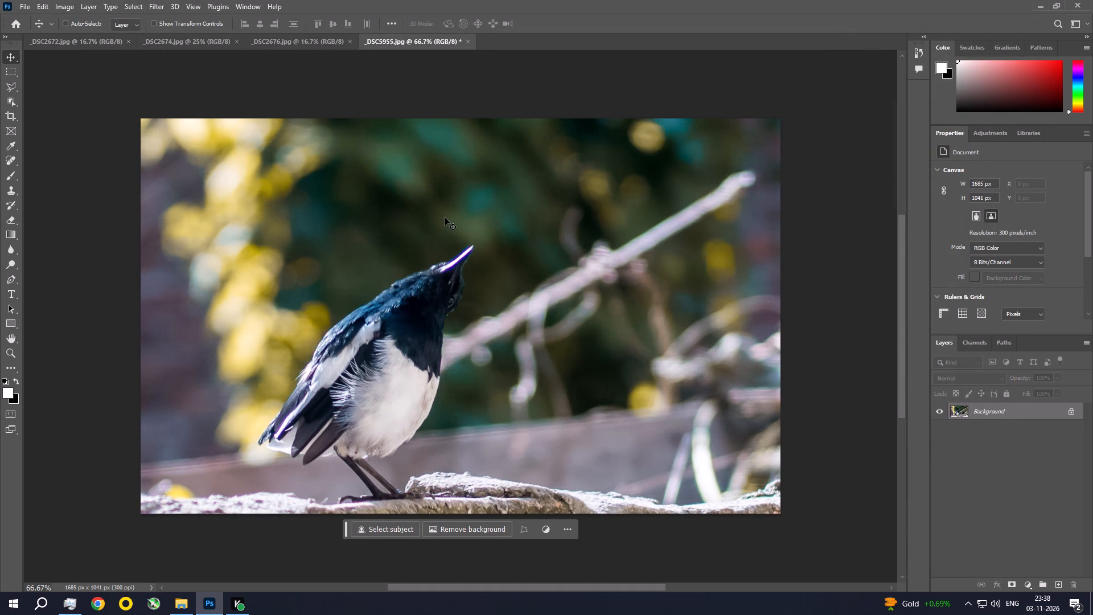
# Save the denoised _DSC5955 photo as a baseline standard JPEG at Maximum quality 12.
pyautogui.hotkey('ctrl', 's')
pyautogui.click(604, 147)
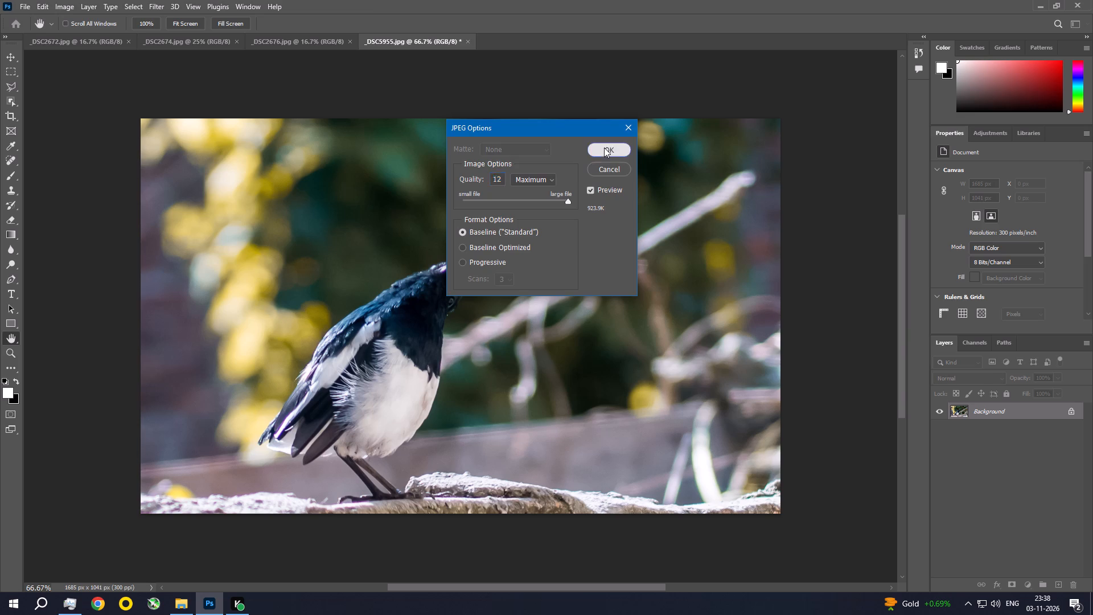
# Examine the bird's head and beak in _DSC5955 close up at 200%, and close the photo.
pyautogui.hotkey('ctrl', 'space')
pyautogui.hotkey('ctrl', 'space')
pyautogui.hotkey('ctrl', 'space')
pyautogui.hotkey('ctrl', 'space')
pyautogui.hotkey('ctrl', 'space')
pyautogui.hotkey('ctrl', 'space')
pyautogui.hotkey('ctrl', 'space')
pyautogui.hotkey('ctrl', 'space')
pyautogui.hotkey('ctrl', 'space')
pyautogui.hotkey('ctrl', 'space')
pyautogui.hotkey('ctrl', 'space')
pyautogui.hotkey('ctrl', 'space')
pyautogui.hotkey('ctrl', 'space')
pyautogui.hotkey('ctrl', 'space')
pyautogui.hotkey('ctrl', 'space')
pyautogui.hotkey('ctrl', 'space')
pyautogui.hotkey('ctrl', 'space')
pyautogui.hotkey('ctrl', 'space')
pyautogui.hotkey('ctrl', 'space')
pyautogui.hotkey('ctrl', 'space')
pyautogui.keyDown('ctrl'); pyautogui.doubleClick(448, 277); pyautogui.keyUp('ctrl')
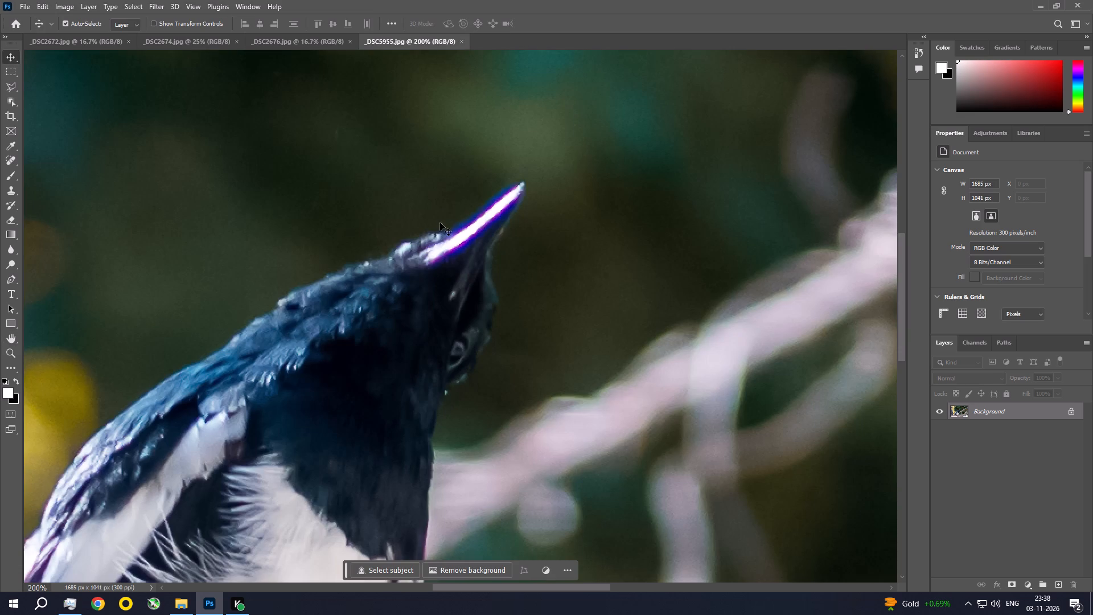
pyautogui.click(463, 39)
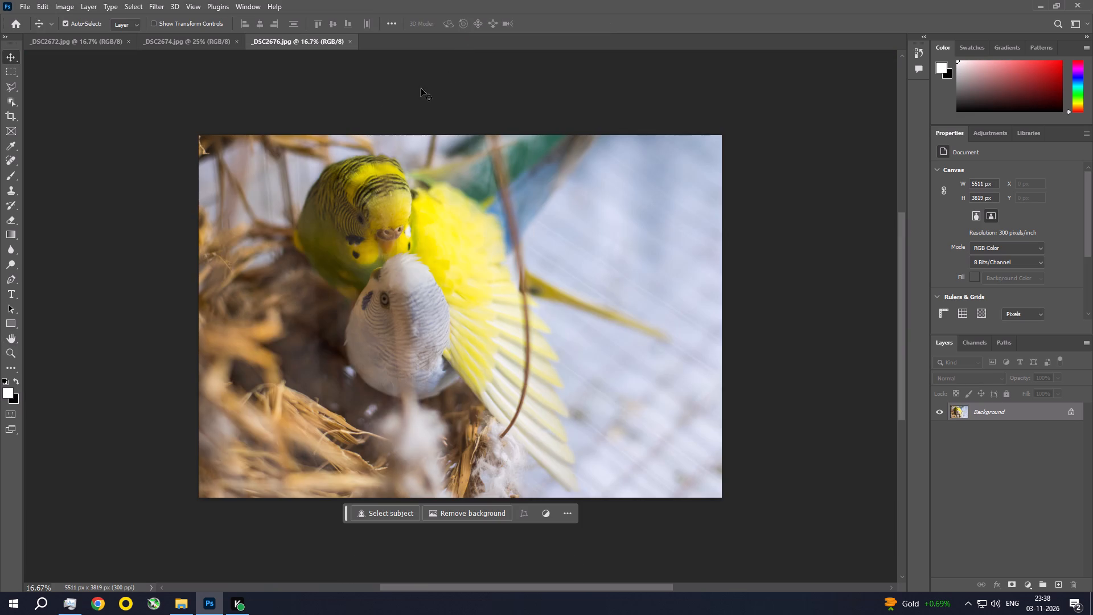
# Examine the two budgerigars' heads in _DSC2676 at 33.3% zoom, returning to the full image.
pyautogui.hotkey('ctrl', 'space')
pyautogui.hotkey('ctrl', 'space')
pyautogui.hotkey('ctrl', 'space')
pyautogui.hotkey('ctrl', 'space')
pyautogui.hotkey('ctrl', 'space')
pyautogui.hotkey('ctrl', 'space')
pyautogui.hotkey('ctrl', 'space')
pyautogui.hotkey('ctrl', 'space')
pyautogui.hotkey('ctrl', 'space')
pyautogui.hotkey('ctrl', 'space')
pyautogui.hotkey('ctrl', 'space')
pyautogui.hotkey('ctrl', 'space')
pyautogui.hotkey('ctrl', 'space')
pyautogui.hotkey('ctrl', 'space')
pyautogui.hotkey('ctrl', 'space')
pyautogui.hotkey('ctrl', 'space')
pyautogui.hotkey('ctrl', 'space')
pyautogui.hotkey('ctrl', 'space')
pyautogui.hotkey('ctrl', 'space')
pyautogui.hotkey('ctrl', 'space')
pyautogui.keyDown('ctrl'); pyautogui.doubleClick(385, 244); pyautogui.keyUp('ctrl')
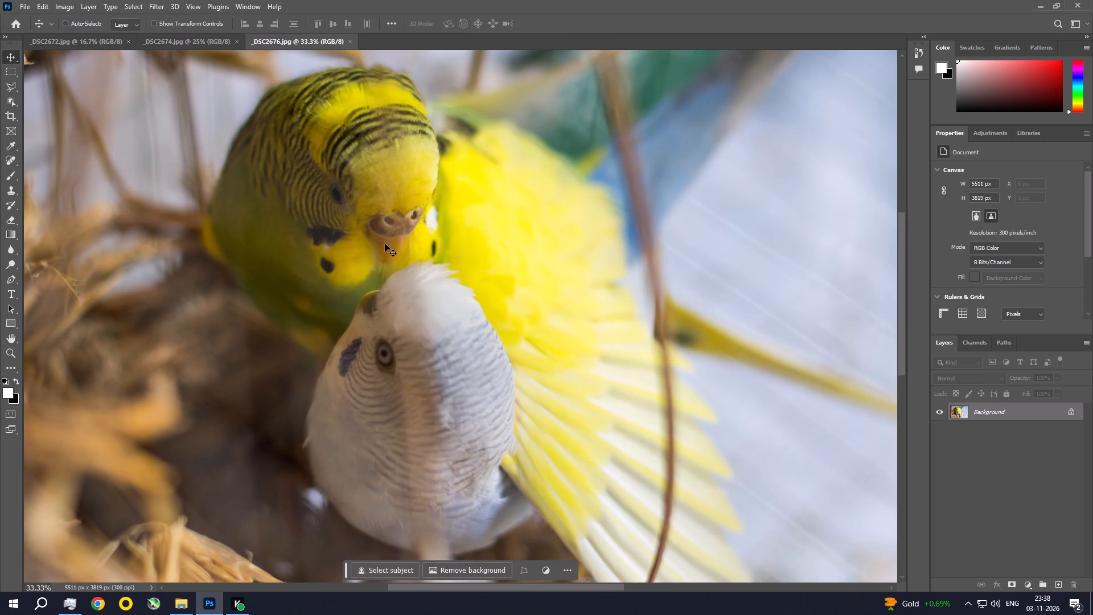
pyautogui.hotkey('ctrl', '0')
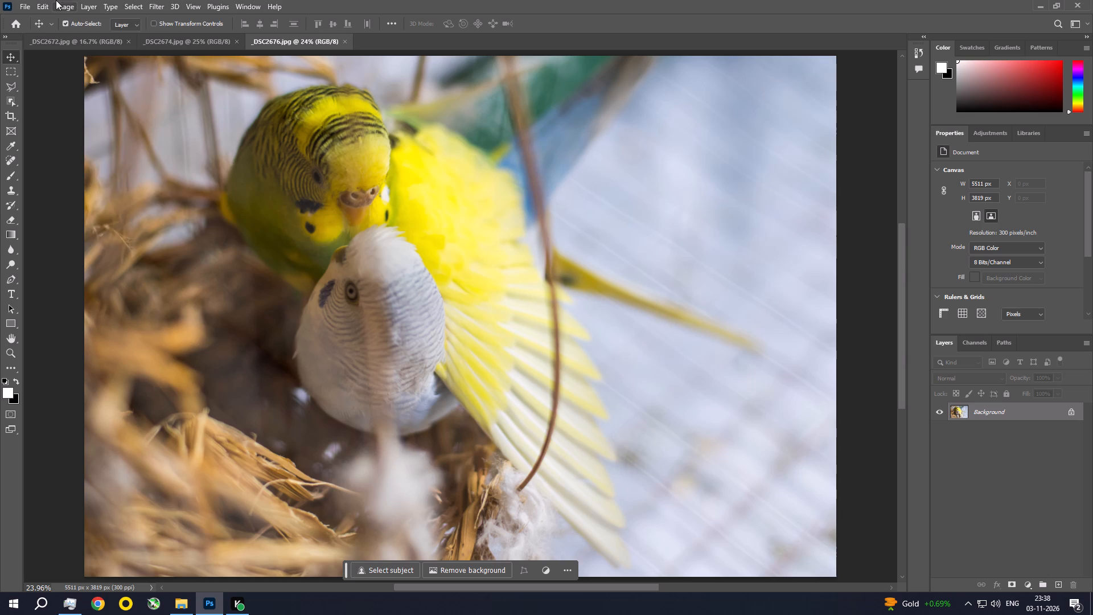
# Apply a Photo Filter with Warming Filter (85) at 25% density to _DSC2676.
pyautogui.click(68, 0)
pyautogui.click(73, 34)
pyautogui.click(233, 128)
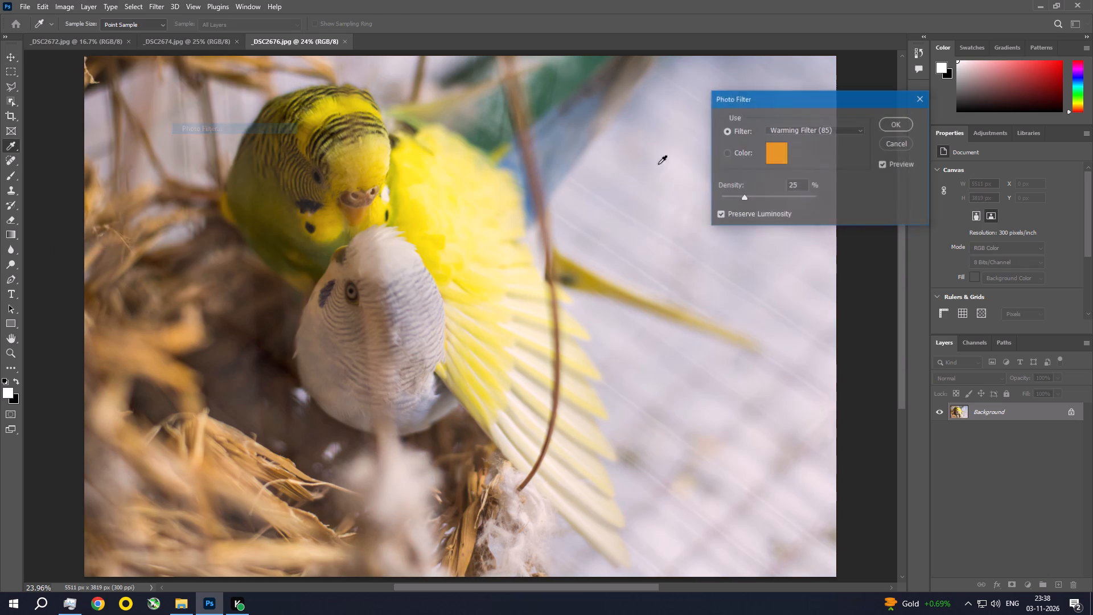
pyautogui.click(890, 125)
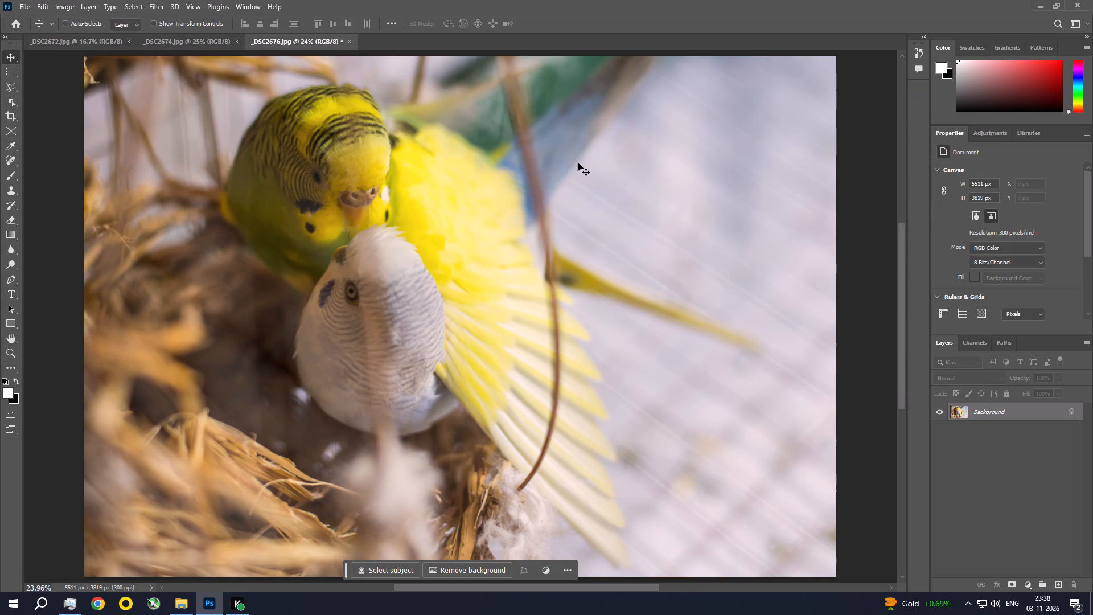
# Save the warmed _DSC2676 photo as a JPEG and close it.
pyautogui.hotkey('ctrl', 's')
pyautogui.click(609, 146)
pyautogui.click(344, 42)
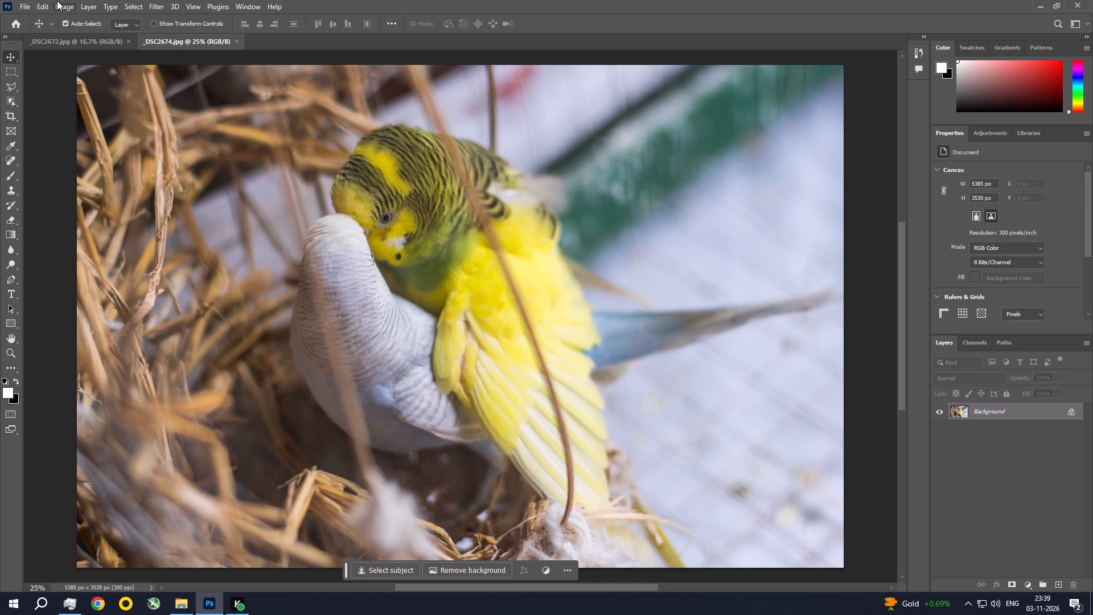
# Apply a Photo Filter with Warming Filter (85) at 25% density to _DSC2674.
pyautogui.click(62, 1)
pyautogui.click(83, 37)
pyautogui.click(248, 126)
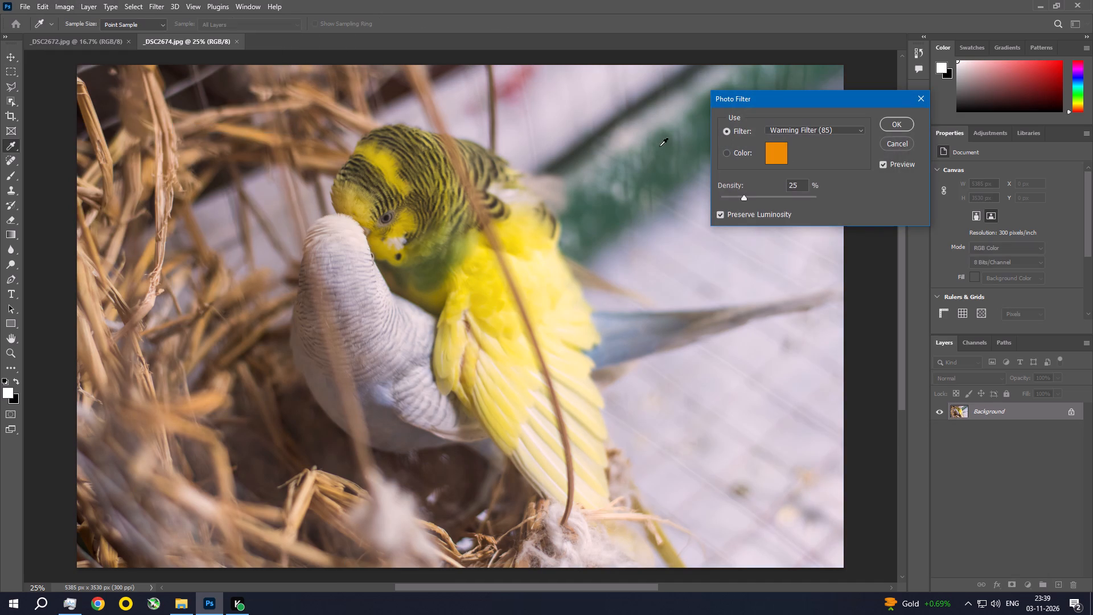
pyautogui.click(907, 122)
# Save the warmed _DSC2674 photo as a JPEG and close it.
pyautogui.hotkey('ctrl', 's')
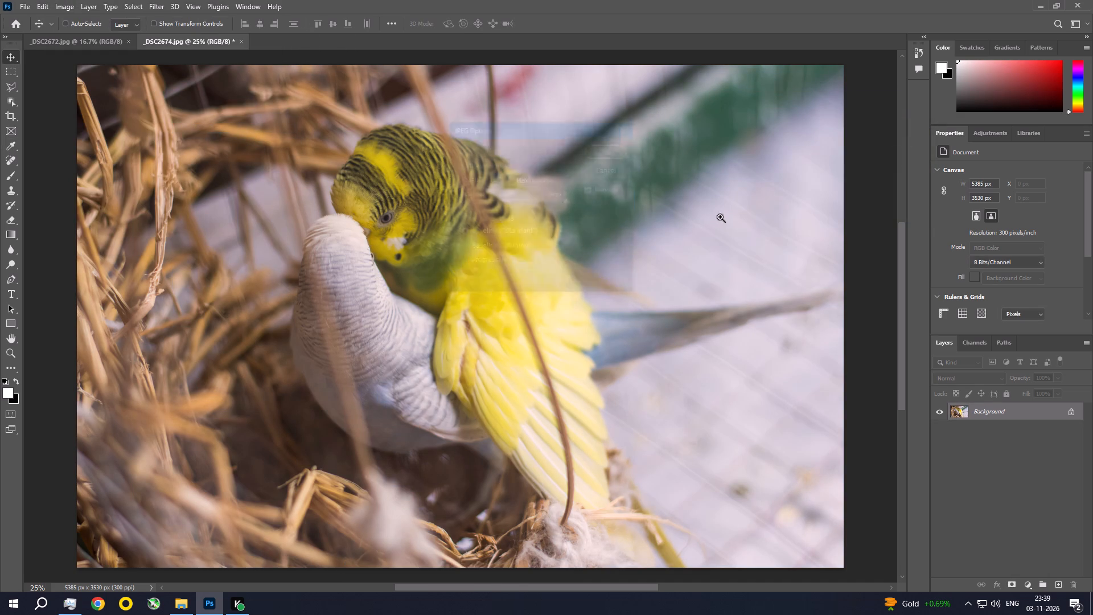
pyautogui.click(613, 145)
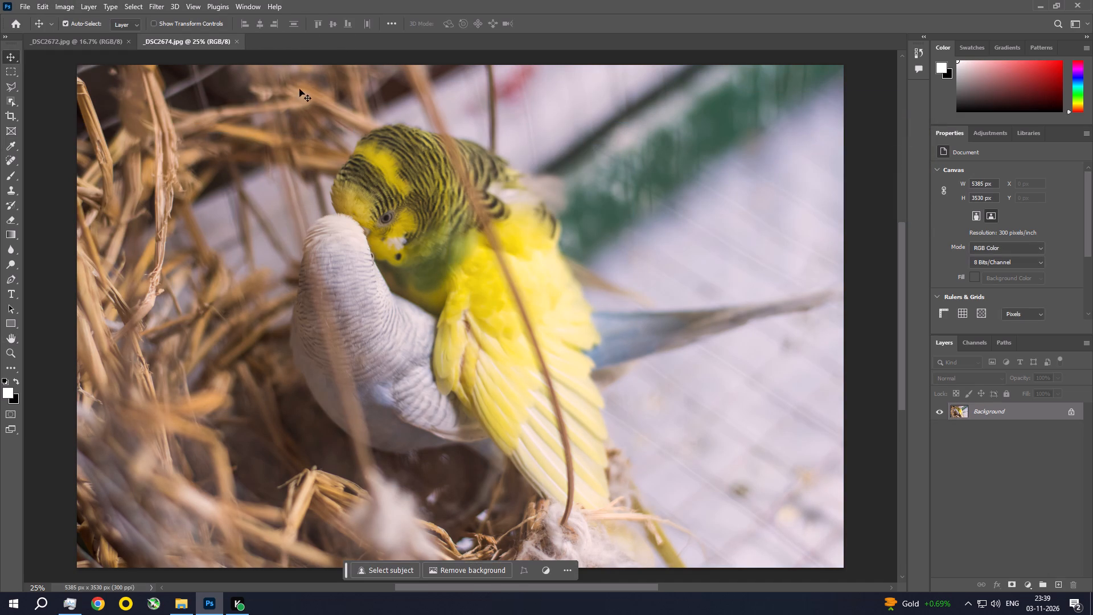
pyautogui.click(235, 39)
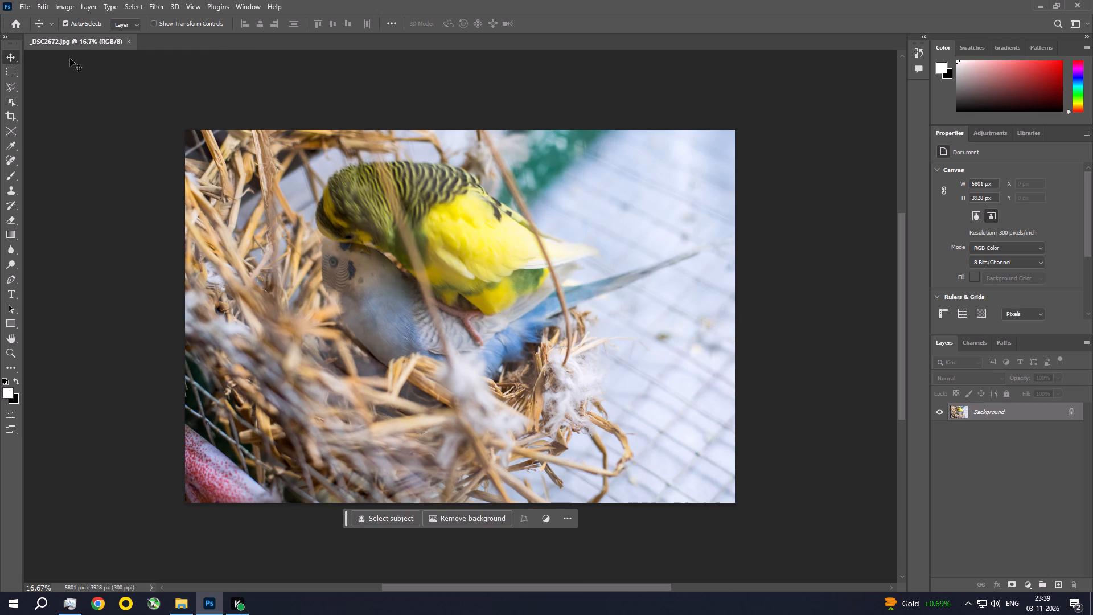
# Apply a Photo Filter with Warming Filter (85) at 25% density to _DSC2672.
pyautogui.click(63, 8)
pyautogui.click(70, 35)
pyautogui.click(219, 130)
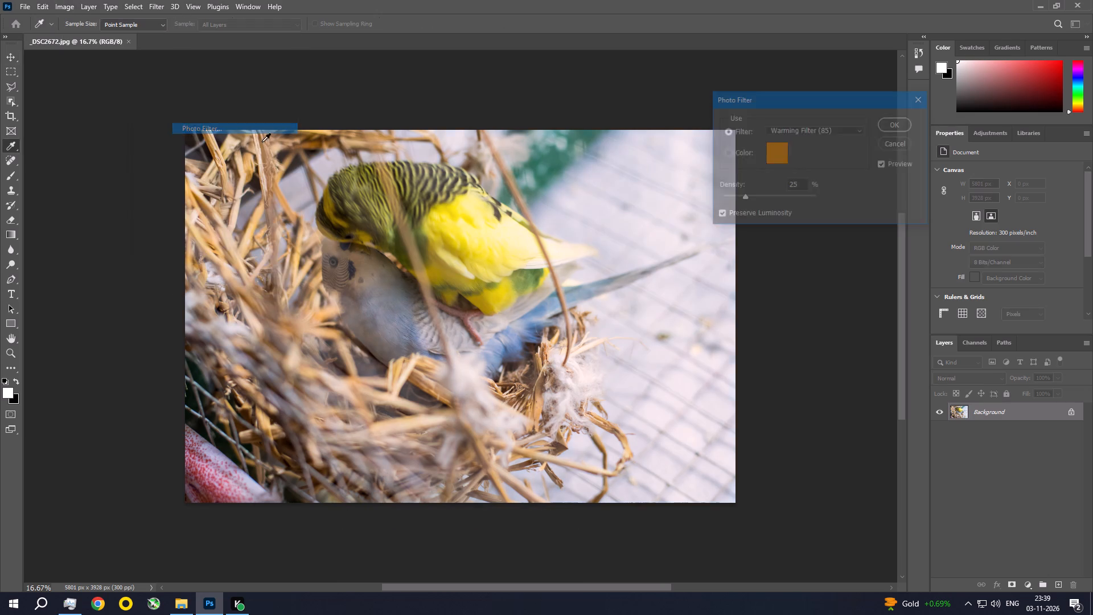
pyautogui.click(893, 124)
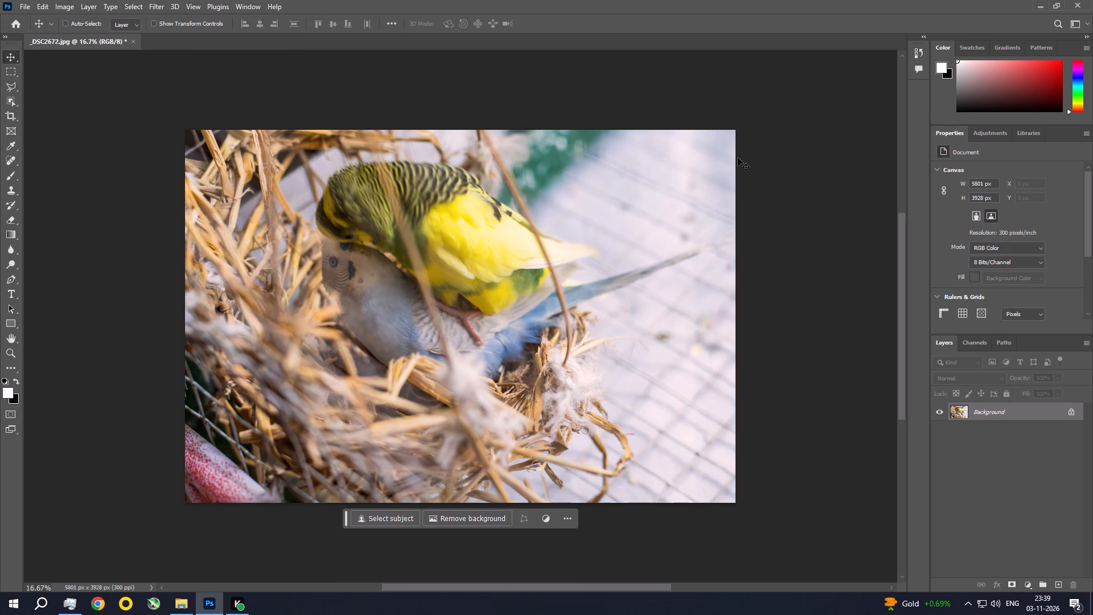
# Save _DSC2672 as a baseline standard JPEG at Maximum quality 12 and close it.
pyautogui.hotkey('ctrl', 's')
pyautogui.click(618, 149)
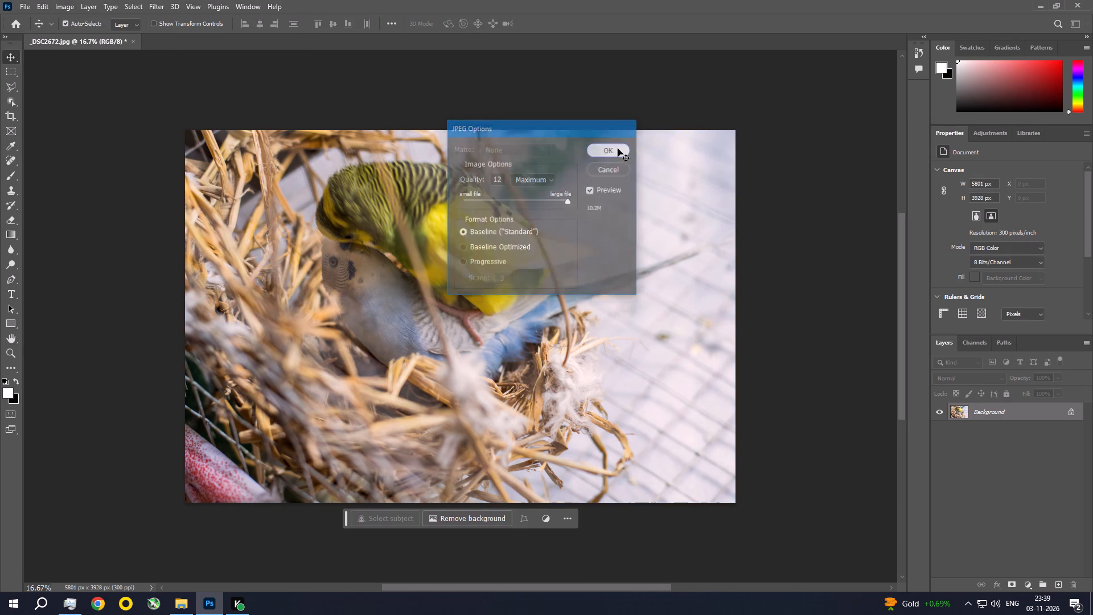
pyautogui.click(126, 40)
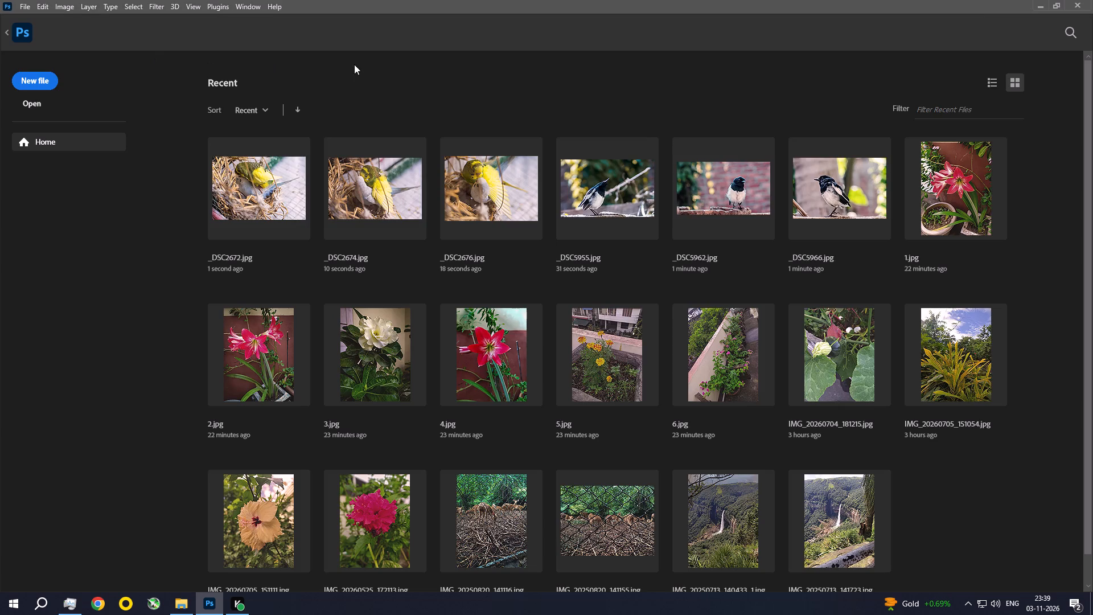
# Open the second row of six RAW folder photos, from 659+8 to 654165, in Photoshop.
pyautogui.click(1037, 0)
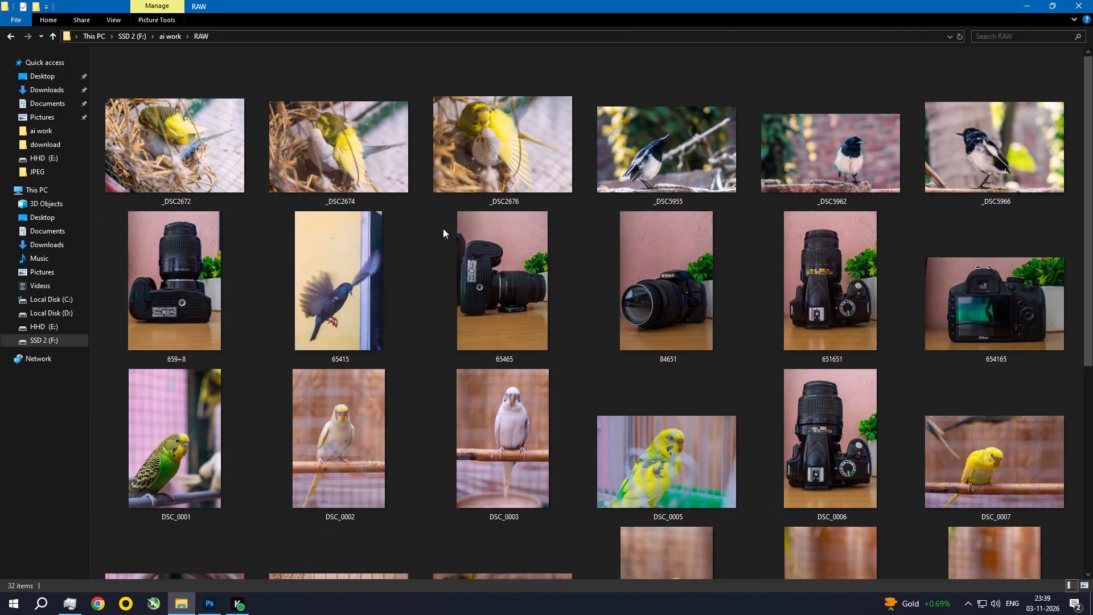
pyautogui.click(202, 302)
pyautogui.keyDown('shift'); pyautogui.click(979, 250); pyautogui.keyUp('shift')
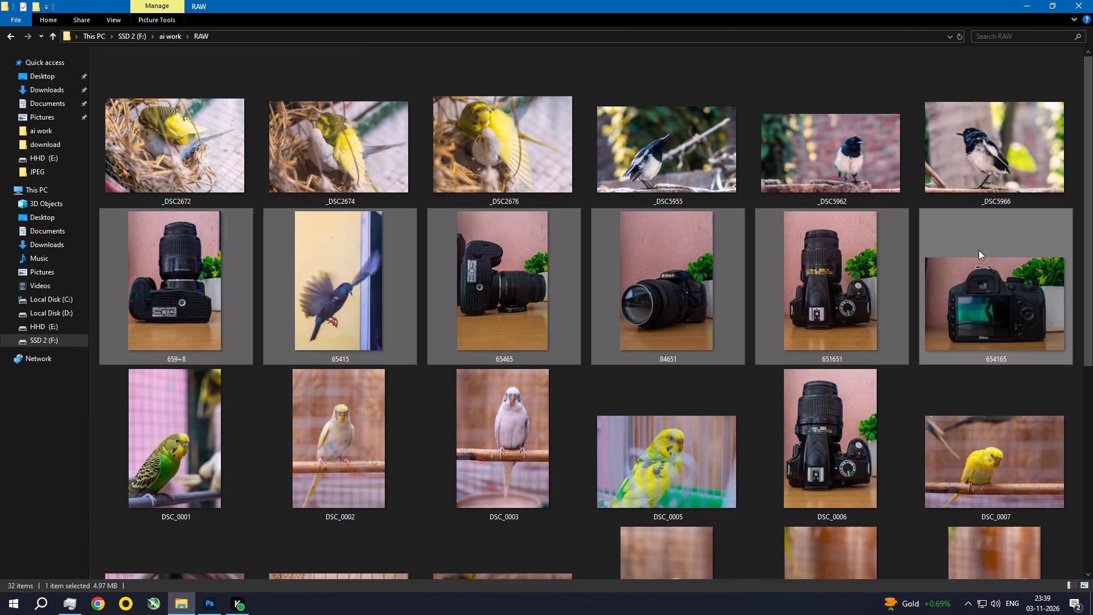
pyautogui.moveTo(198, 281); pyautogui.dragTo(432, 317)
pyautogui.hotkey('alt', 'Tab')
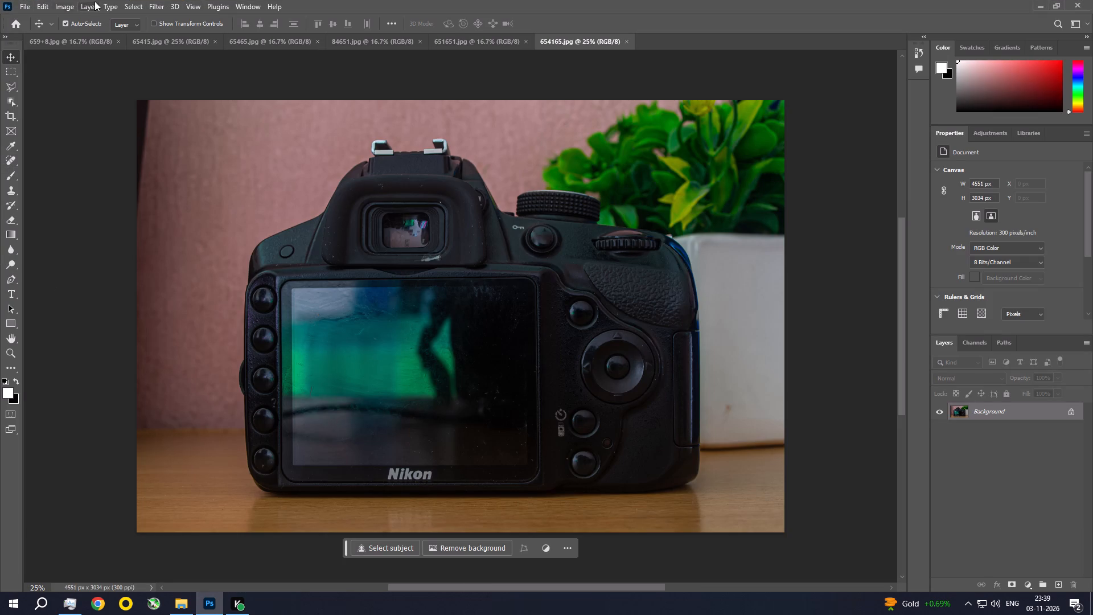
# Start the Camera Raw Filter on 654165 and set Exposure to +1.00 and Contrast to +11.
pyautogui.click(157, 7)
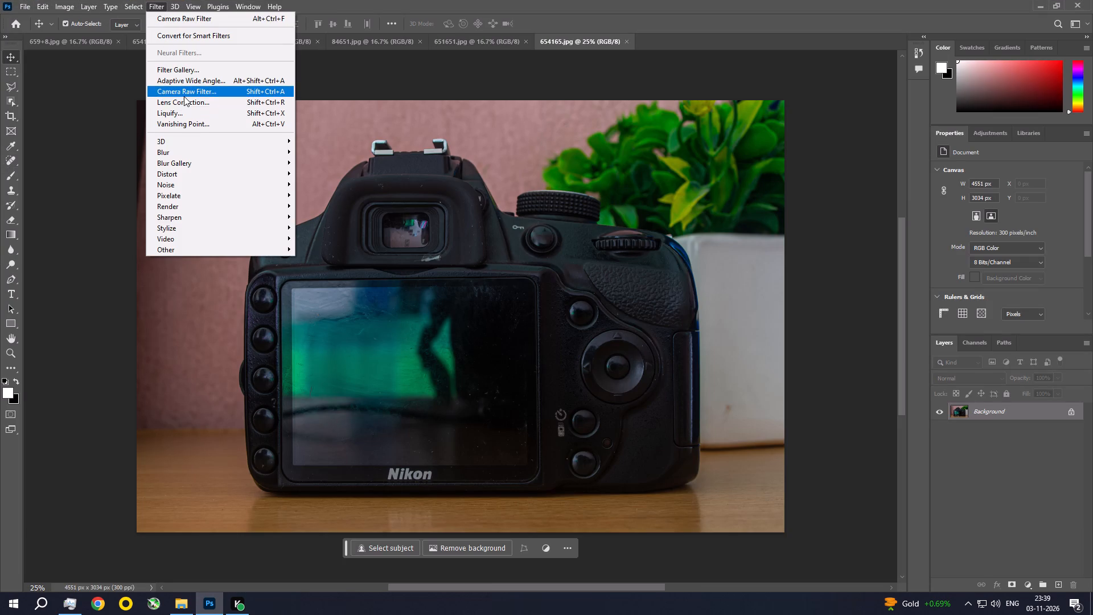
pyautogui.click(184, 96)
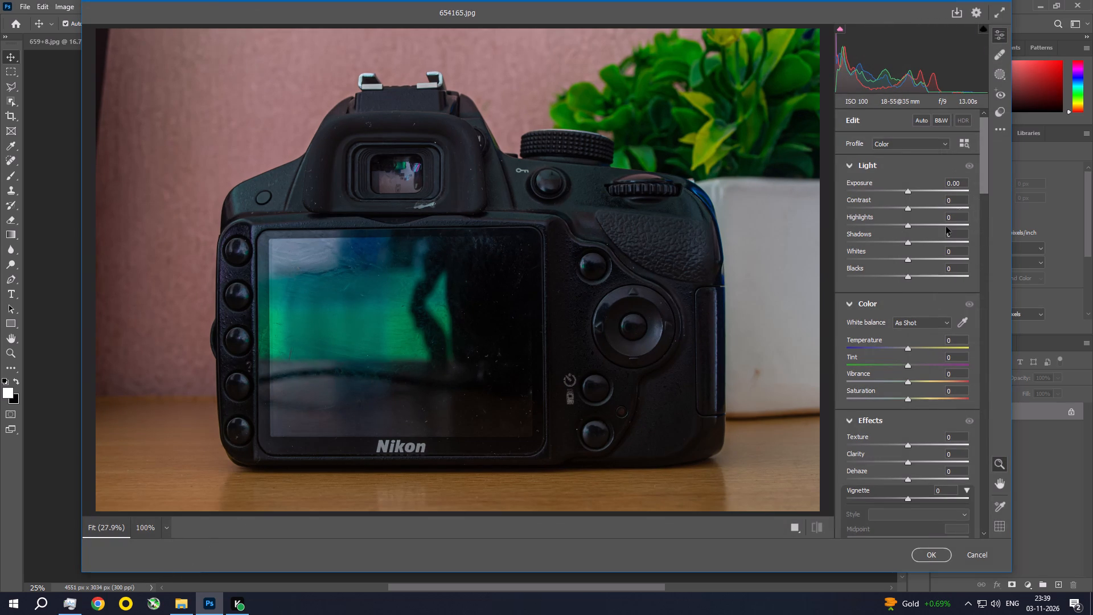
pyautogui.rightClick(907, 191)
pyautogui.moveTo(907, 191); pyautogui.dragTo(919, 192)
pyautogui.moveTo(910, 192); pyautogui.dragTo(920, 195)
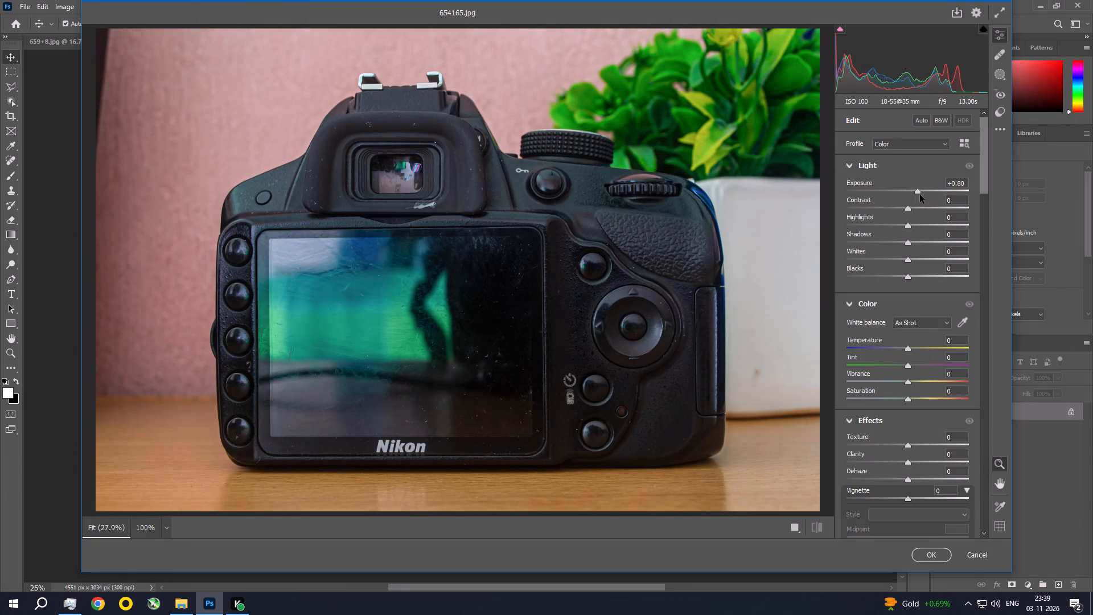
pyautogui.moveTo(920, 195); pyautogui.dragTo(922, 196)
pyautogui.moveTo(909, 209); pyautogui.dragTo(914, 210)
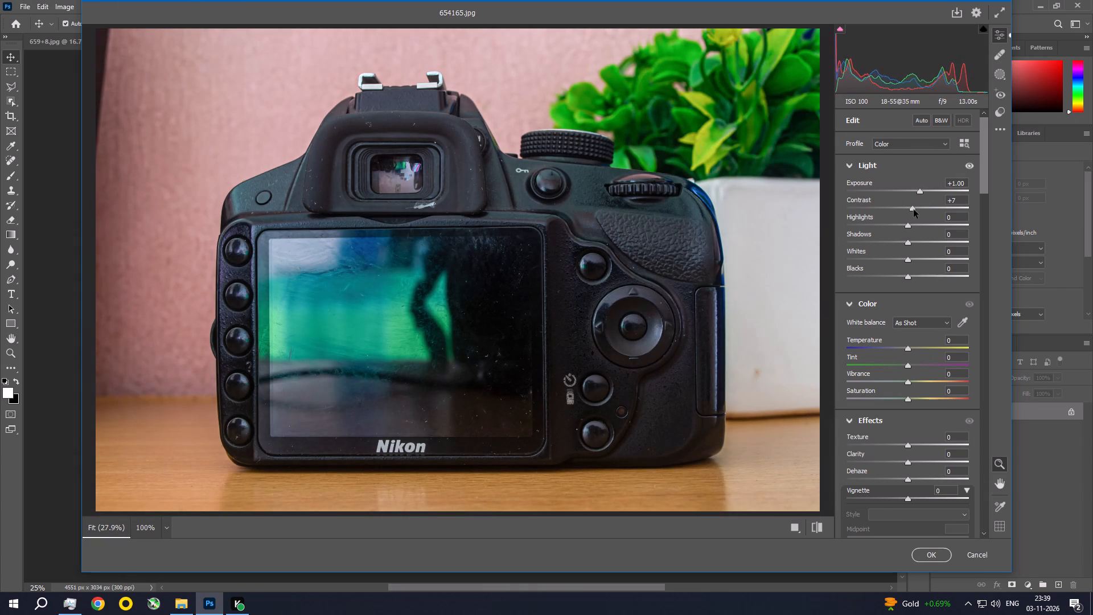
pyautogui.moveTo(914, 210); pyautogui.dragTo(915, 210)
# Balance the photo's tones with Highlights -40, Shadows +38, Whites -21 and Blacks +17.
pyautogui.moveTo(906, 225); pyautogui.dragTo(884, 224)
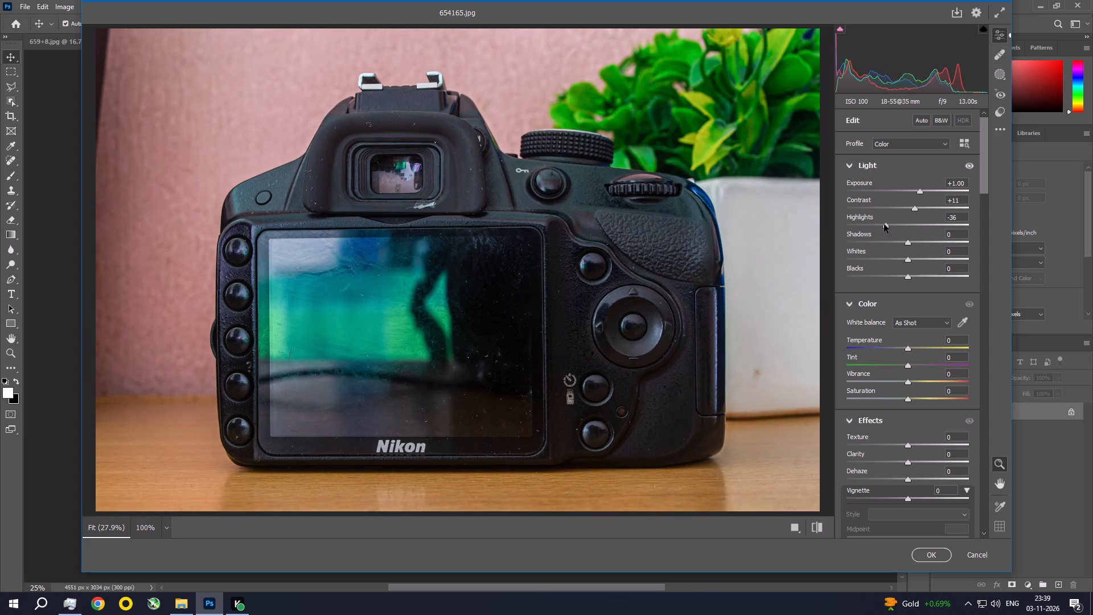
pyautogui.moveTo(884, 224); pyautogui.dragTo(882, 224)
pyautogui.moveTo(914, 244); pyautogui.dragTo(919, 247)
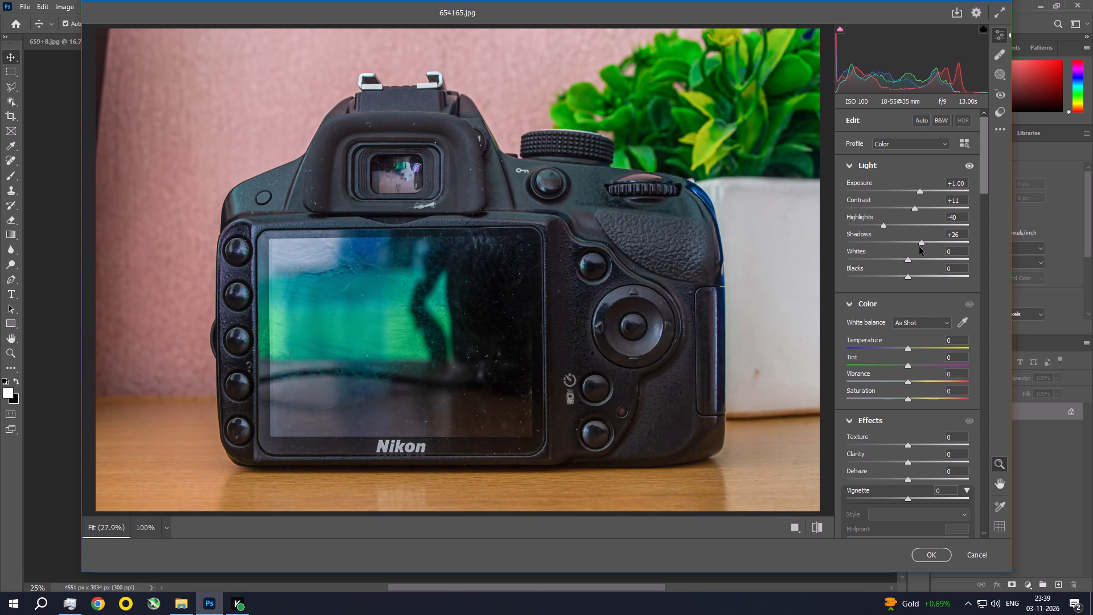
pyautogui.moveTo(919, 247); pyautogui.dragTo(931, 251)
pyautogui.moveTo(907, 258); pyautogui.dragTo(894, 258)
pyautogui.moveTo(910, 277); pyautogui.dragTo(914, 280)
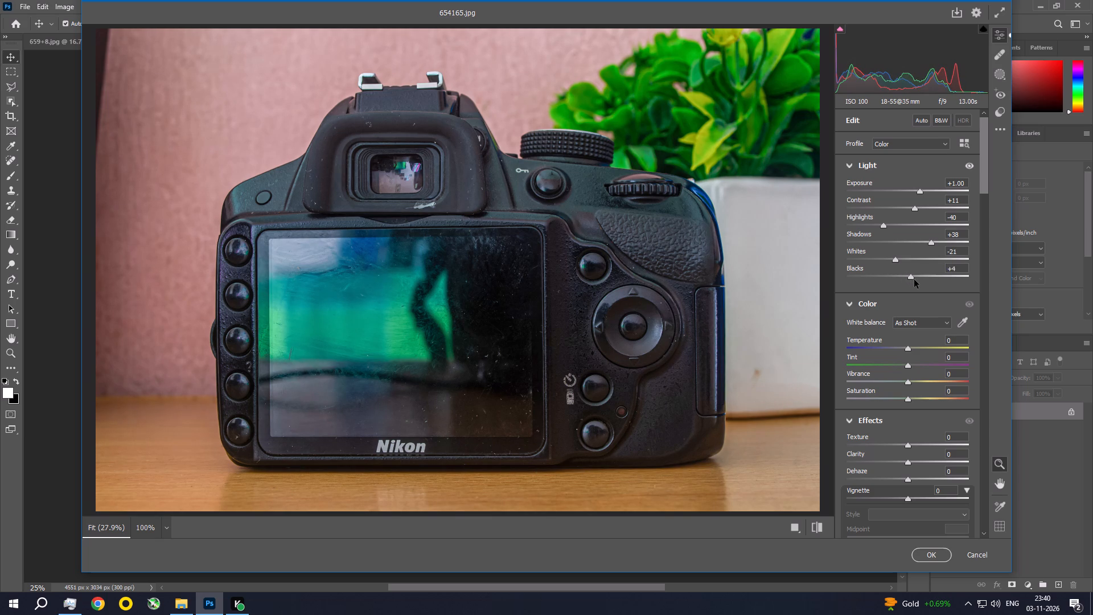
pyautogui.moveTo(914, 280); pyautogui.dragTo(920, 284)
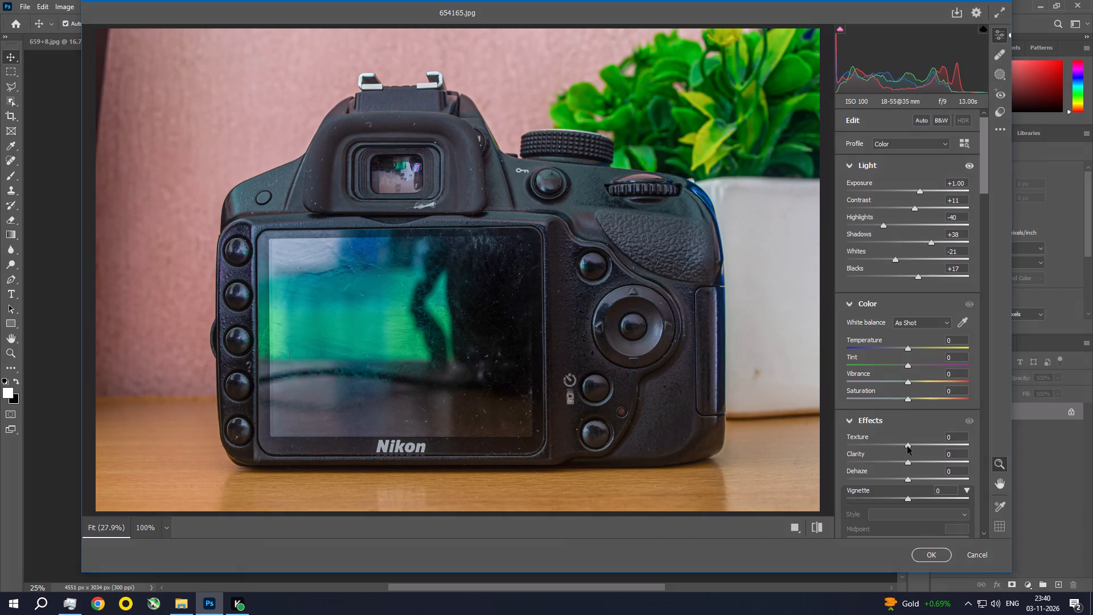
# Set the photo's effects to Texture +11, Clarity +13 and Dehaze -5.
pyautogui.moveTo(907, 446); pyautogui.dragTo(914, 449)
pyautogui.moveTo(908, 463); pyautogui.dragTo(911, 464)
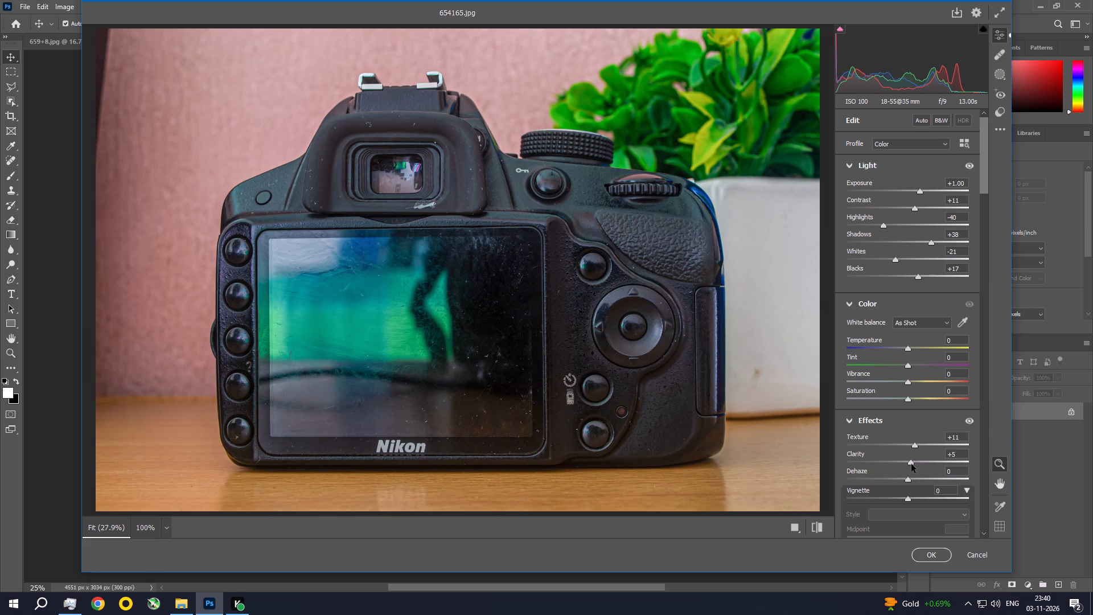
pyautogui.moveTo(911, 464); pyautogui.dragTo(916, 466)
pyautogui.moveTo(987, 182); pyautogui.dragTo(988, 223)
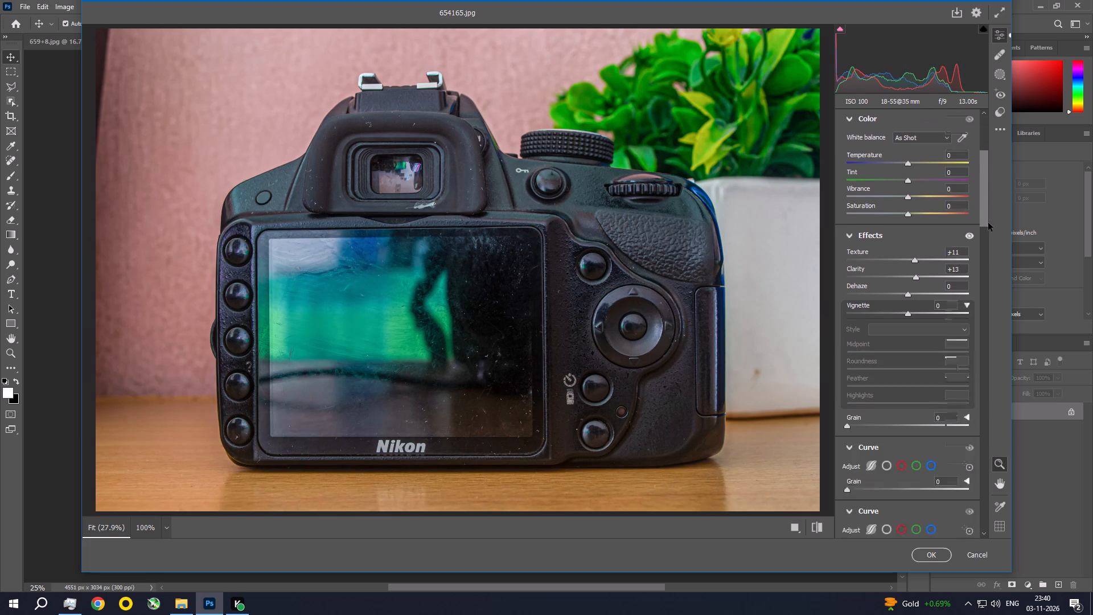
pyautogui.moveTo(988, 223); pyautogui.dragTo(991, 234)
pyautogui.moveTo(907, 189); pyautogui.dragTo(917, 195)
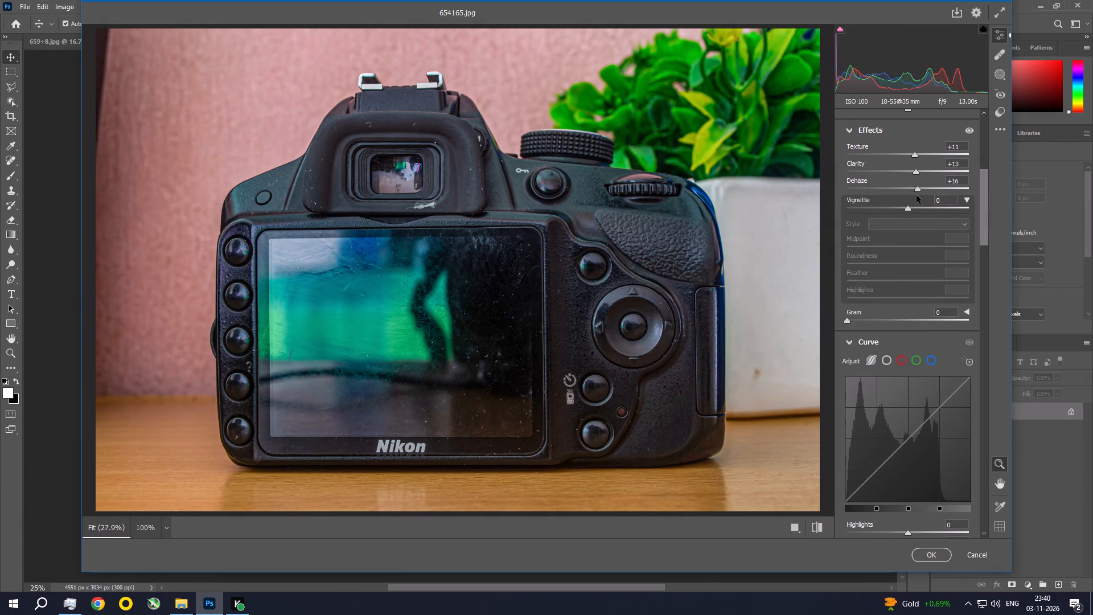
pyautogui.moveTo(917, 195); pyautogui.dragTo(904, 197)
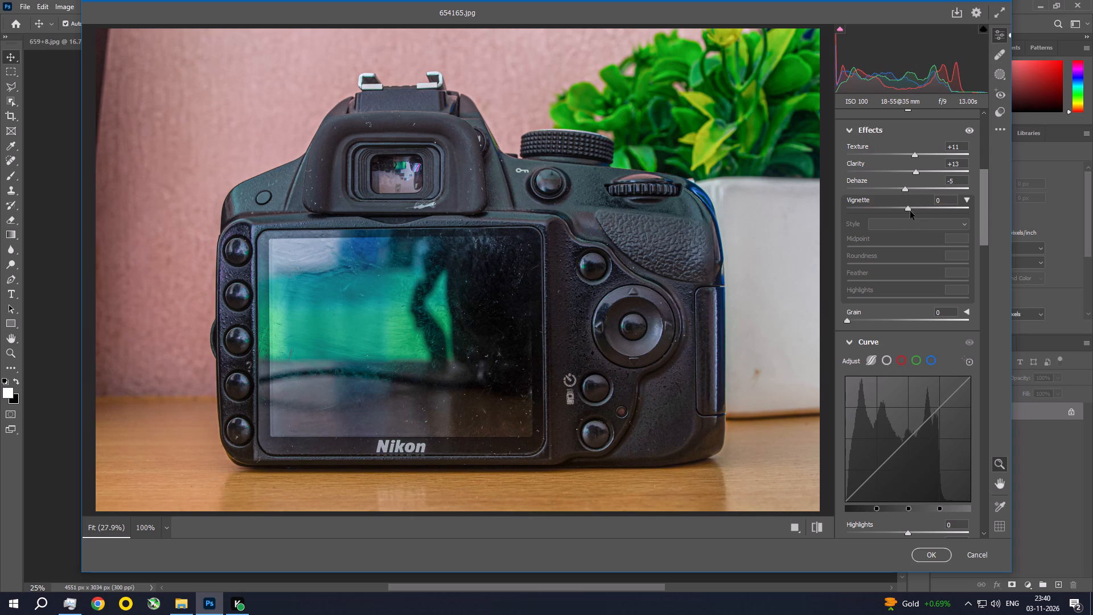
pyautogui.moveTo(910, 211); pyautogui.dragTo(917, 209)
# Lower the tone curve's Highlights to -23 and Lights to -5.
pyautogui.moveTo(980, 208); pyautogui.dragTo(983, 273)
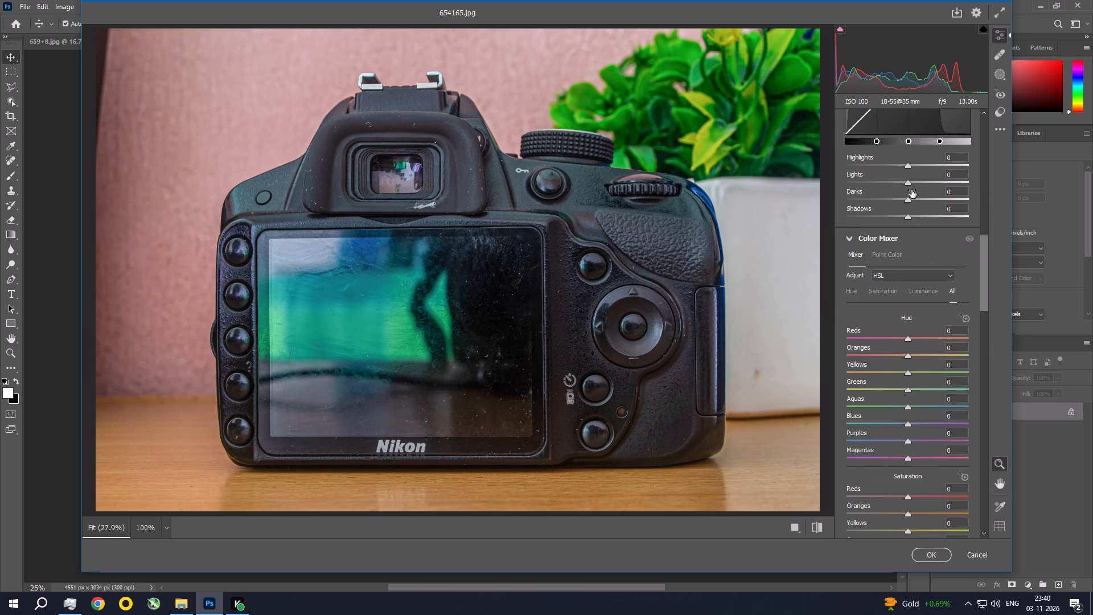
pyautogui.moveTo(905, 165); pyautogui.dragTo(890, 168)
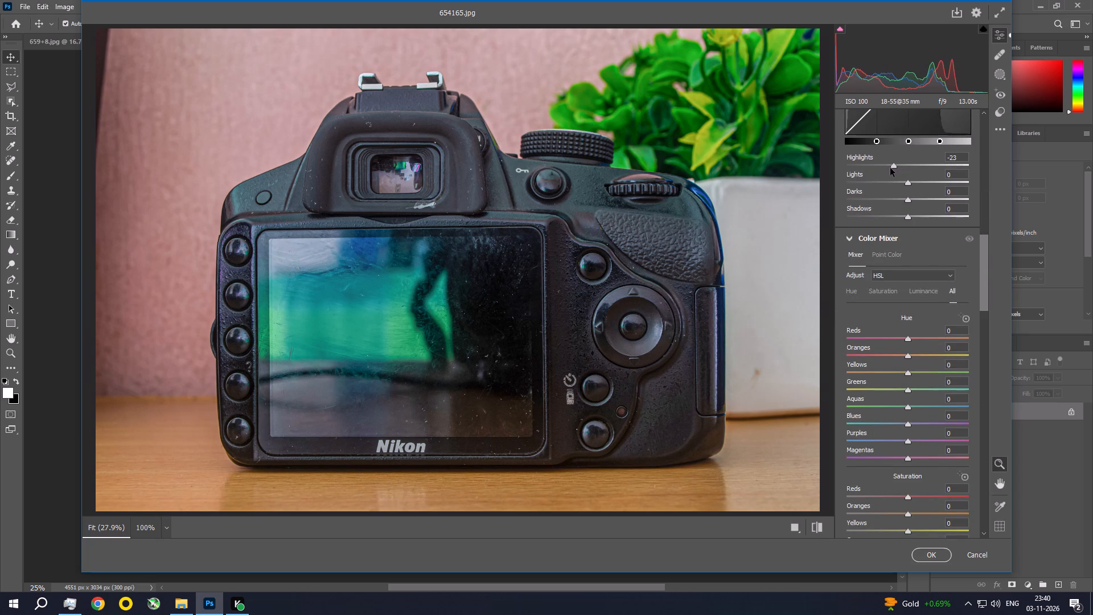
pyautogui.click(909, 184)
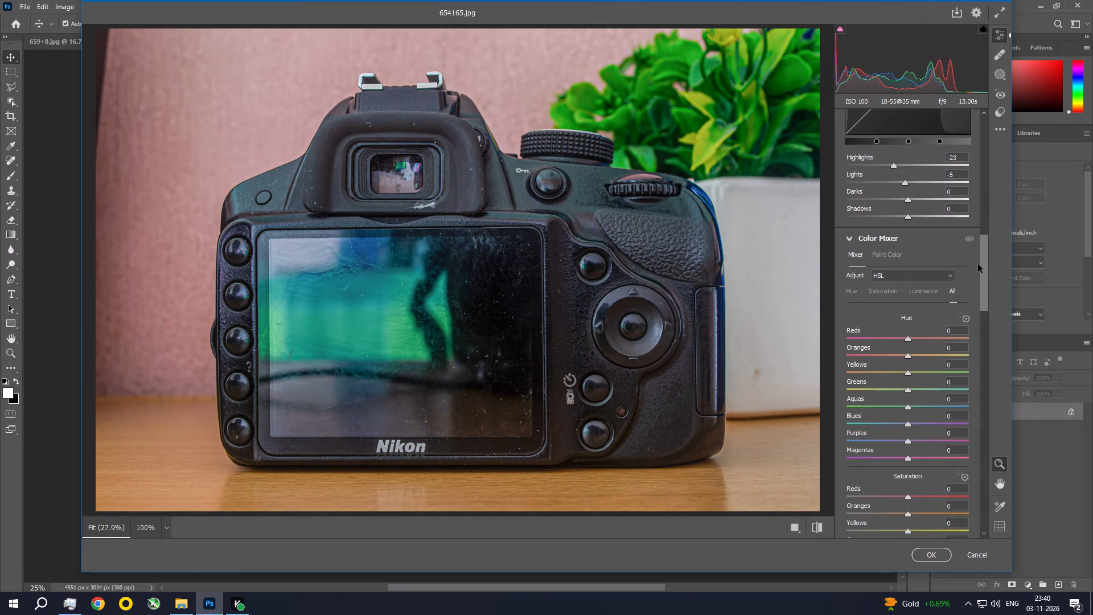
# Adjust the Greens in the Color Mixer: hue -13, saturation +14, and a slightly raised luminance.
pyautogui.moveTo(988, 260); pyautogui.dragTo(989, 306)
pyautogui.moveTo(985, 282); pyautogui.dragTo(987, 318)
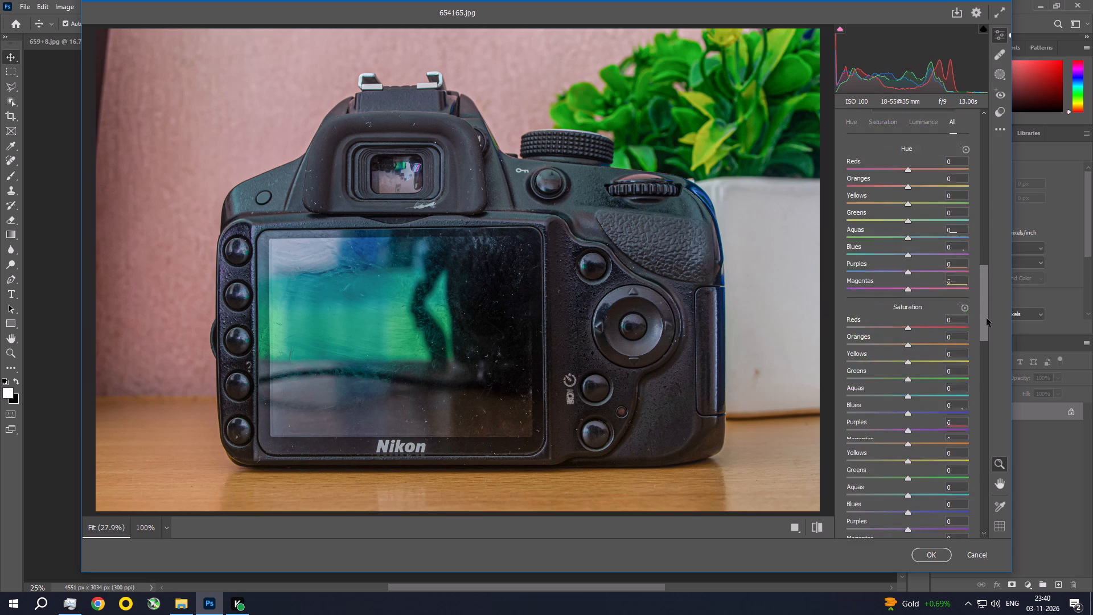
pyautogui.moveTo(987, 318); pyautogui.dragTo(987, 327)
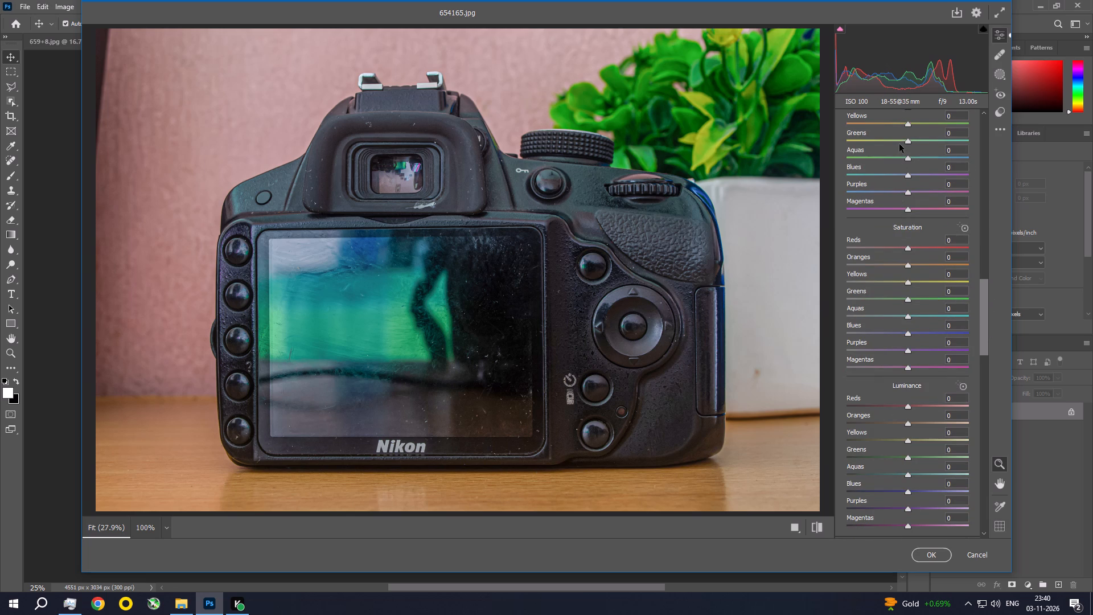
pyautogui.moveTo(908, 142); pyautogui.dragTo(895, 148)
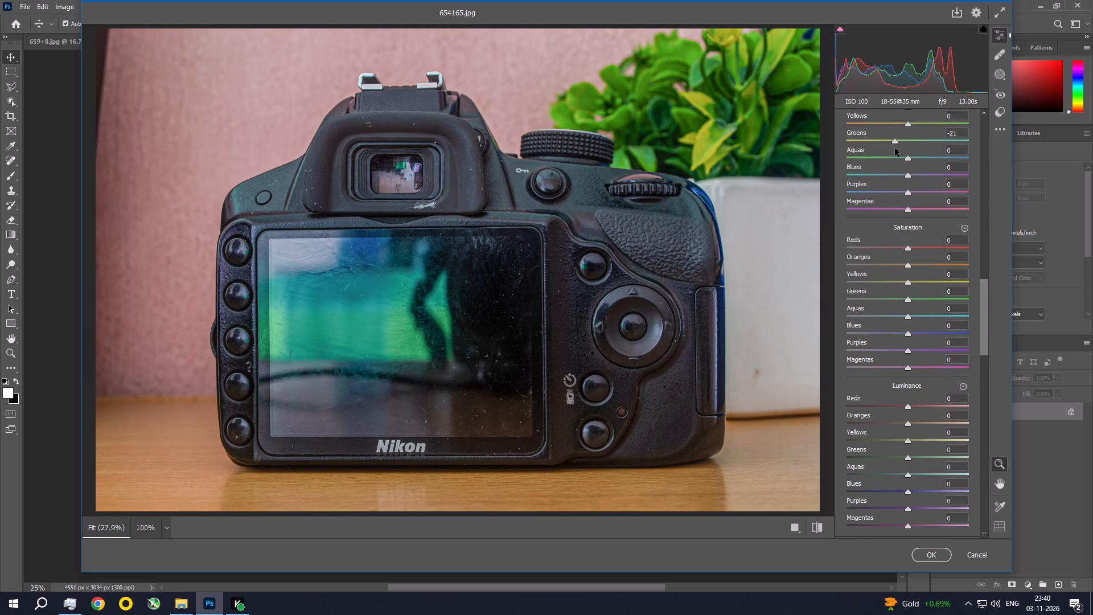
pyautogui.moveTo(895, 148); pyautogui.dragTo(902, 148)
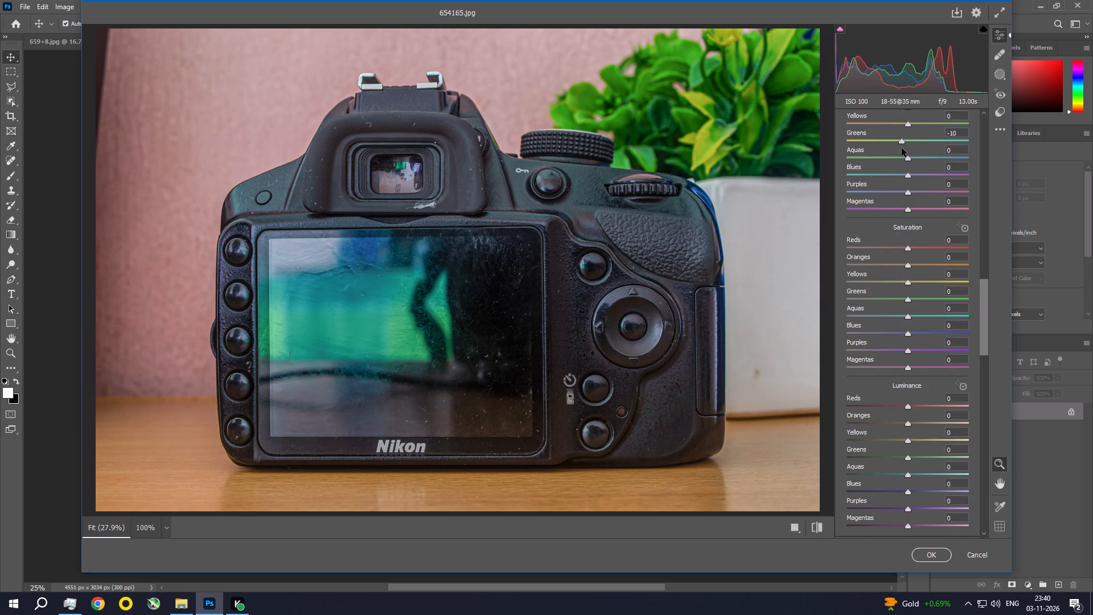
pyautogui.moveTo(902, 148); pyautogui.dragTo(900, 148)
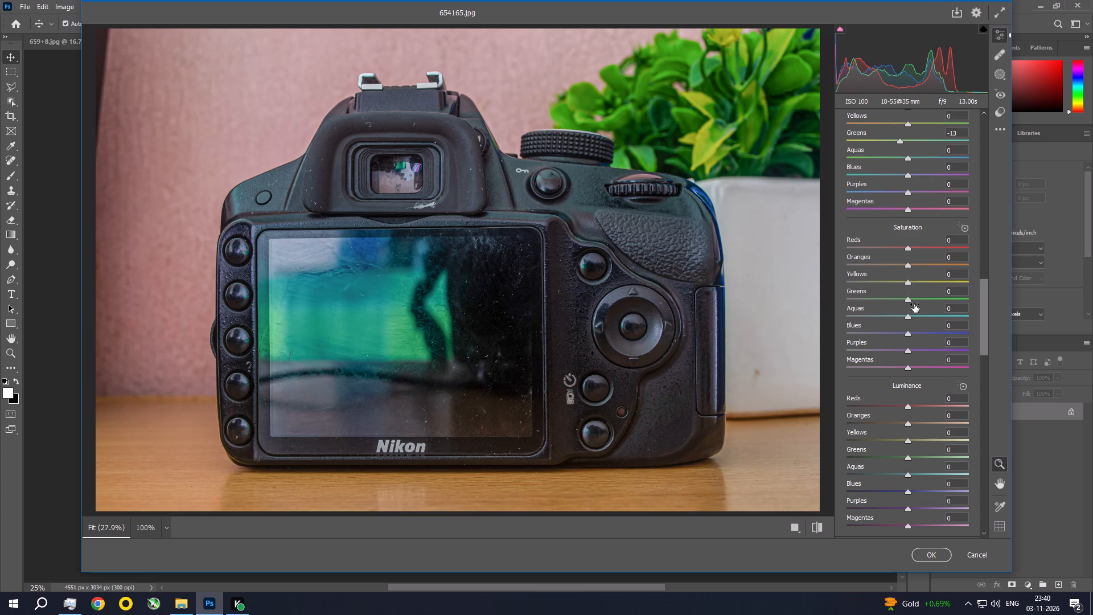
pyautogui.click(915, 302)
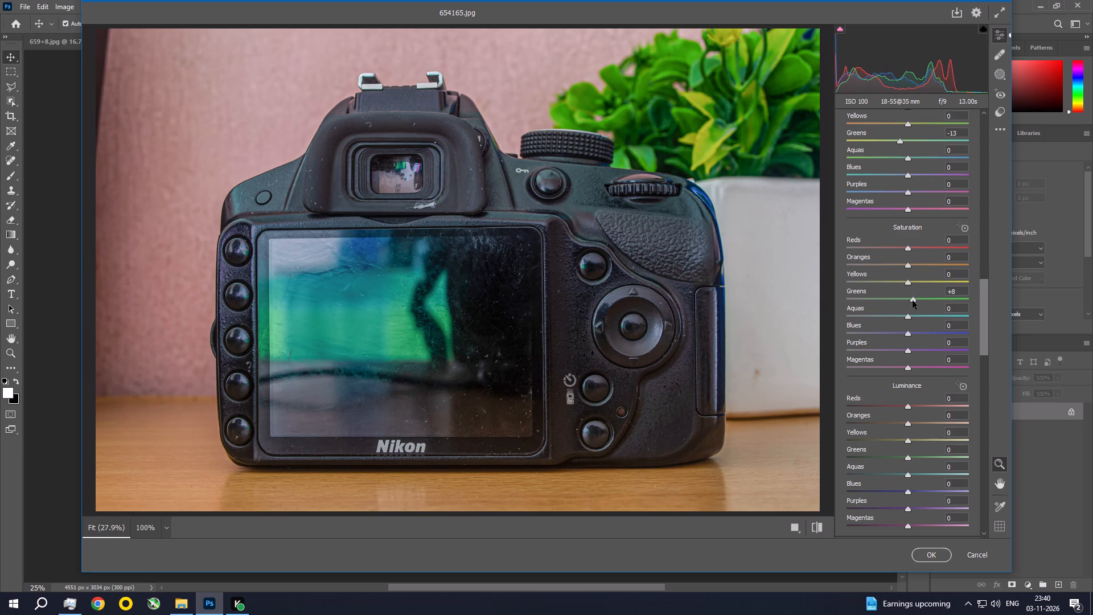
pyautogui.moveTo(984, 297); pyautogui.dragTo(980, 326)
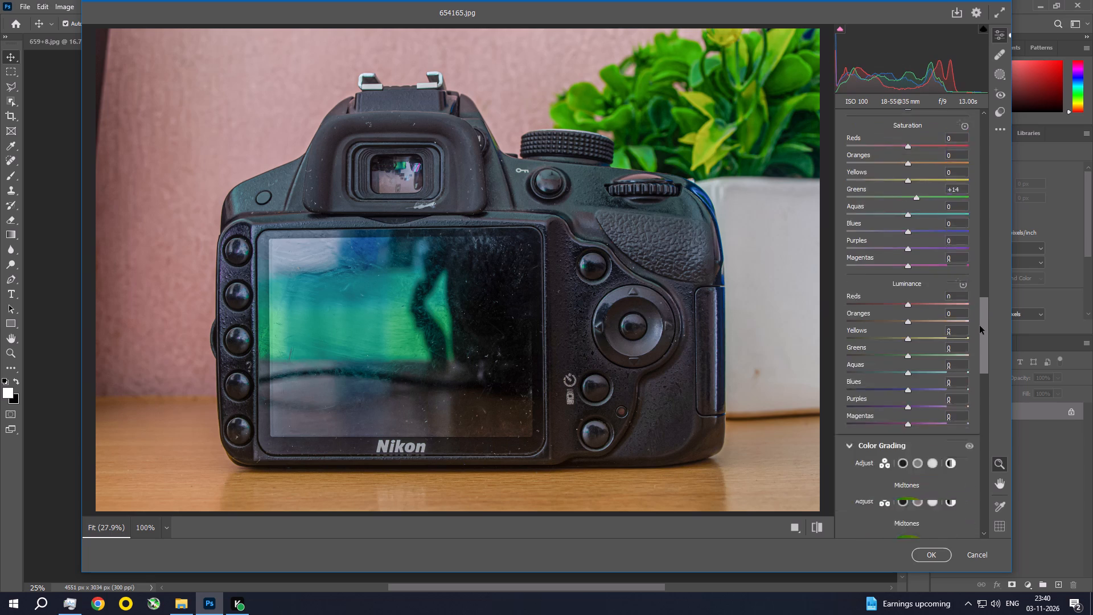
pyautogui.moveTo(980, 326); pyautogui.dragTo(979, 329)
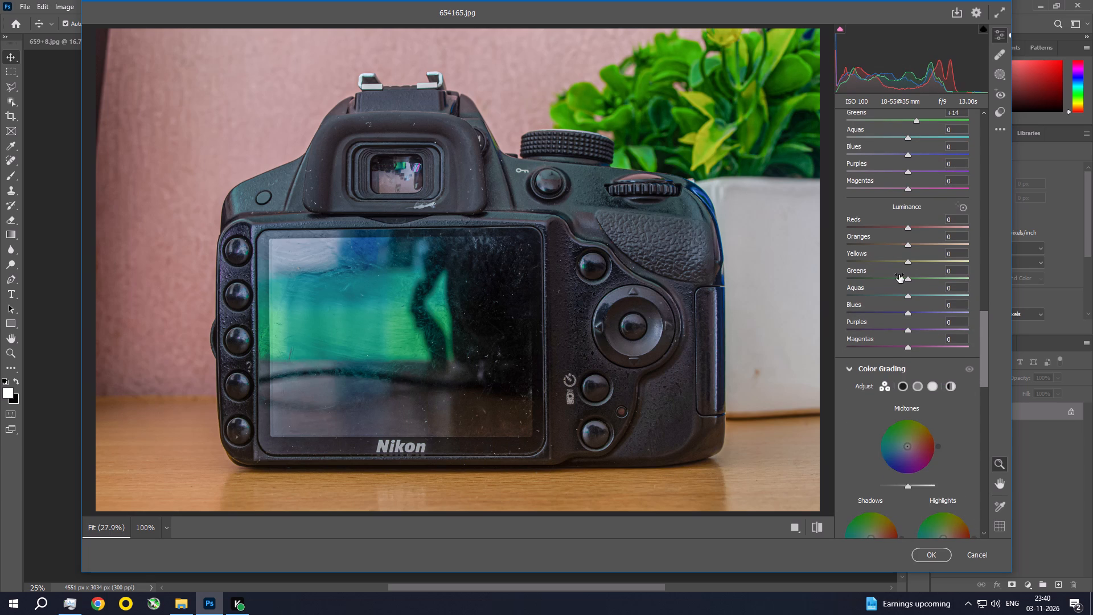
pyautogui.moveTo(911, 279); pyautogui.dragTo(920, 281)
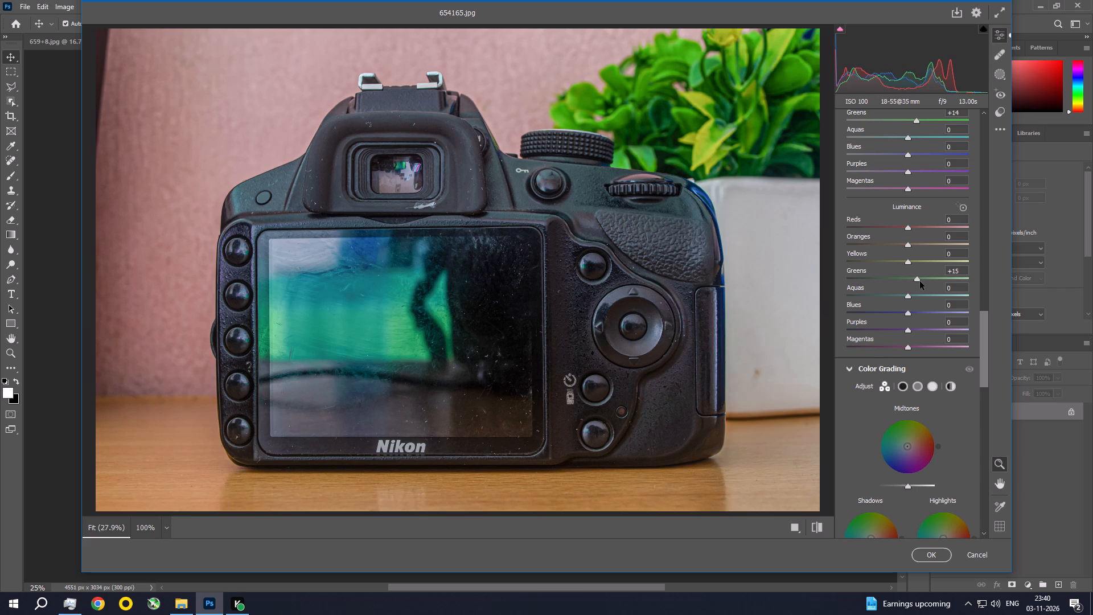
pyautogui.moveTo(920, 281); pyautogui.dragTo(922, 282)
# Set the photo's detail to Sharpening 14, Noise Reduction 16 and Color Noise Reduction 18.
pyautogui.moveTo(985, 326); pyautogui.dragTo(984, 411)
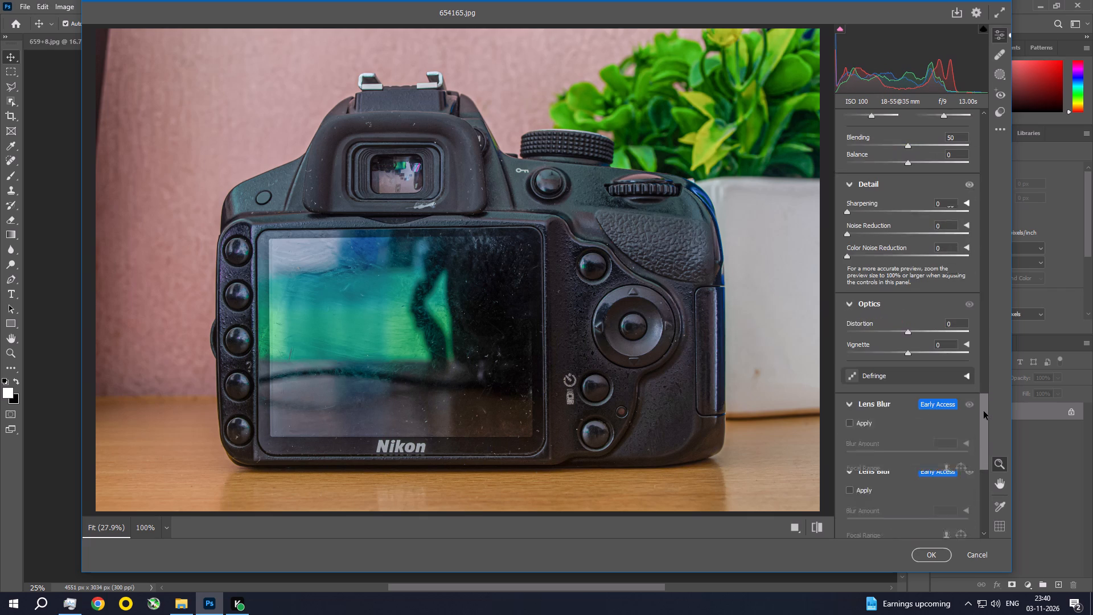
pyautogui.moveTo(984, 411); pyautogui.dragTo(984, 413)
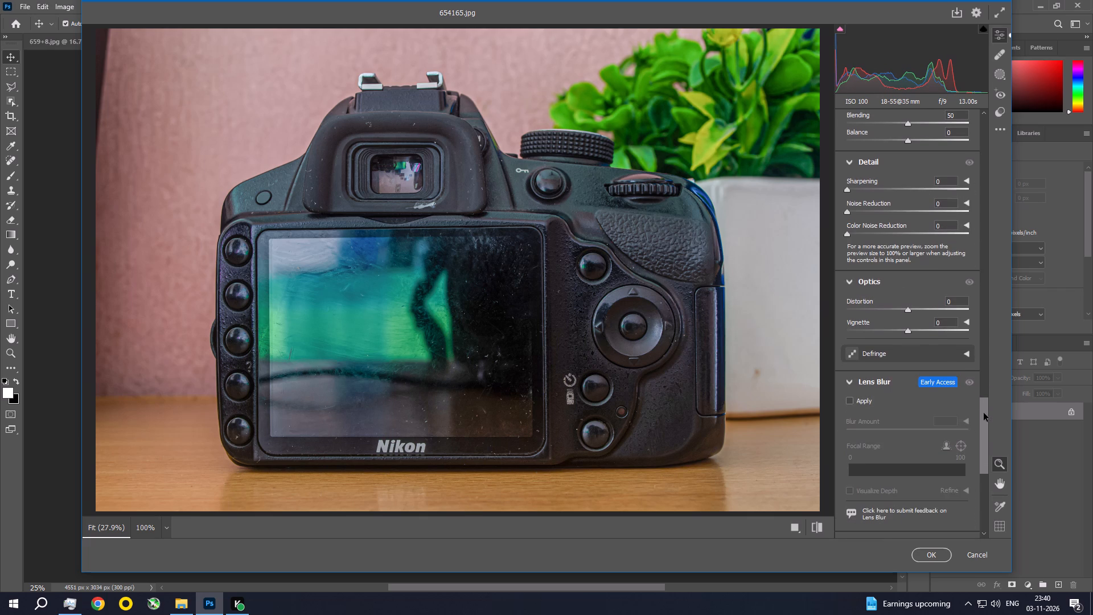
pyautogui.moveTo(984, 413); pyautogui.dragTo(980, 408)
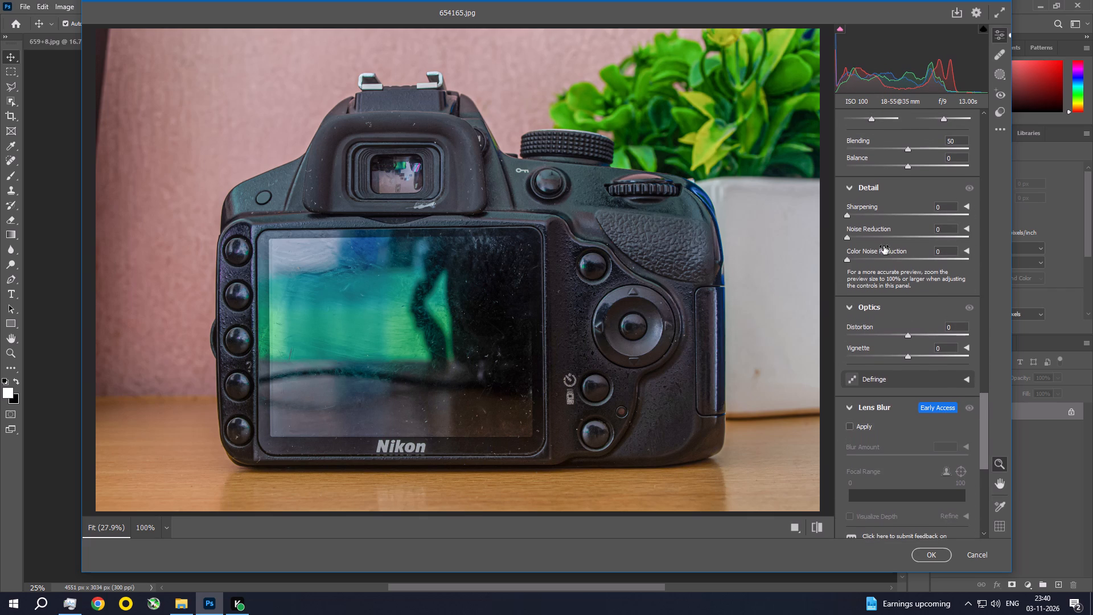
pyautogui.click(858, 214)
pyautogui.click(866, 240)
pyautogui.click(866, 263)
pyautogui.click(868, 262)
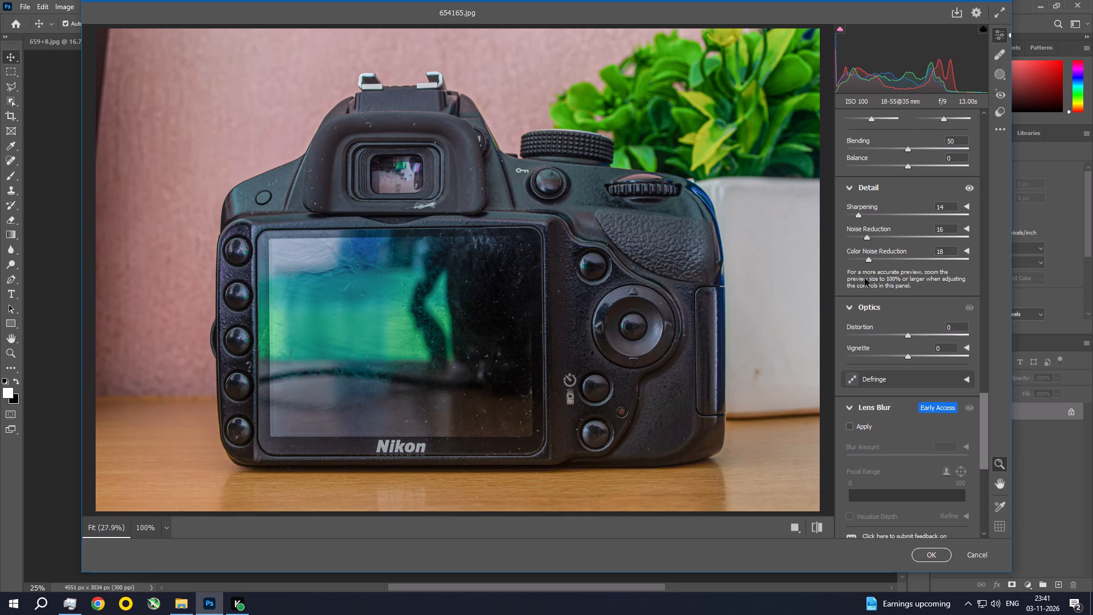
# Apply the Camera Raw adjustments to 654165.jpg and add a Warming Filter (85) photo filter at 25% density.
pyautogui.click(922, 555)
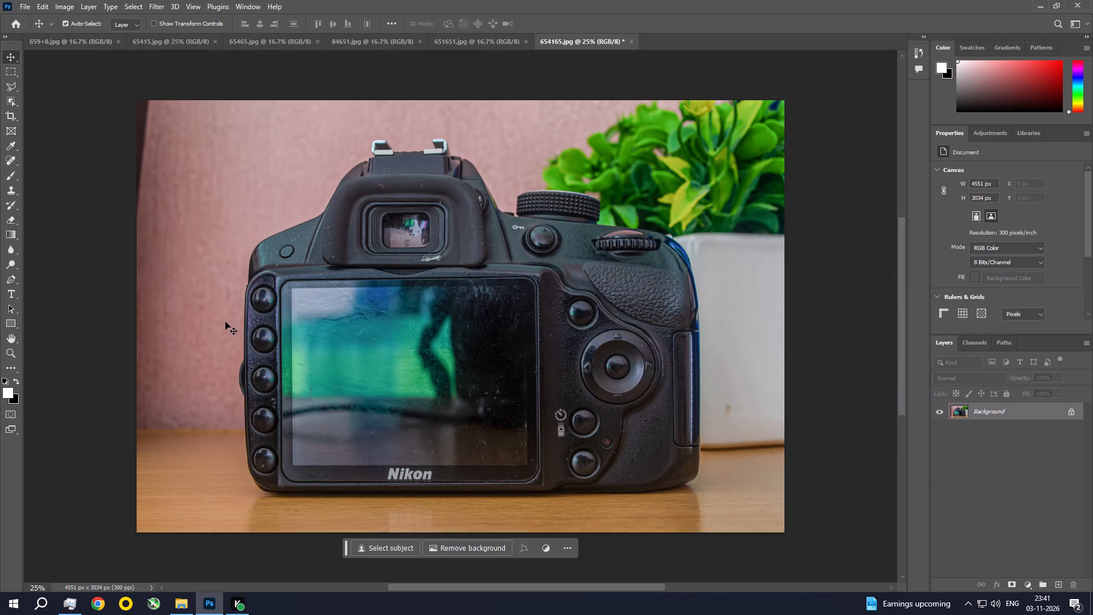
pyautogui.click(67, 7)
pyautogui.click(71, 37)
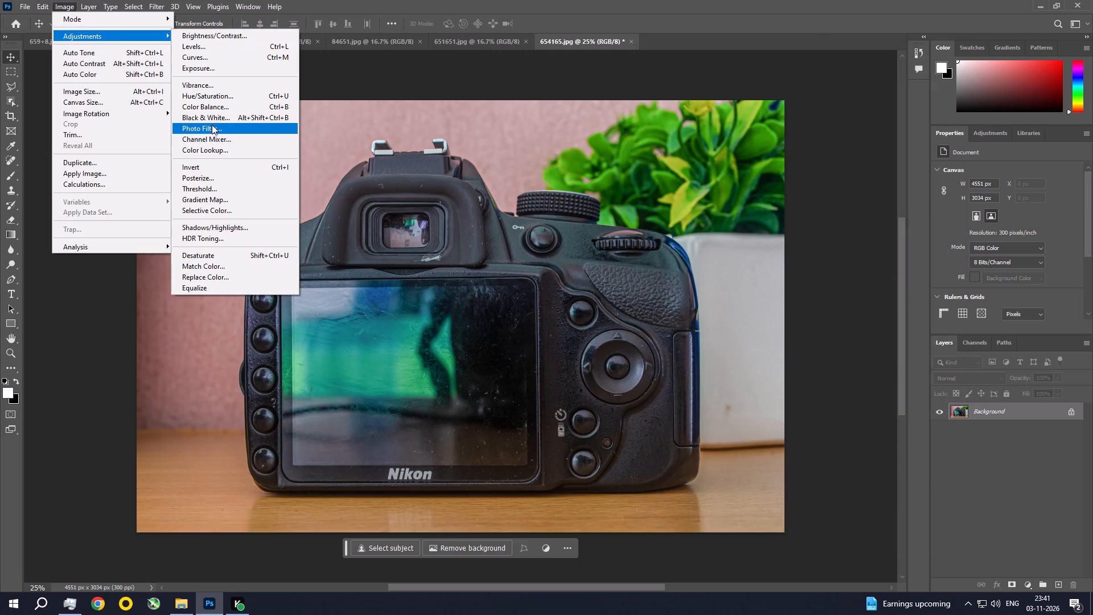
pyautogui.click(210, 128)
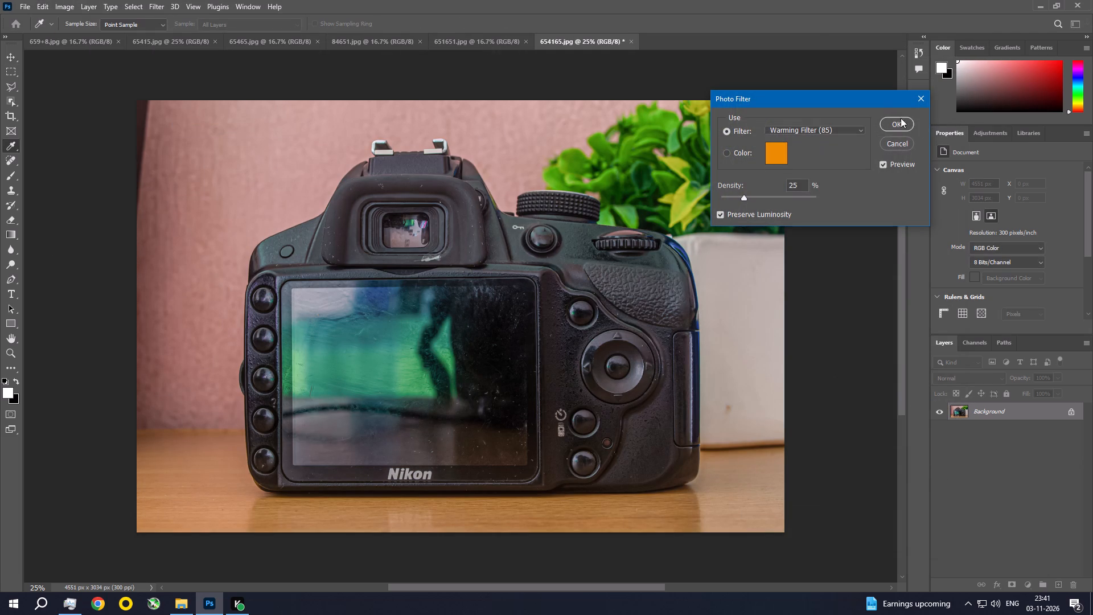
pyautogui.click(899, 124)
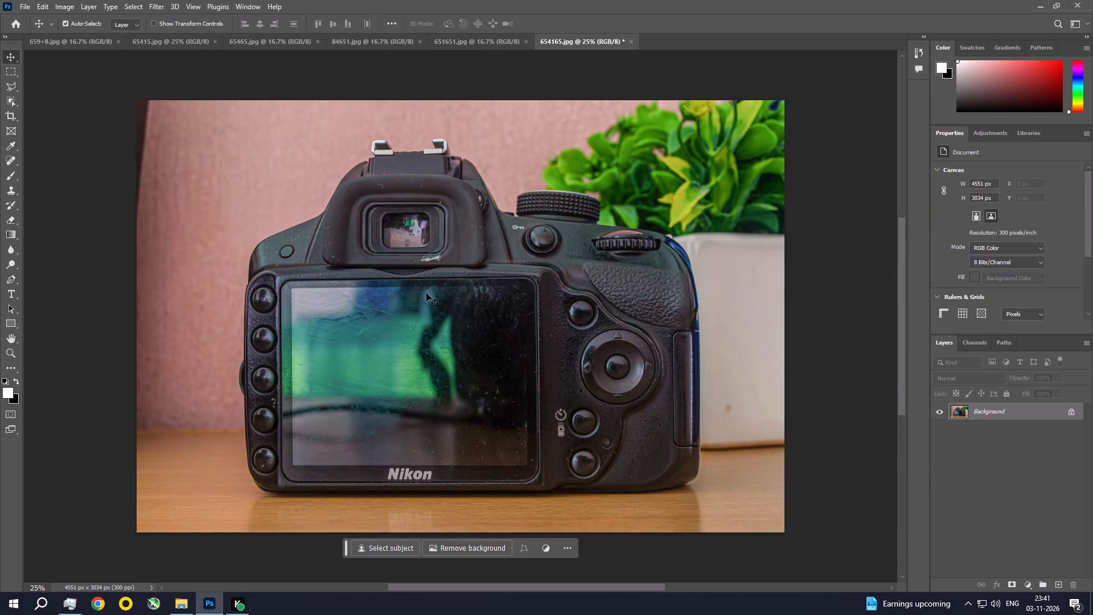
# Save the retouched 654165.jpg with its JPEG options.
pyautogui.hotkey('ctrl', 's')
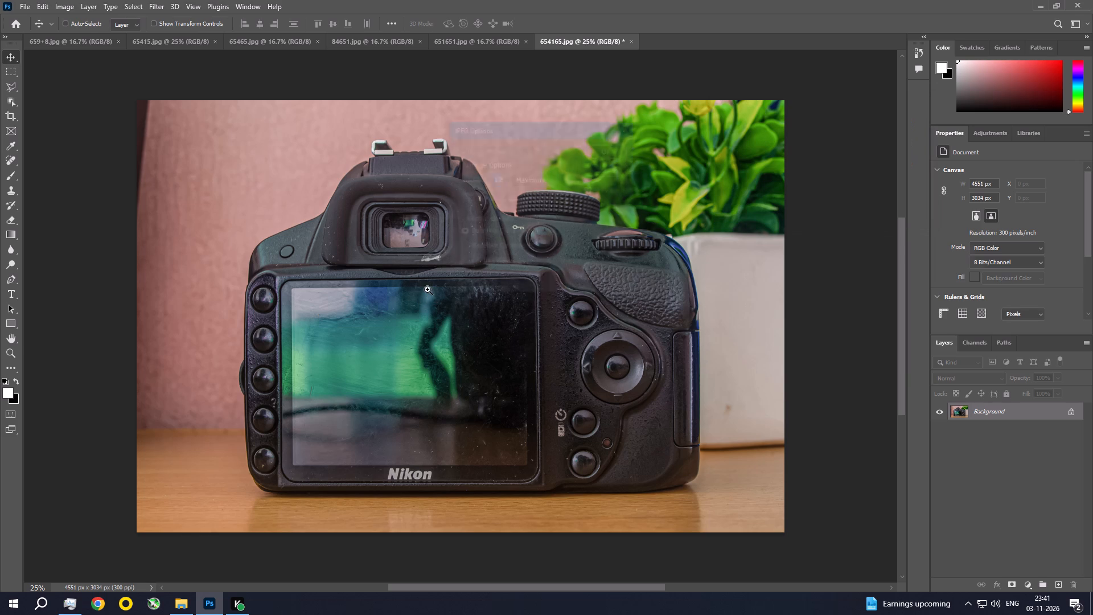
pyautogui.click(615, 150)
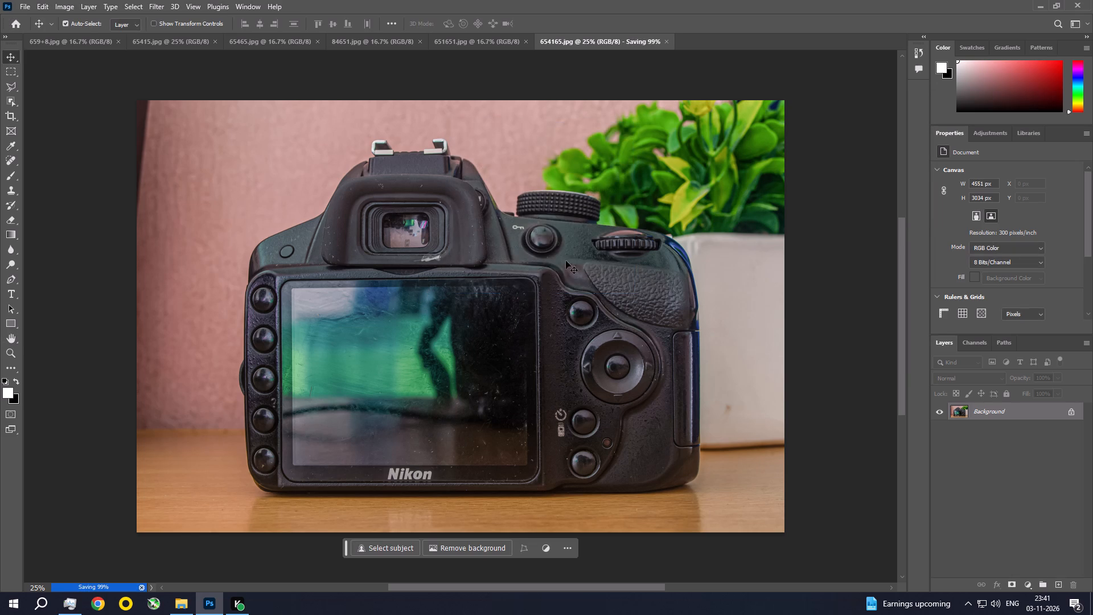
# Examine the viewfinder, buttons and dials of the camera in 654165.jpg up close.
pyautogui.hotkey('ctrl', 'space')
pyautogui.hotkey('ctrl', 'space')
pyautogui.hotkey('ctrl', 'space')
pyautogui.hotkey('ctrl', 'space')
pyautogui.hotkey('ctrl', 'space')
pyautogui.hotkey('ctrl', 'space')
pyautogui.hotkey('ctrl', 'space')
pyautogui.hotkey('ctrl', 'space')
pyautogui.hotkey('ctrl', 'space')
pyautogui.hotkey('ctrl', 'space')
pyautogui.hotkey('ctrl', 'space')
pyautogui.hotkey('ctrl', 'space')
pyautogui.hotkey('ctrl', 'space')
pyautogui.hotkey('ctrl', 'space')
pyautogui.hotkey('ctrl', 'space')
pyautogui.hotkey('ctrl', 'space')
pyautogui.hotkey('ctrl', 'space')
pyautogui.hotkey('ctrl', 'space')
pyautogui.hotkey('ctrl', 'space')
pyautogui.hotkey('ctrl', 'space')
pyautogui.keyDown('ctrl'); pyautogui.doubleClick(536, 249); pyautogui.keyUp('ctrl')
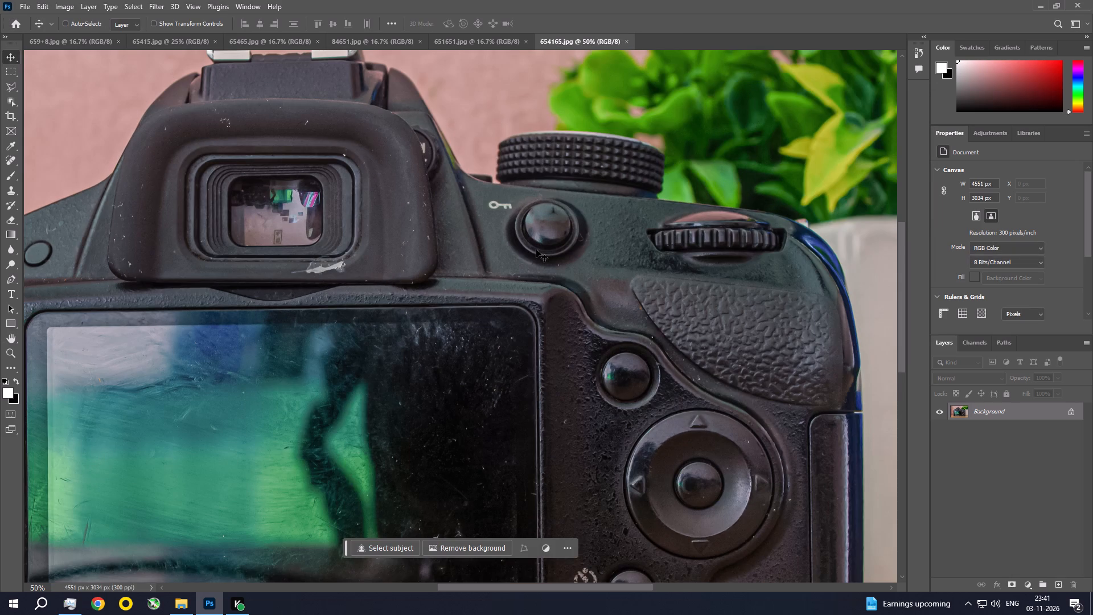
pyautogui.hotkey('ctrl', '0')
# Save 654165.jpg again and close it.
pyautogui.hotkey('ctrl', 's')
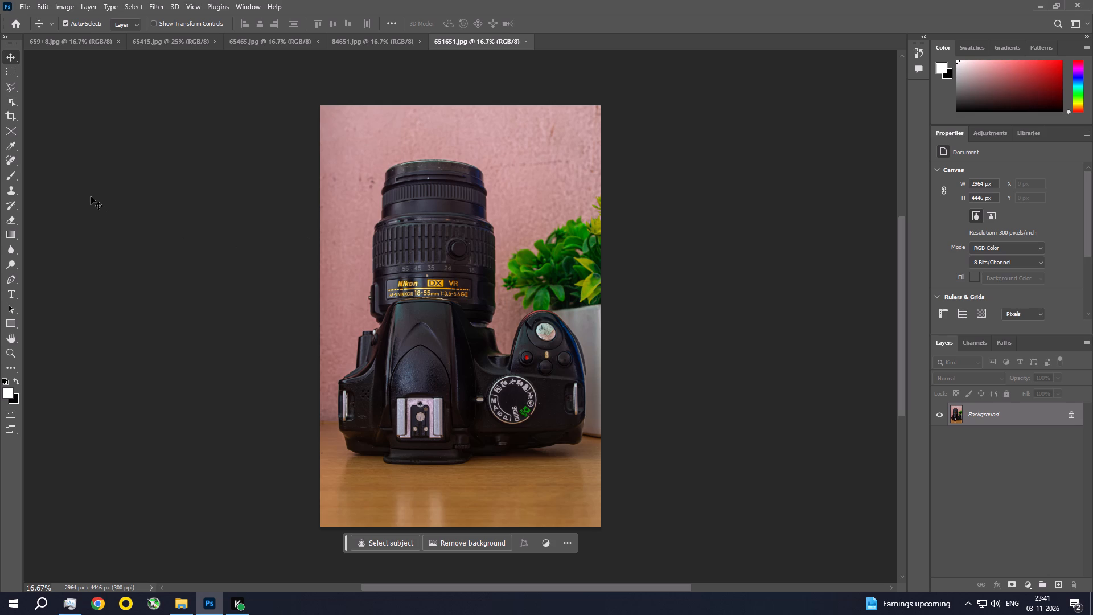
# Examine the lens lettering, mode dial and body detail of the camera in 651651.jpg up close.
pyautogui.hotkey('ctrl', 'space')
pyautogui.hotkey('ctrl', 'space')
pyautogui.hotkey('ctrl', 'space')
pyautogui.hotkey('ctrl', 'space')
pyautogui.hotkey('ctrl', 'space')
pyautogui.hotkey('ctrl', 'space')
pyautogui.hotkey('ctrl', 'space')
pyautogui.hotkey('ctrl', 'space')
pyautogui.hotkey('ctrl', 'space')
pyautogui.hotkey('ctrl', 'space')
pyautogui.hotkey('ctrl', 'space')
pyautogui.hotkey('ctrl', 'space')
pyautogui.hotkey('ctrl', 'space')
pyautogui.hotkey('ctrl', 'space')
pyautogui.hotkey('ctrl', 'space')
pyautogui.hotkey('ctrl', 'space')
pyautogui.hotkey('ctrl', 'space')
pyautogui.hotkey('ctrl', 'space')
pyautogui.hotkey('ctrl', 'space')
pyautogui.hotkey('ctrl', 'space')
pyautogui.keyDown('ctrl'); pyautogui.doubleClick(494, 355); pyautogui.keyUp('ctrl')
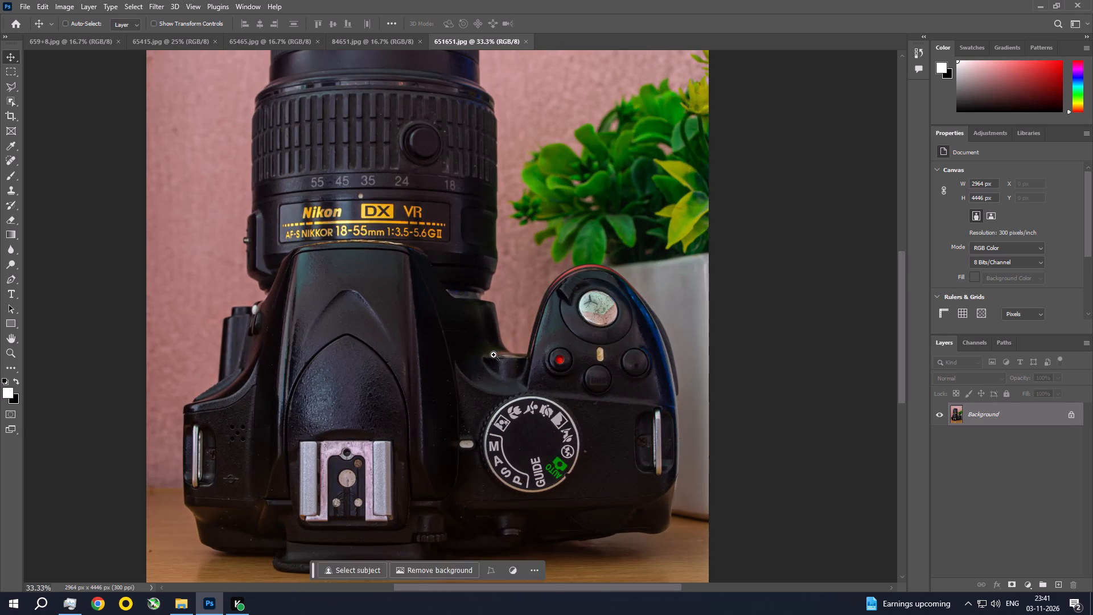
pyautogui.keyDown('ctrl'); pyautogui.click(494, 355); pyautogui.keyUp('ctrl')
pyautogui.keyDown('ctrl'); pyautogui.click(494, 355); pyautogui.keyUp('ctrl')
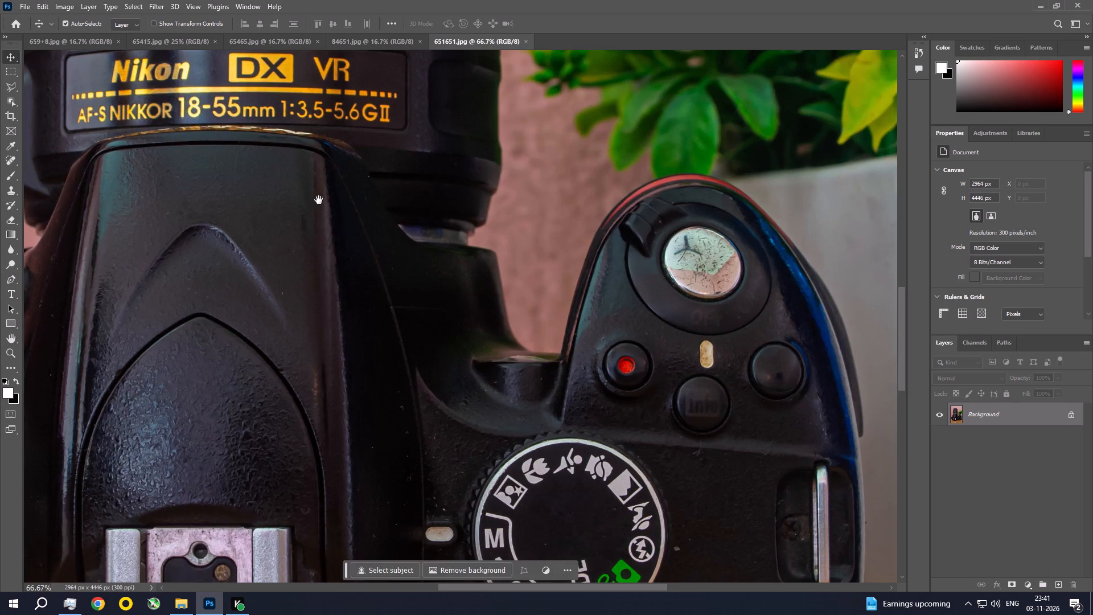
pyautogui.moveTo(319, 200); pyautogui.dragTo(472, 440)
pyautogui.hotkey('ctrl', '0')
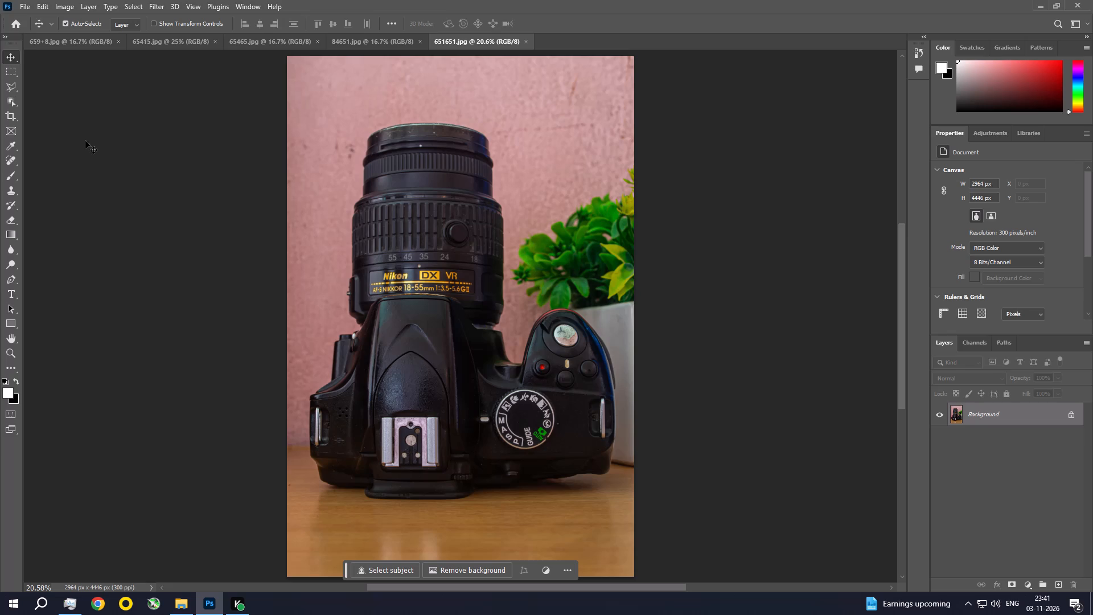
# Apply the Camera Raw Filter to 651651.jpg with Exposure +0.40, Contrast +9, Highlights -31, Shadows +12 and Whites -26.
pyautogui.click(60, 4)
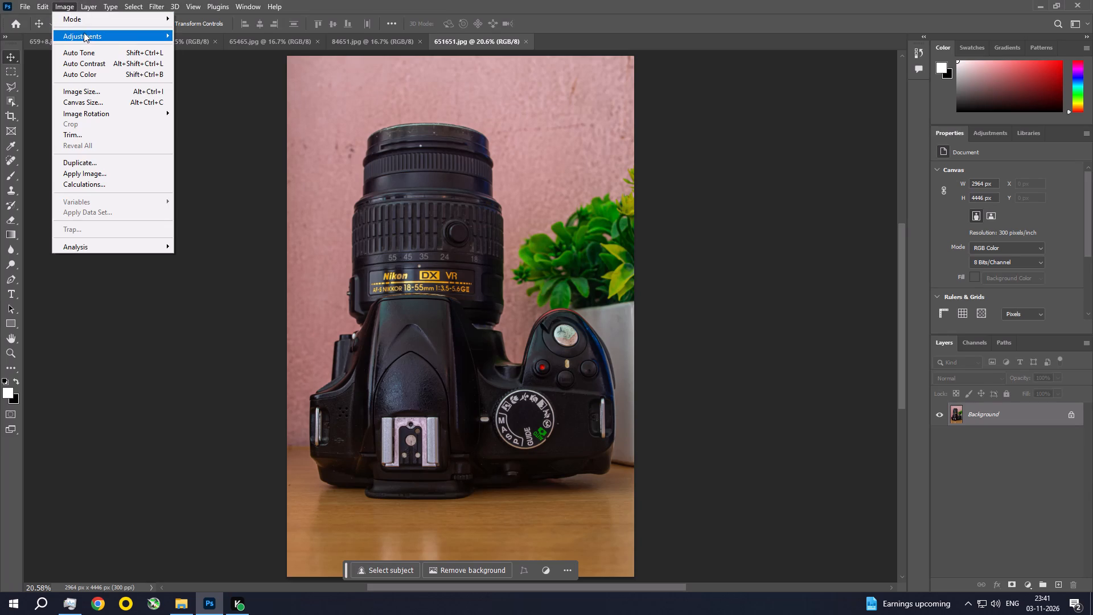
pyautogui.click(85, 34)
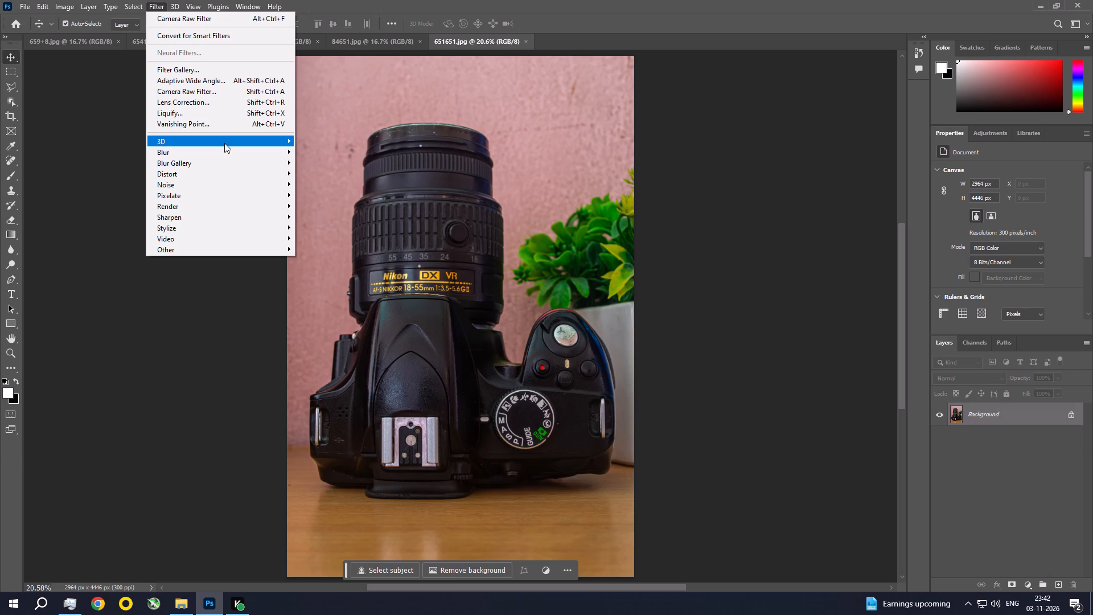
pyautogui.click(231, 88)
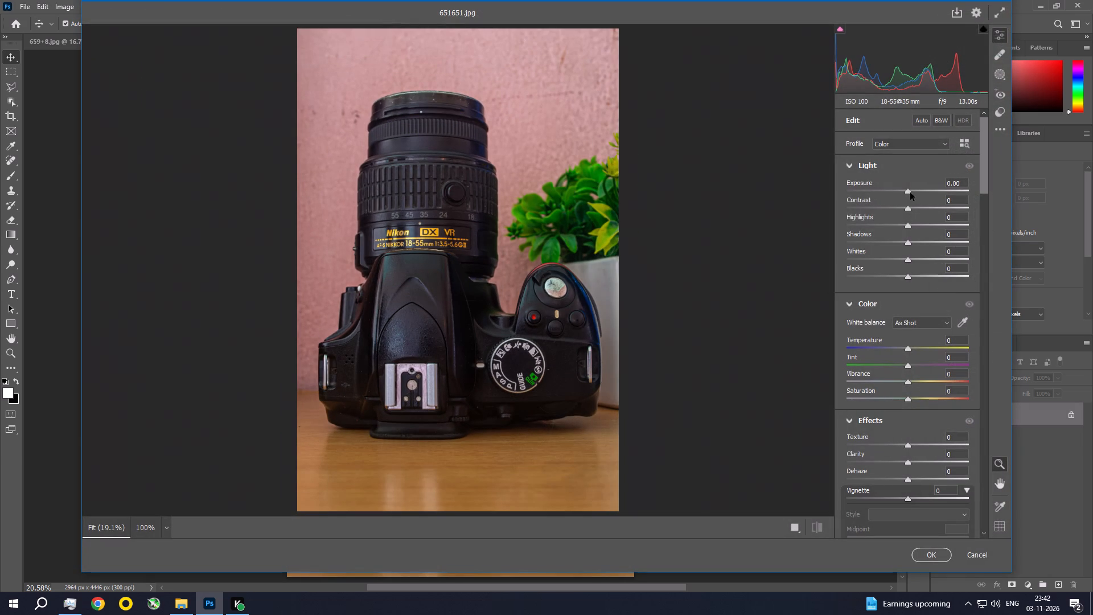
pyautogui.moveTo(910, 192); pyautogui.dragTo(915, 192)
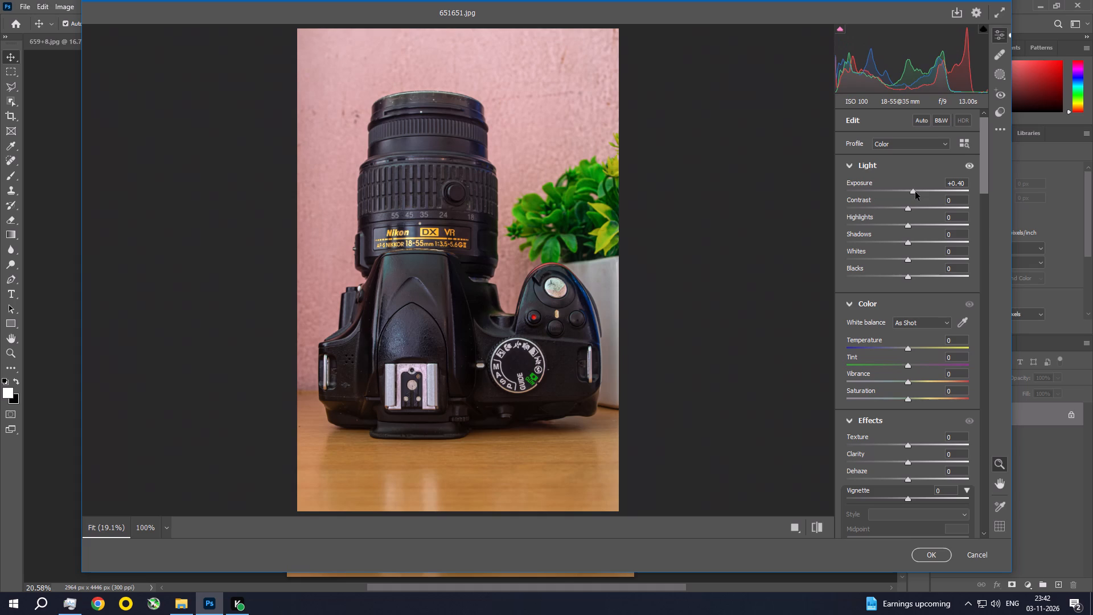
pyautogui.moveTo(908, 208); pyautogui.dragTo(914, 208)
pyautogui.moveTo(910, 227); pyautogui.dragTo(891, 230)
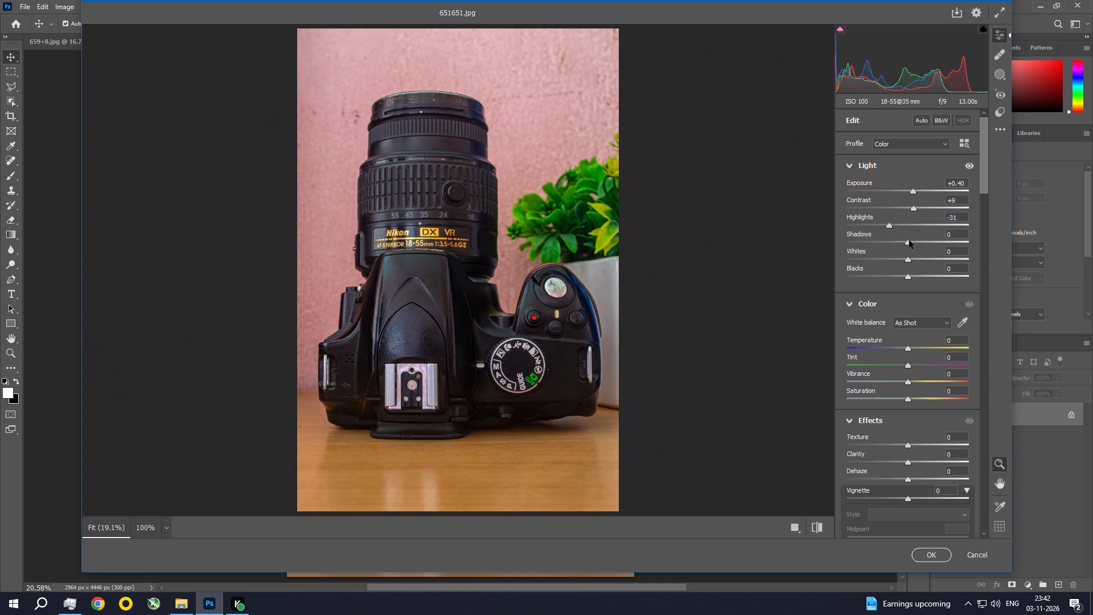
pyautogui.moveTo(909, 240); pyautogui.dragTo(925, 246)
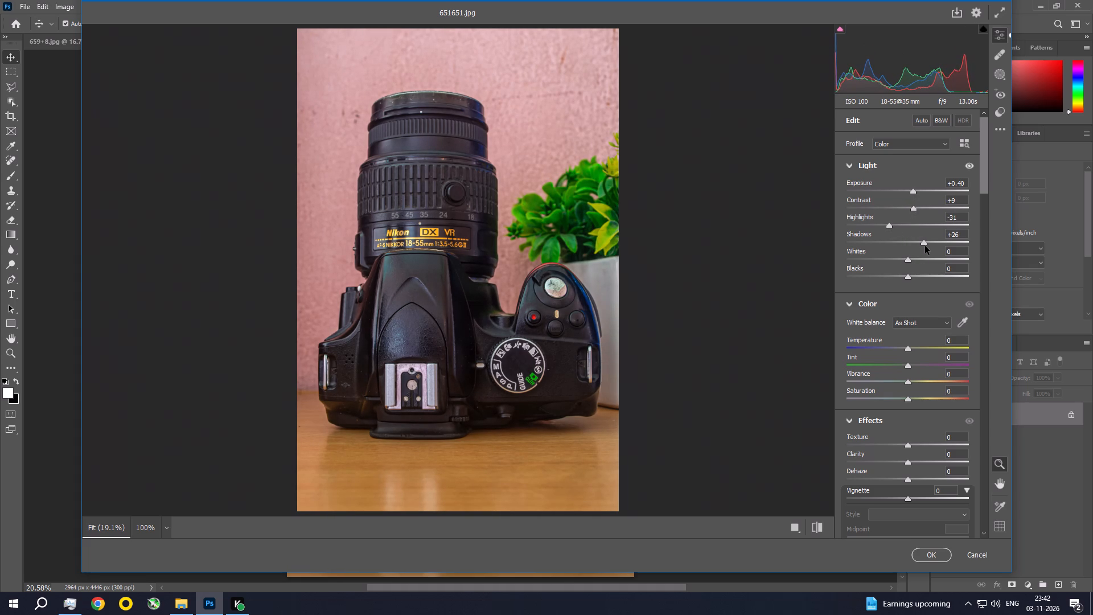
pyautogui.moveTo(925, 246); pyautogui.dragTo(917, 247)
pyautogui.moveTo(908, 260); pyautogui.dragTo(892, 259)
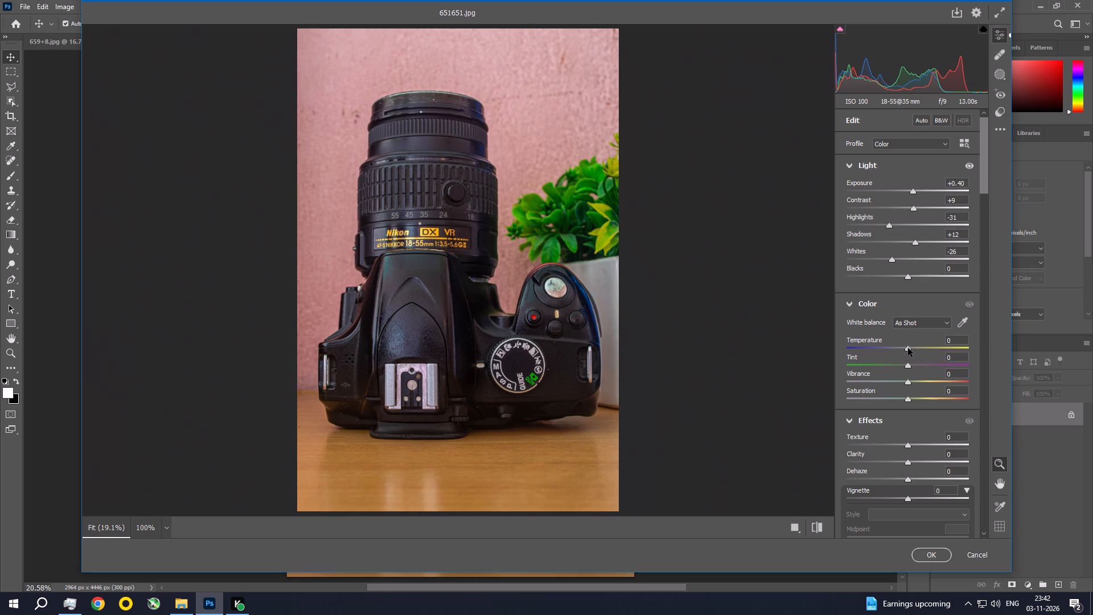
# Set the photo's color to Temperature -11, Tint +5, Vibrance +6 and Saturation +11.
pyautogui.moveTo(907, 347); pyautogui.dragTo(905, 347)
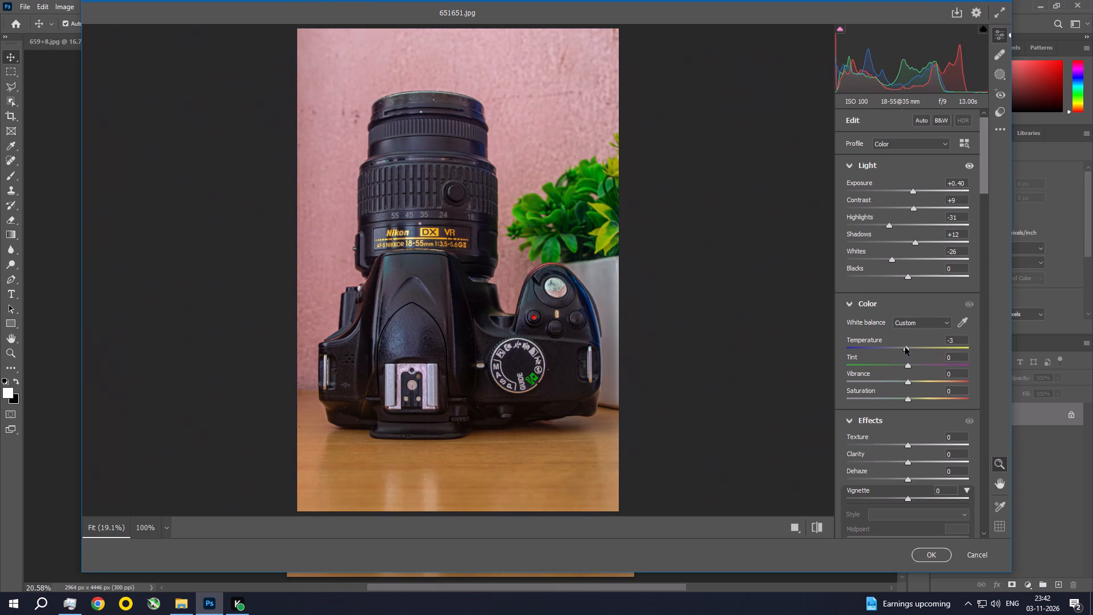
pyautogui.moveTo(905, 347); pyautogui.dragTo(901, 348)
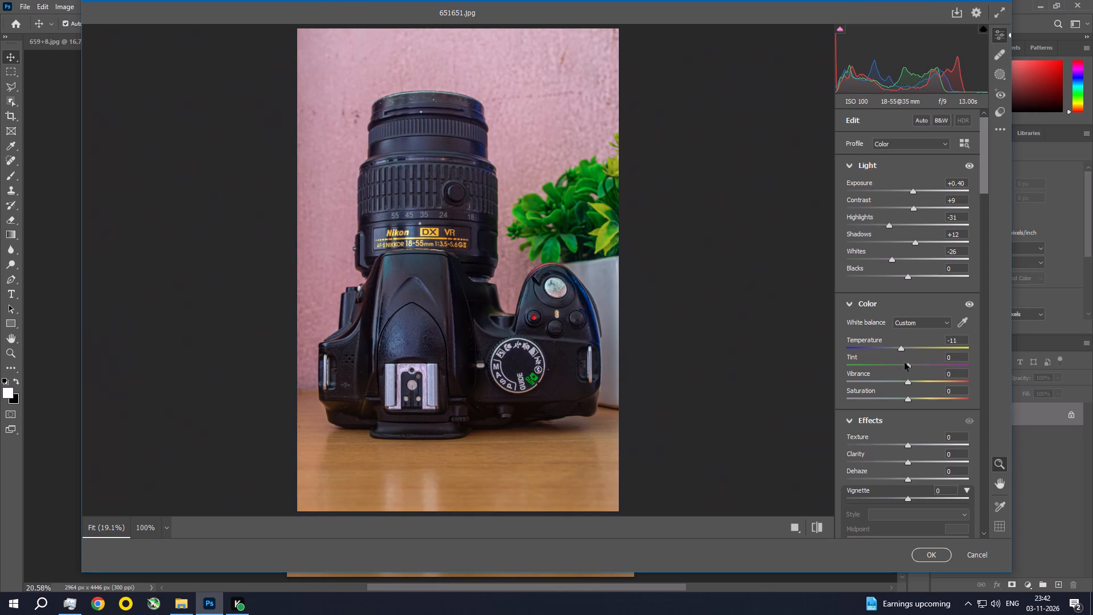
pyautogui.click(909, 366)
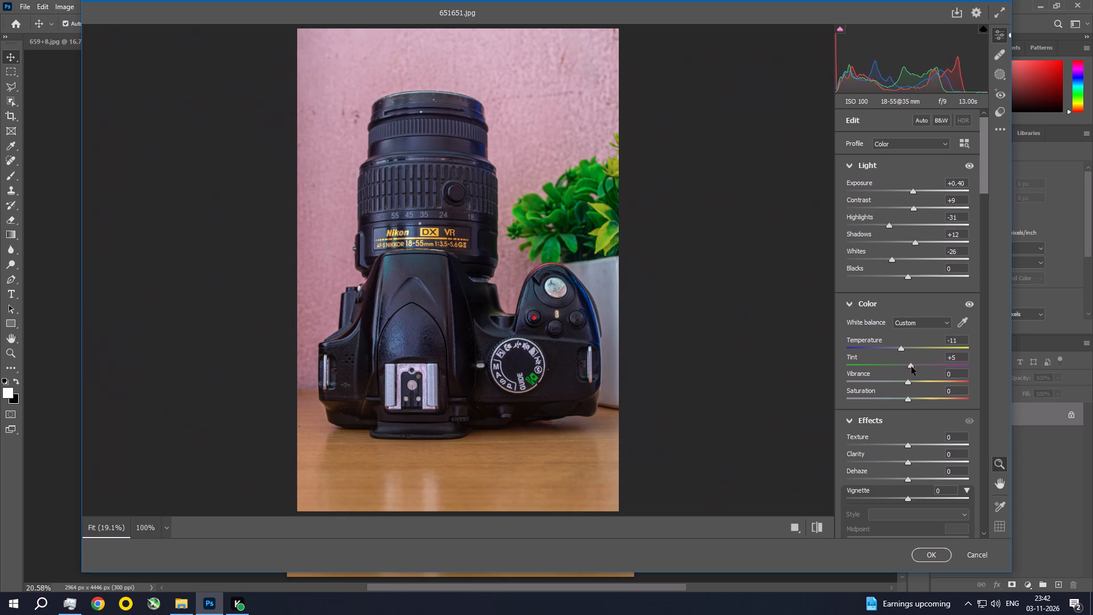
pyautogui.click(910, 383)
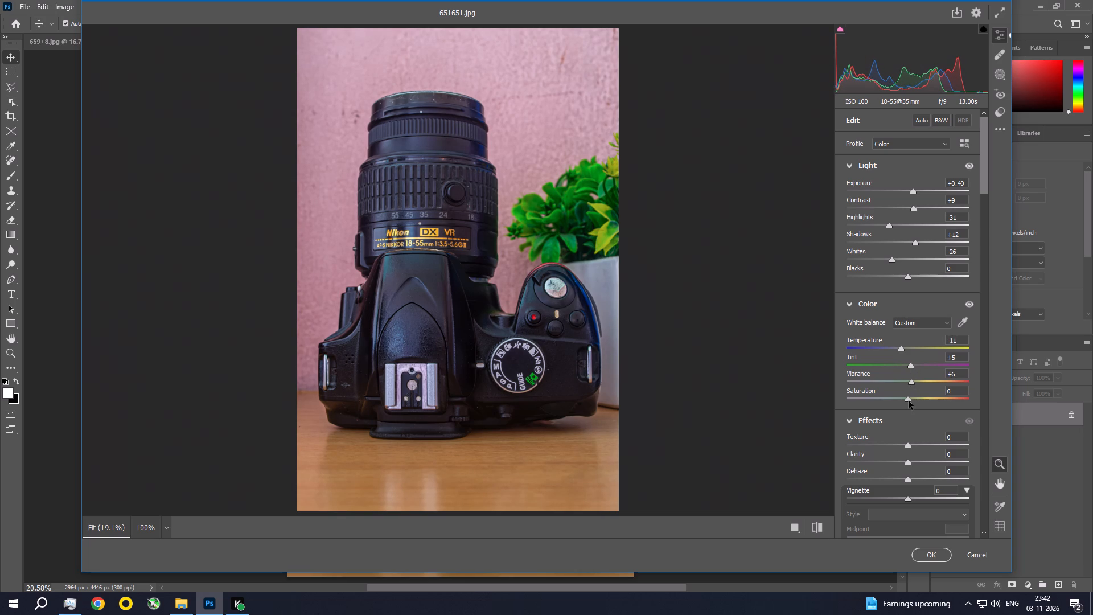
pyautogui.moveTo(909, 401); pyautogui.dragTo(915, 402)
# Set the photo's effects to Texture +10, Clarity +10 and Dehaze +12.
pyautogui.moveTo(983, 177); pyautogui.dragTo(990, 236)
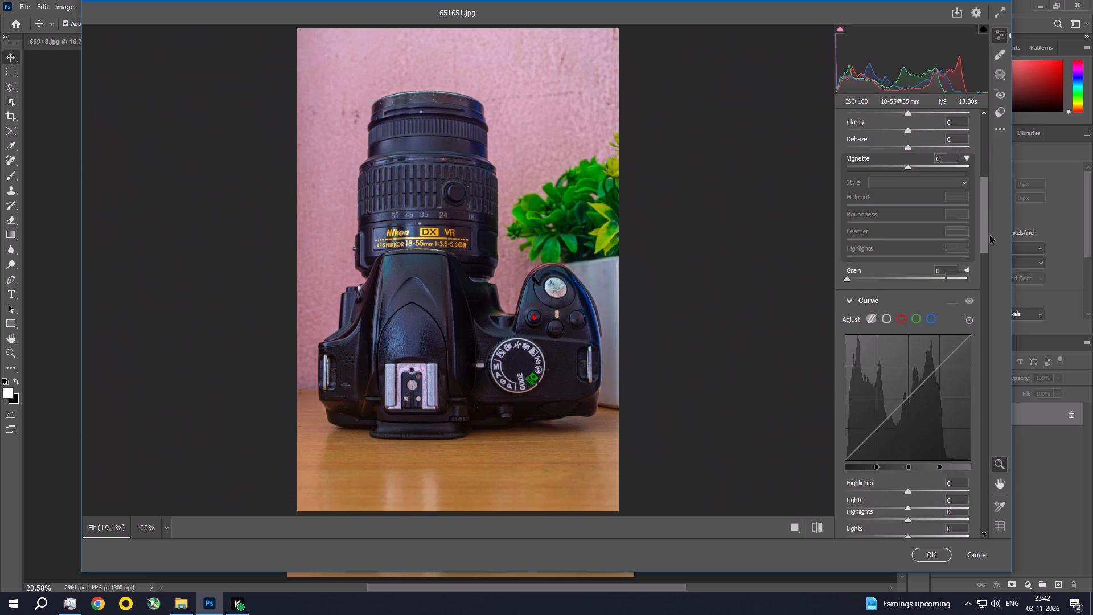
pyautogui.moveTo(990, 236); pyautogui.dragTo(992, 227)
pyautogui.moveTo(909, 165); pyautogui.dragTo(913, 166)
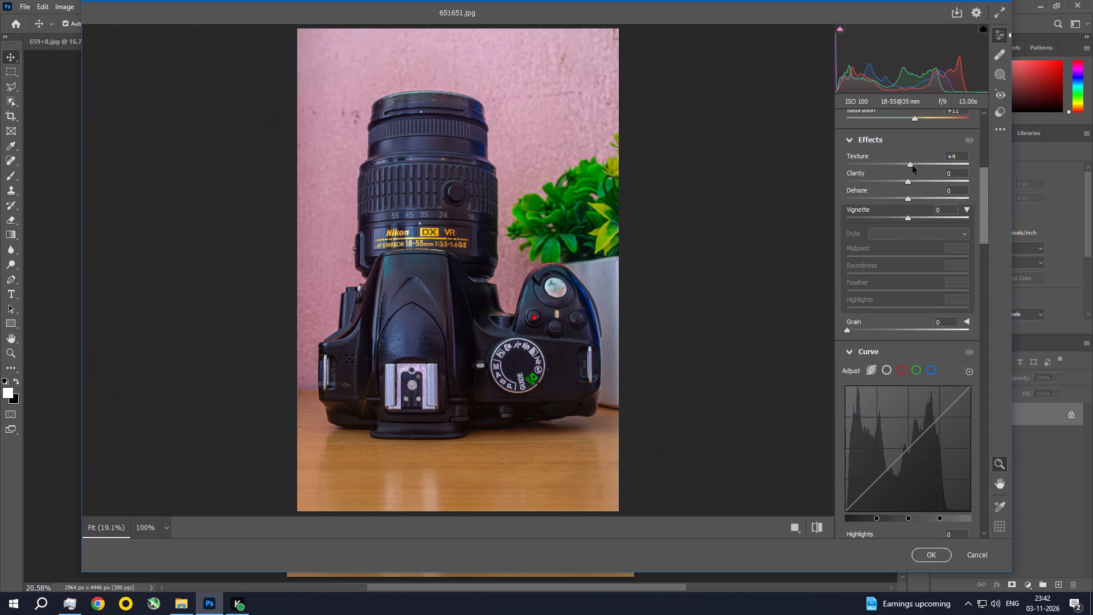
pyautogui.moveTo(913, 166); pyautogui.dragTo(915, 166)
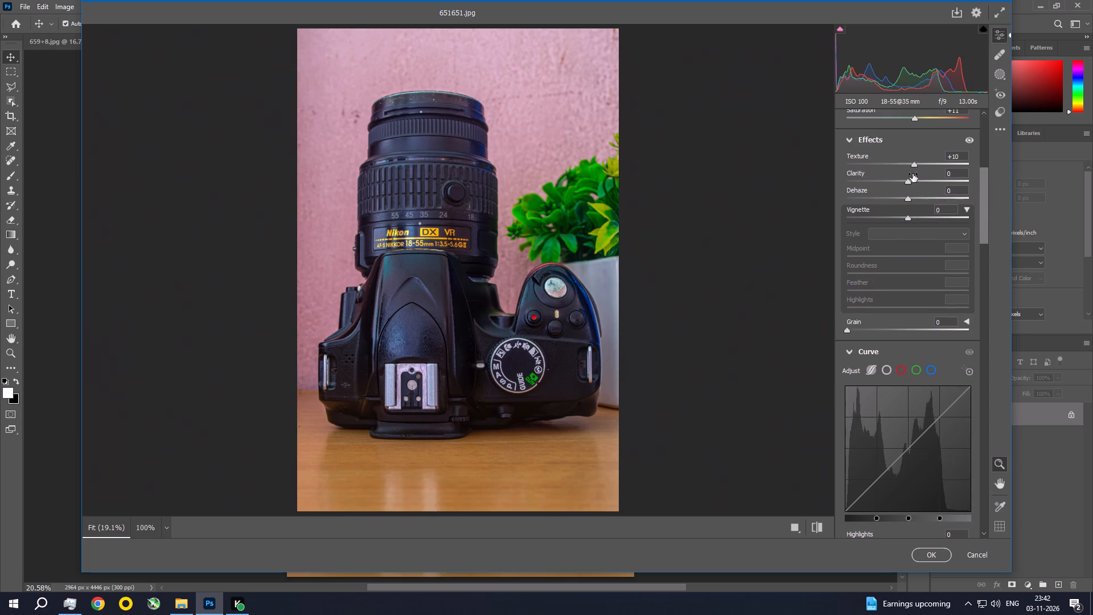
pyautogui.click(909, 184)
pyautogui.moveTo(909, 184); pyautogui.dragTo(915, 183)
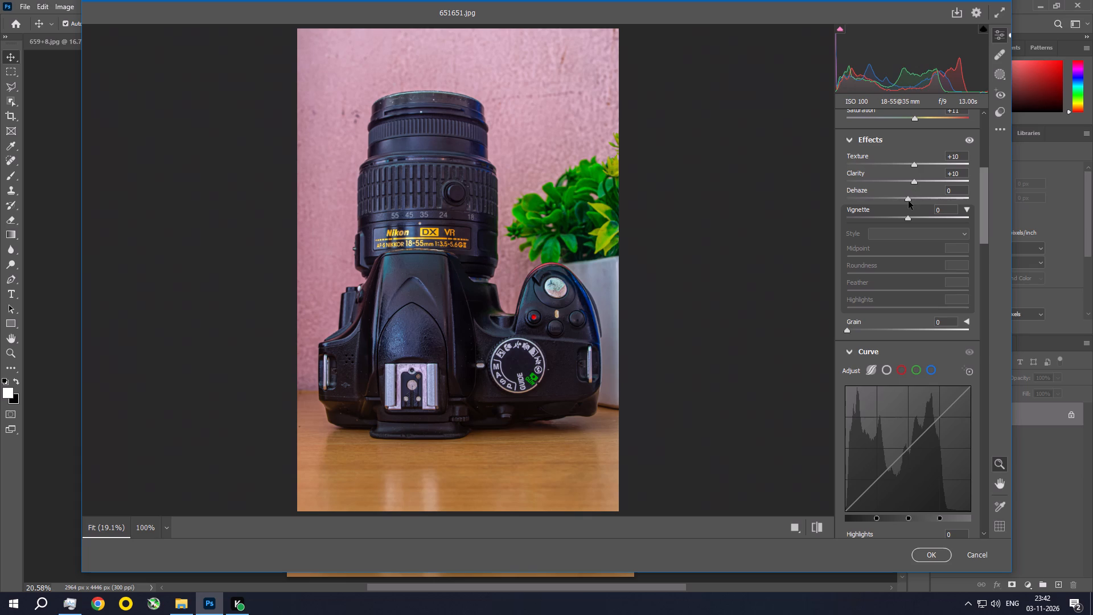
pyautogui.moveTo(907, 199); pyautogui.dragTo(922, 202)
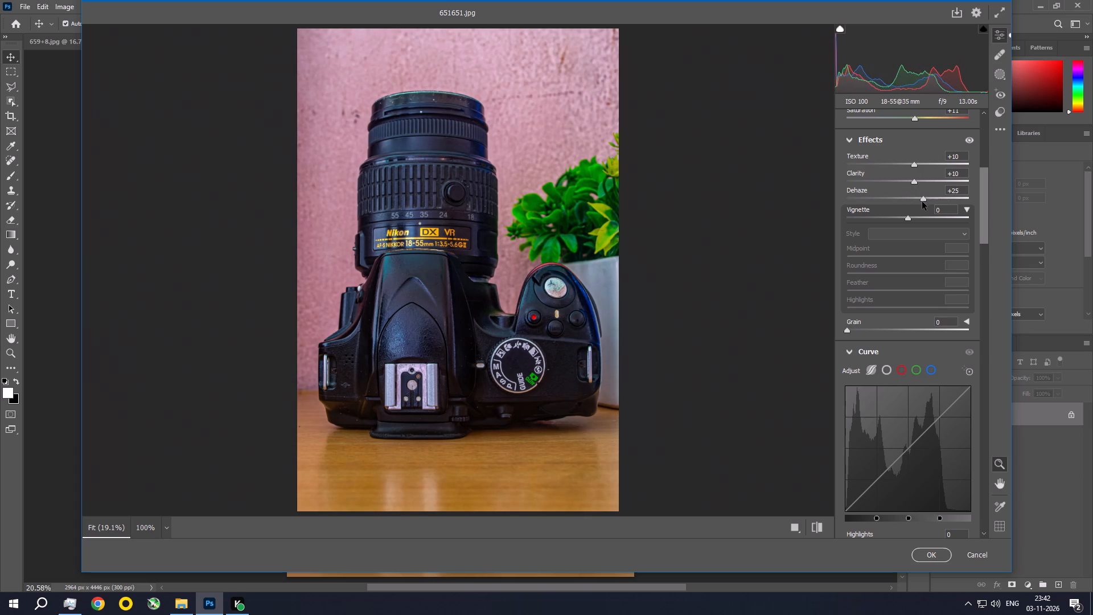
pyautogui.moveTo(922, 202); pyautogui.dragTo(914, 205)
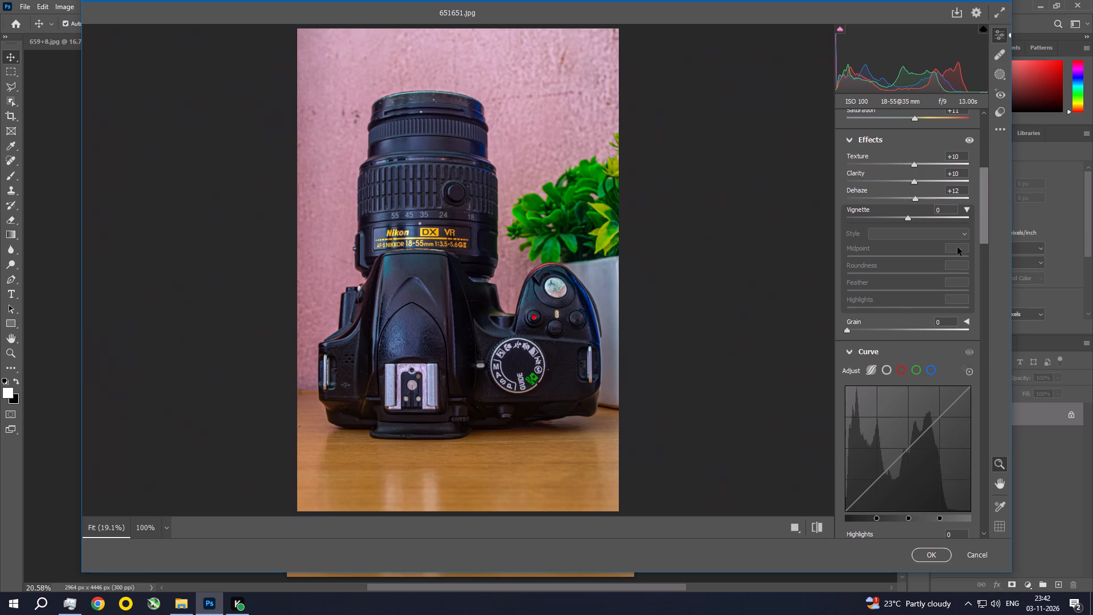
# Lower the tone curve's Highlights to -21.
pyautogui.moveTo(985, 203); pyautogui.dragTo(988, 252)
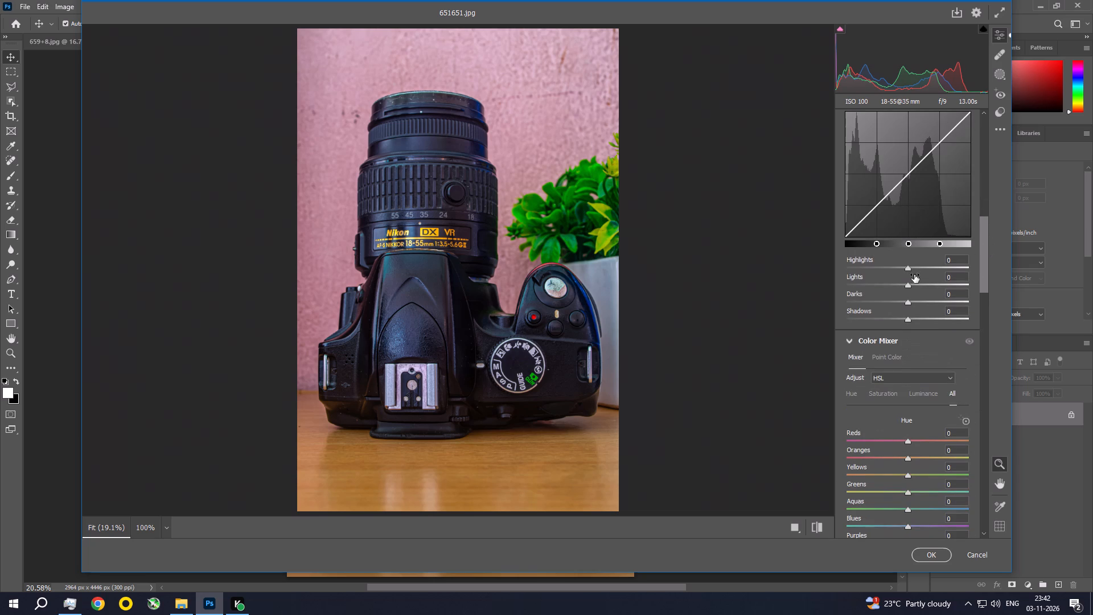
pyautogui.moveTo(907, 267); pyautogui.dragTo(895, 267)
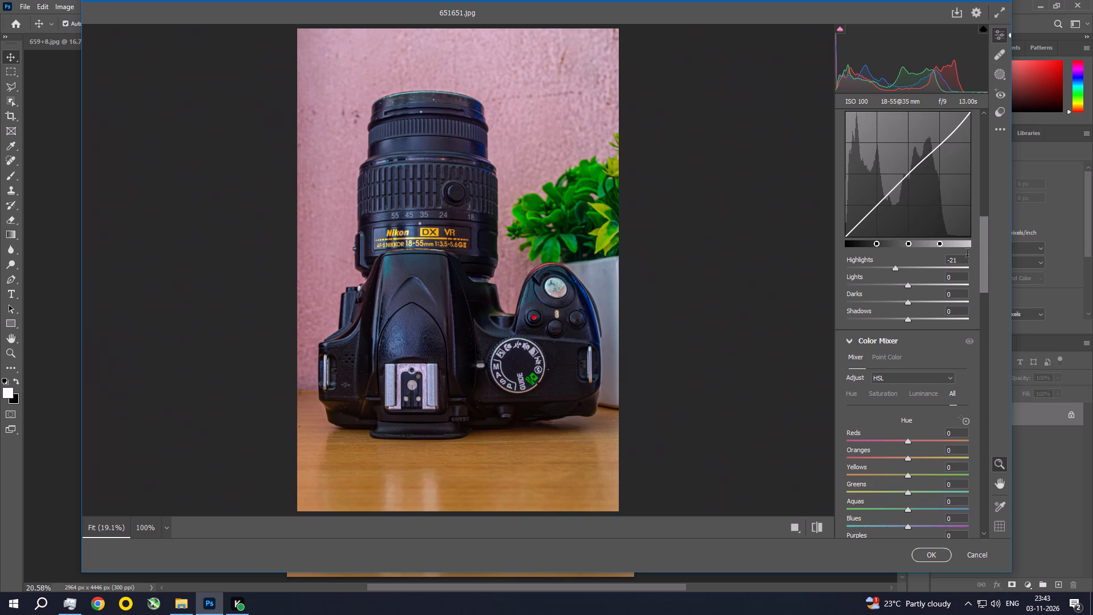
# Raise the Color Mixer saturation of the Greens to +11 and the Yellows to +14.
pyautogui.moveTo(985, 248); pyautogui.dragTo(988, 307)
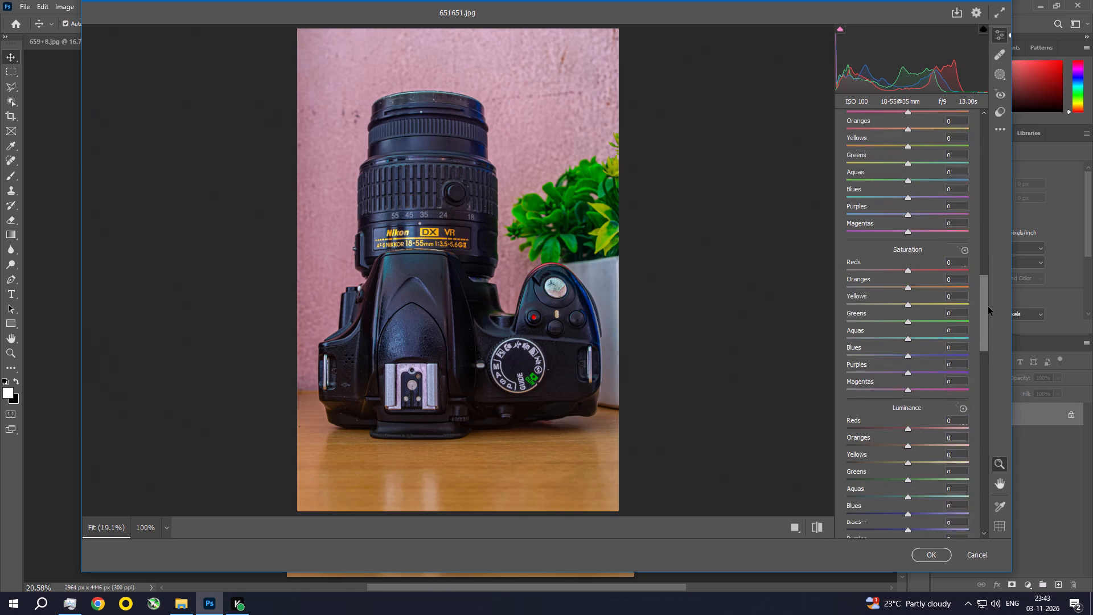
pyautogui.moveTo(988, 307); pyautogui.dragTo(989, 311)
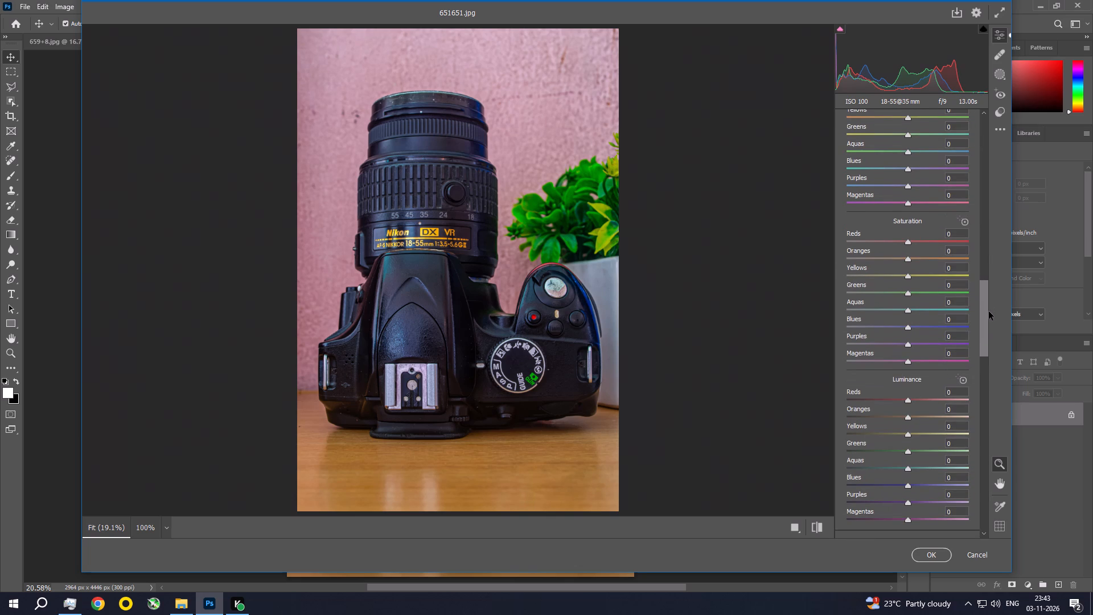
pyautogui.moveTo(909, 294); pyautogui.dragTo(914, 294)
pyautogui.moveTo(914, 294); pyautogui.dragTo(915, 294)
pyautogui.moveTo(906, 278); pyautogui.dragTo(915, 280)
# Raise the Color Mixer luminance of the Greens to +16 and the Yellows to +16.
pyautogui.moveTo(981, 299); pyautogui.dragTo(984, 321)
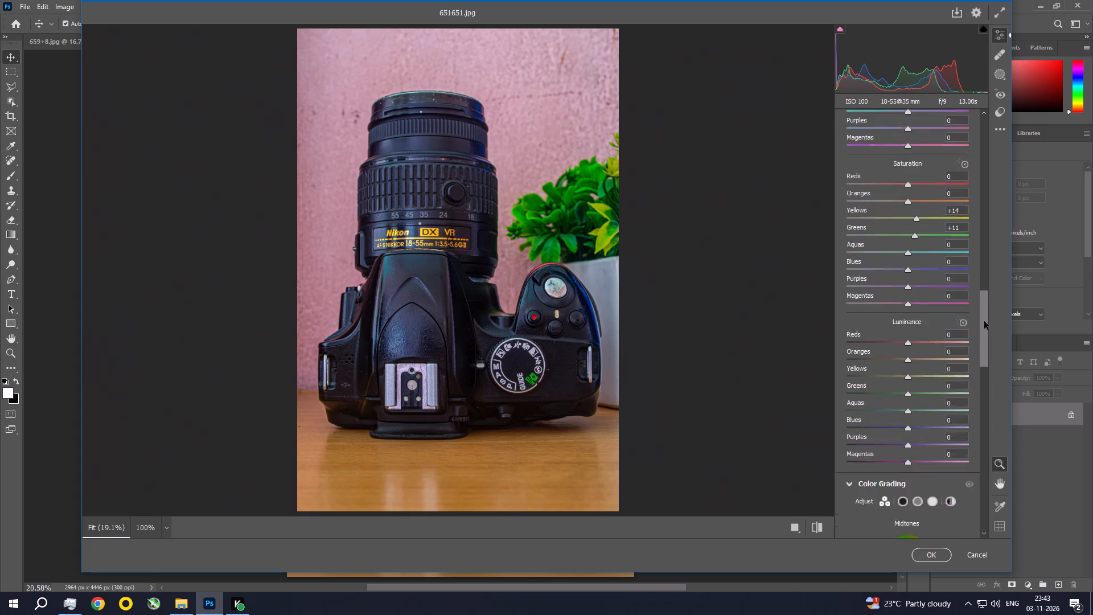
pyautogui.moveTo(984, 321); pyautogui.dragTo(985, 330)
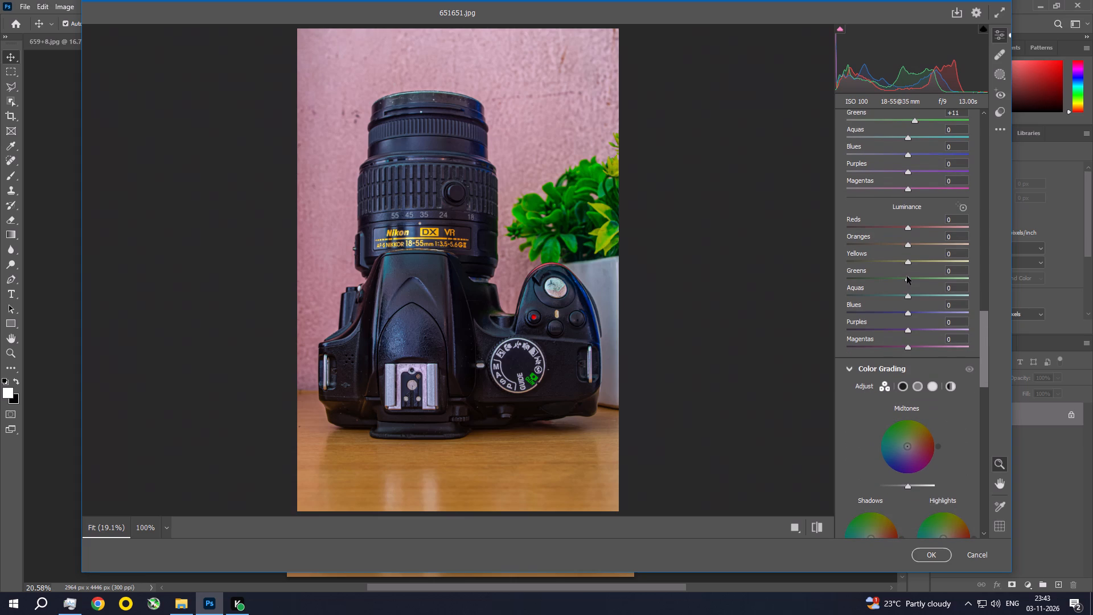
pyautogui.moveTo(906, 281); pyautogui.dragTo(914, 282)
pyautogui.moveTo(914, 282); pyautogui.dragTo(916, 282)
pyautogui.moveTo(911, 261); pyautogui.dragTo(921, 266)
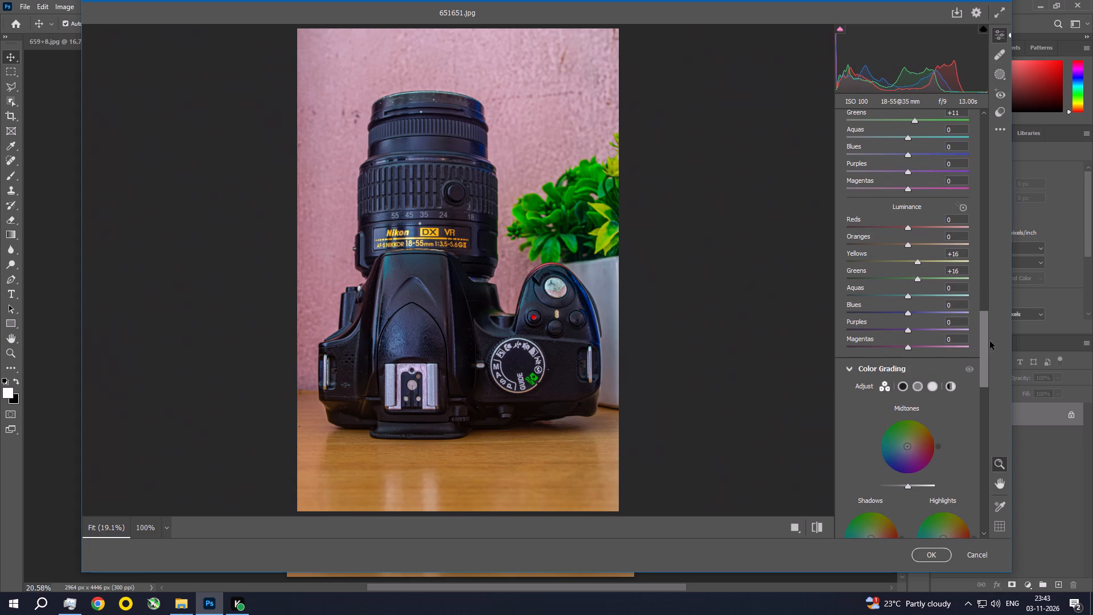
# Set the photo's Sharpening to 21, Noise Reduction to 4 and Color Noise Reduction to 5, and apply the Camera Raw adjustments.
pyautogui.moveTo(985, 338); pyautogui.dragTo(988, 420)
pyautogui.moveTo(858, 211); pyautogui.dragTo(864, 213)
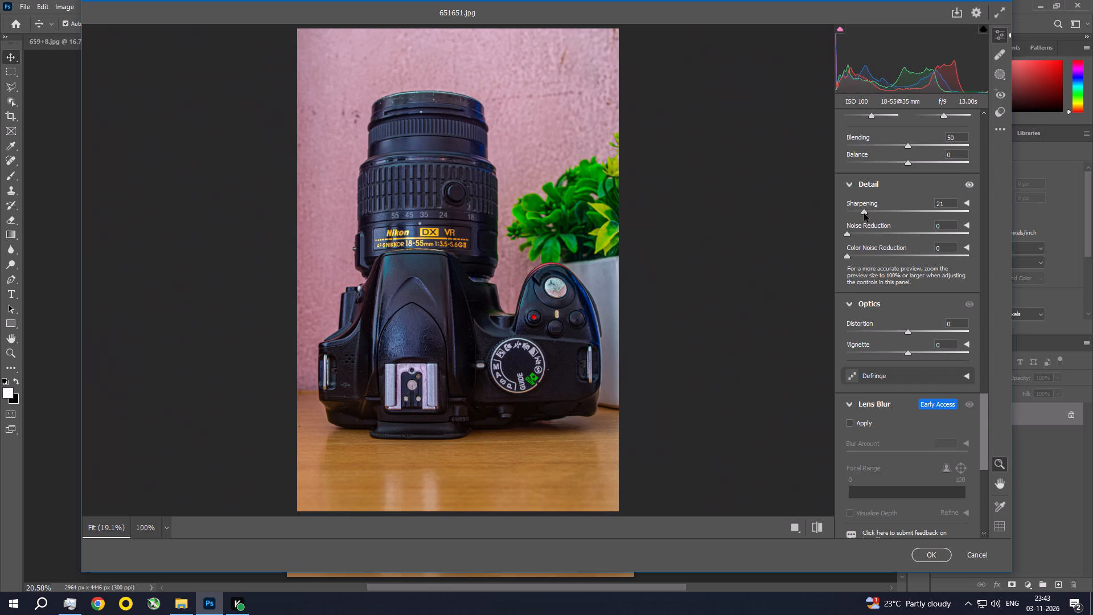
pyautogui.click(854, 235)
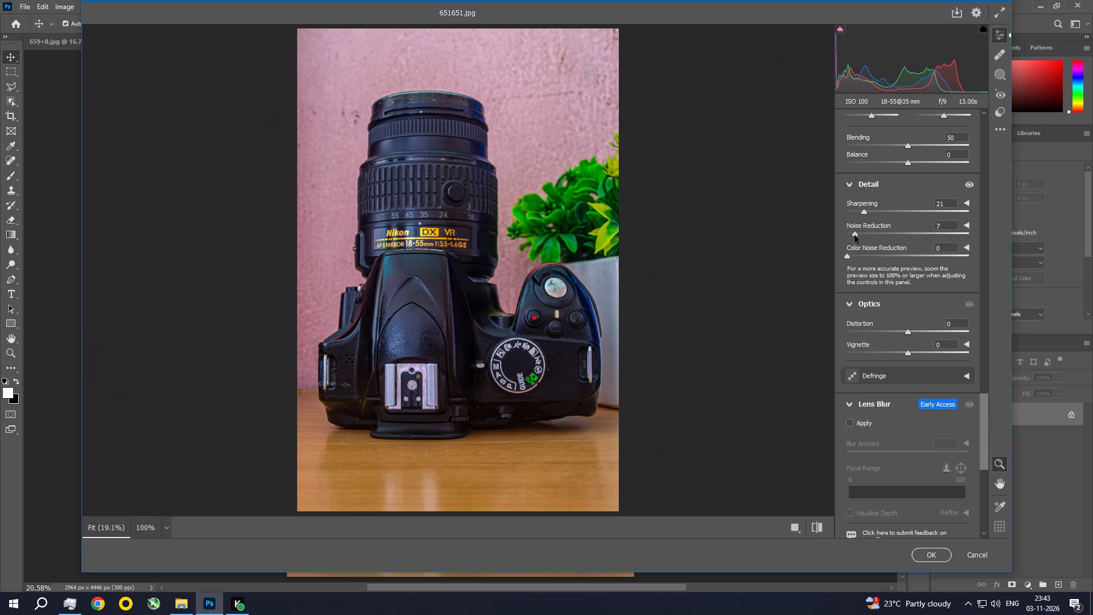
pyautogui.click(854, 235)
pyautogui.click(852, 255)
pyautogui.click(917, 553)
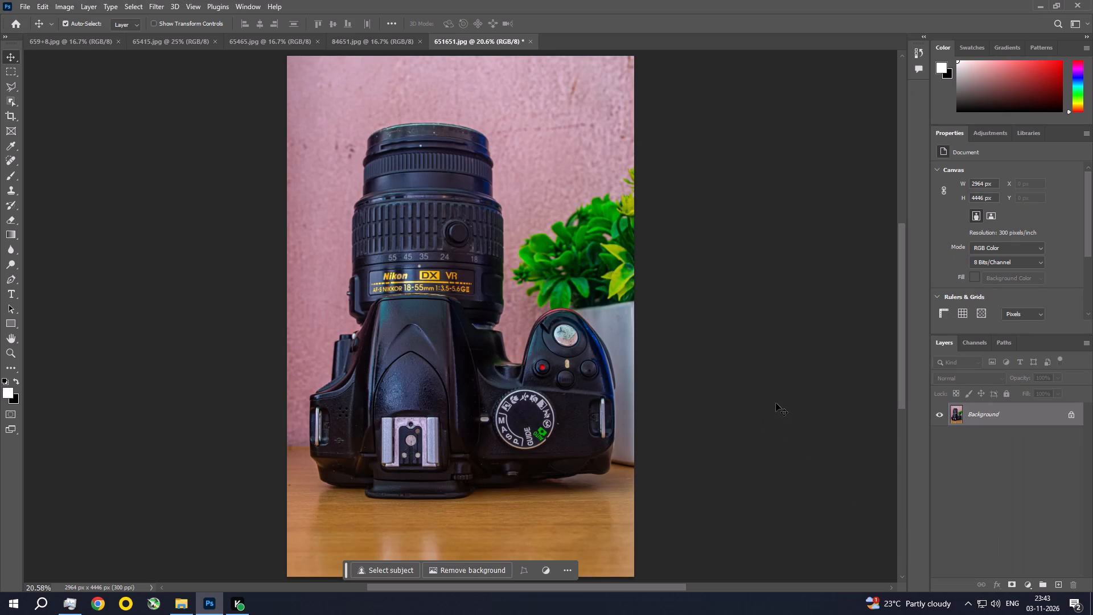
# Apply a Photo Filter to the camera photo using the orange custom color at 30% density.
pyautogui.click(60, 1)
pyautogui.click(71, 31)
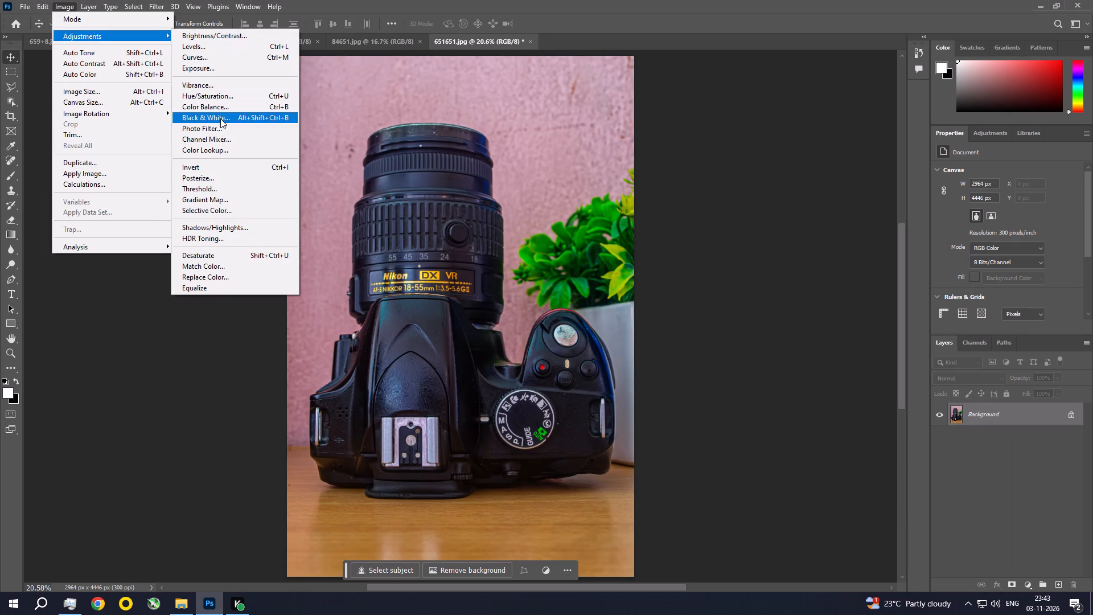
pyautogui.click(217, 127)
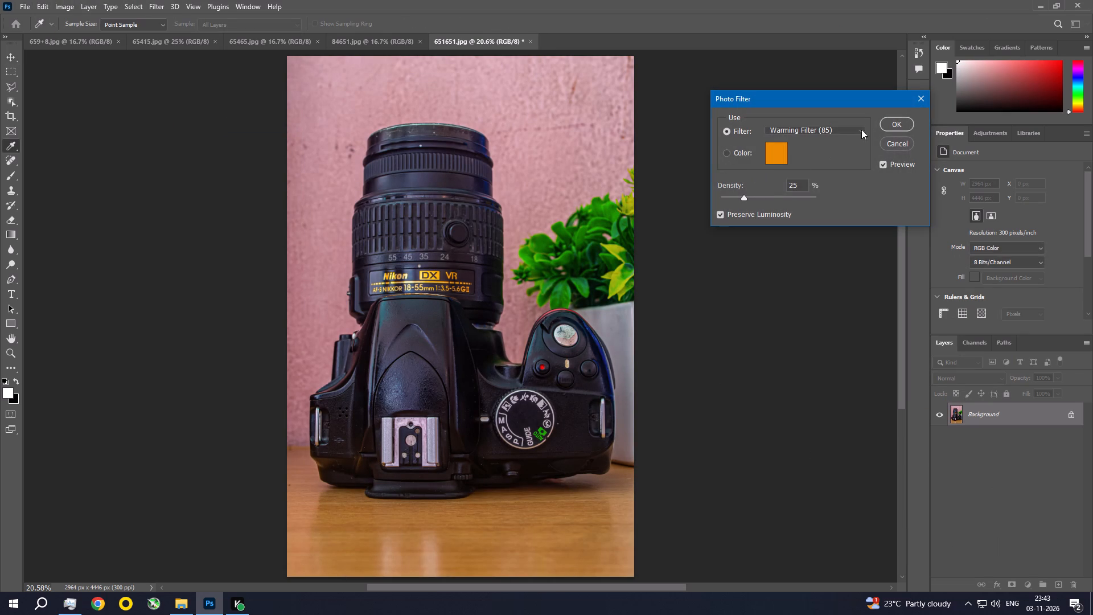
pyautogui.click(731, 150)
pyautogui.click(746, 196)
pyautogui.click(891, 121)
# Examine the lens lettering and the camera body up close, then the whole photo.
pyautogui.hotkey('ctrl', 'space')
pyautogui.hotkey('ctrl', 'space')
pyautogui.hotkey('ctrl', 'space')
pyautogui.hotkey('ctrl', 'space')
pyautogui.hotkey('ctrl', 'space')
pyautogui.hotkey('ctrl', 'space')
pyautogui.hotkey('ctrl', 'space')
pyautogui.hotkey('ctrl', 'space')
pyautogui.hotkey('ctrl', 'space')
pyautogui.hotkey('ctrl', 'space')
pyautogui.hotkey('ctrl', 'space')
pyautogui.hotkey('ctrl', 'space')
pyautogui.hotkey('ctrl', 'space')
pyautogui.hotkey('ctrl', 'space')
pyautogui.hotkey('ctrl', 'space')
pyautogui.hotkey('ctrl', 'space')
pyautogui.hotkey('ctrl', 'space')
pyautogui.hotkey('ctrl', 'space')
pyautogui.hotkey('ctrl', 'space')
pyautogui.hotkey('ctrl', 'space')
pyautogui.keyDown('ctrl'); pyautogui.click(452, 278); pyautogui.keyUp('ctrl')
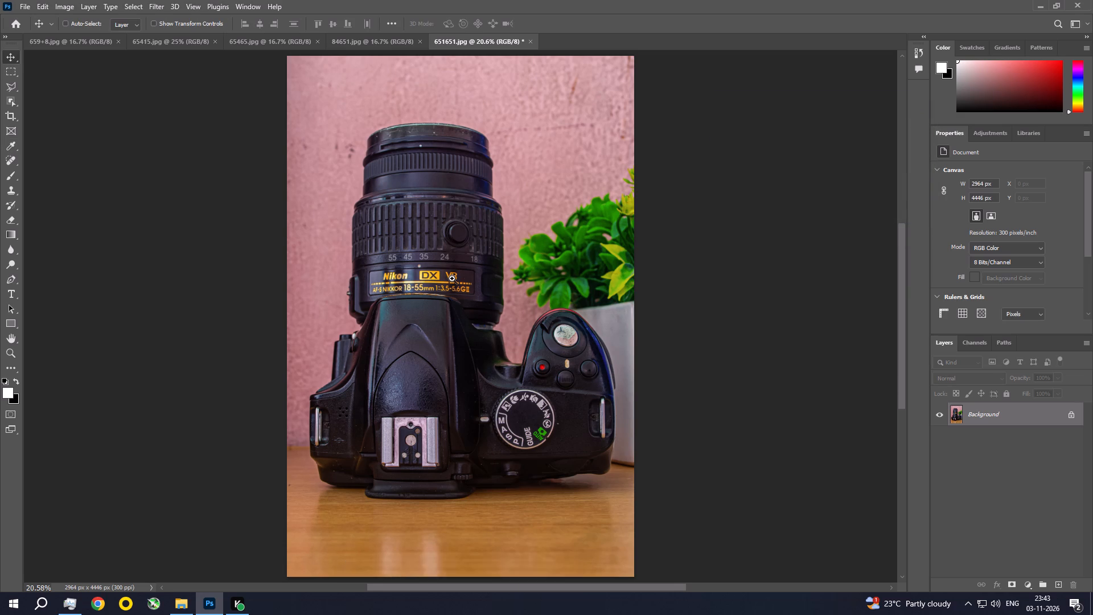
pyautogui.keyDown('ctrl'); pyautogui.doubleClick(452, 278); pyautogui.keyUp('ctrl')
pyautogui.keyDown('ctrl'); pyautogui.click(452, 278); pyautogui.keyUp('ctrl')
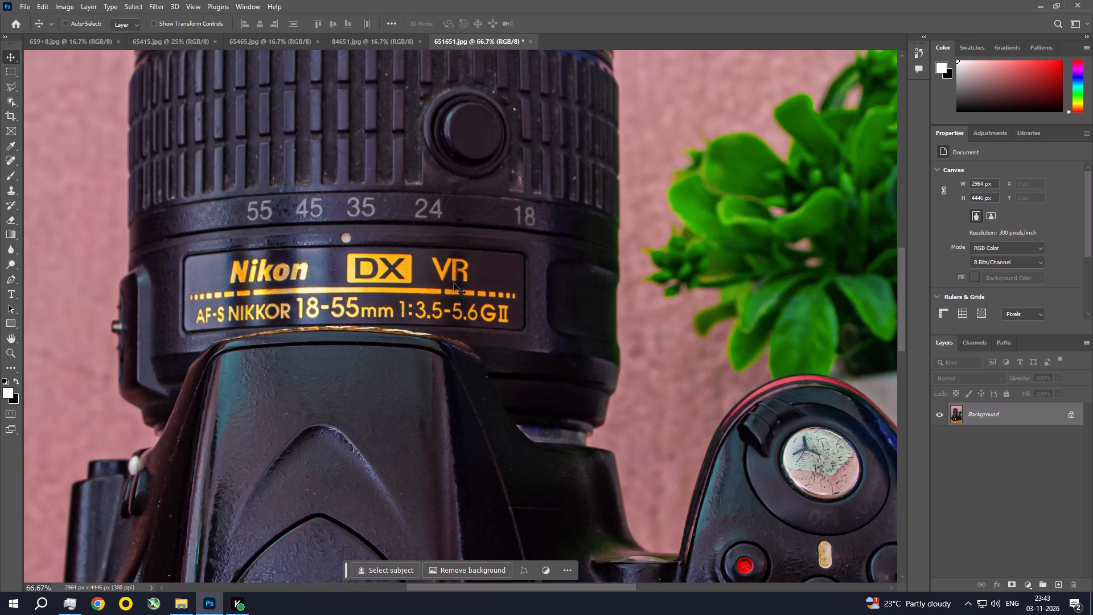
pyautogui.hotkey('ctrl', 'space')
pyautogui.hotkey('ctrl', 'space')
pyautogui.hotkey('ctrl', 'space')
pyautogui.hotkey('ctrl', 'space')
pyautogui.hotkey('ctrl', 'space')
pyautogui.hotkey('ctrl', 'space')
pyautogui.hotkey('ctrl', 'space')
pyautogui.hotkey('ctrl', 'space')
pyautogui.hotkey('ctrl', 'space')
pyautogui.hotkey('ctrl', 'space')
pyautogui.hotkey('ctrl', 'space')
pyautogui.hotkey('ctrl', 'space')
pyautogui.hotkey('ctrl', 'space')
pyautogui.hotkey('ctrl', 'space')
pyautogui.hotkey('ctrl', 'space')
pyautogui.hotkey('ctrl', 'space')
pyautogui.hotkey('ctrl', 'space')
pyautogui.hotkey('ctrl', 'space')
pyautogui.hotkey('ctrl', 'space')
pyautogui.hotkey('ctrl', 'space')
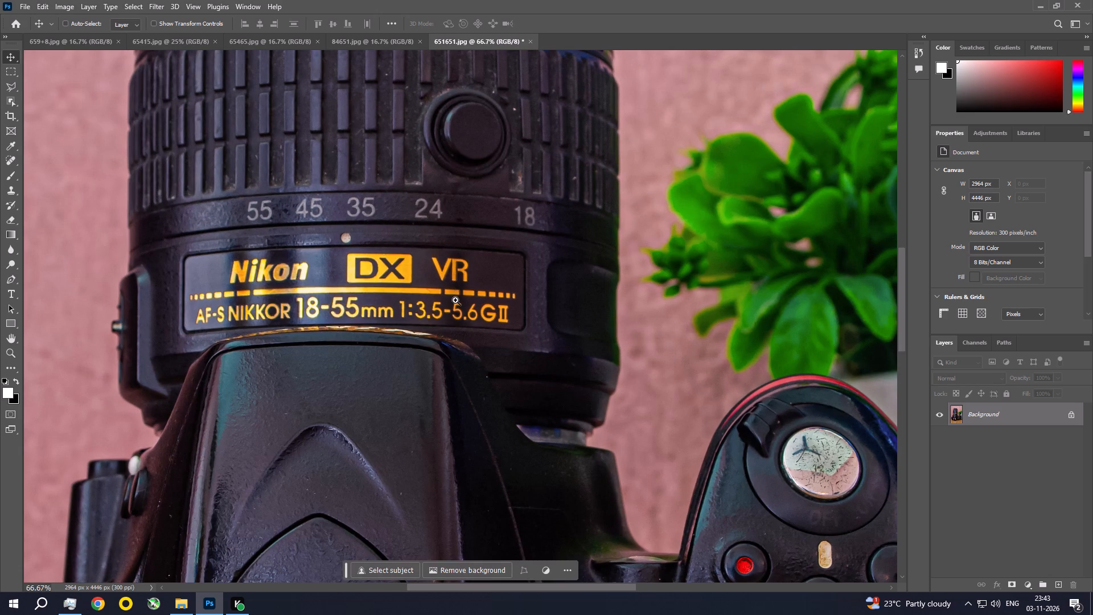
pyautogui.keyDown('alt'); pyautogui.click(455, 300); pyautogui.keyUp('alt')
pyautogui.keyDown('alt'); pyautogui.click(455, 300); pyautogui.keyUp('alt')
pyautogui.keyDown('alt'); pyautogui.click(455, 300); pyautogui.keyUp('alt')
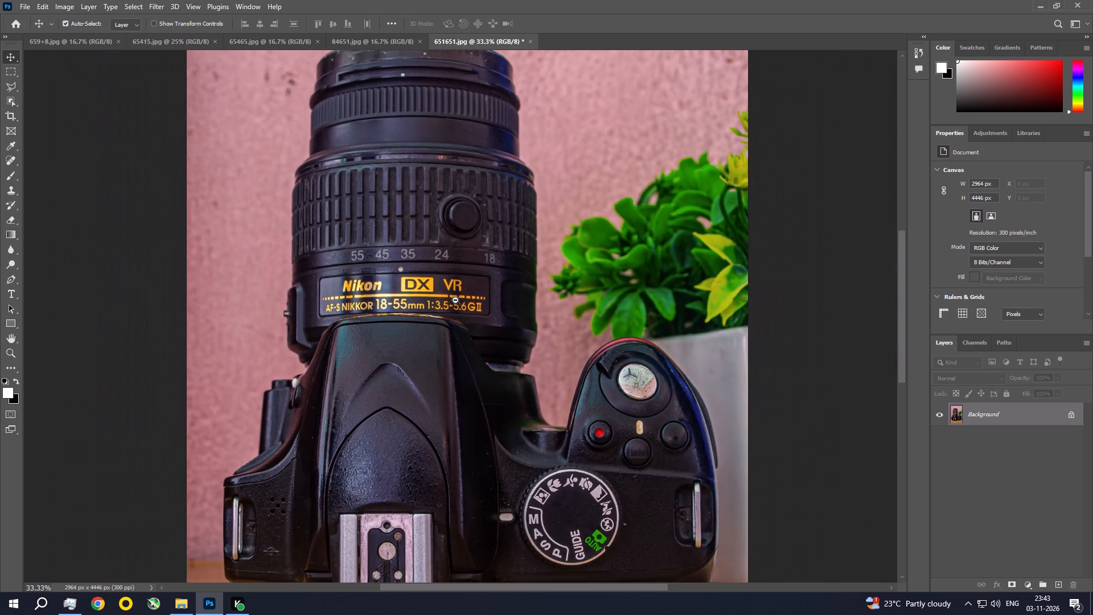
pyautogui.keyDown('alt'); pyautogui.click(455, 300); pyautogui.keyUp('alt')
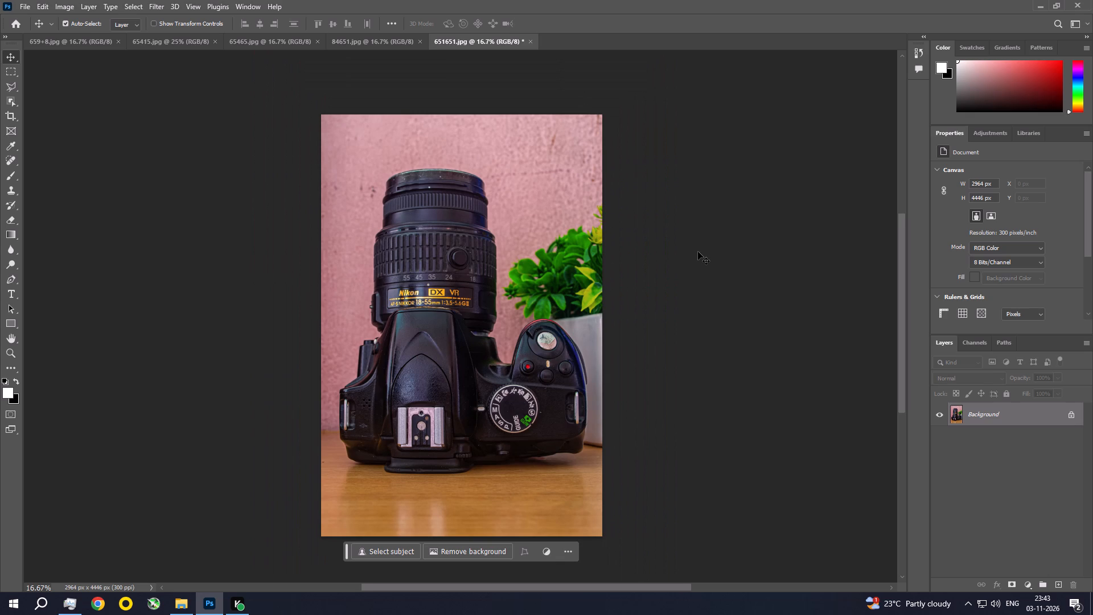
# Remove the wall mark beside the top of the lens with a Content-Aware fill of a thin rectangular selection, then deselect.
pyautogui.hotkey('ctrl', 'space')
pyautogui.hotkey('ctrl', 'space')
pyautogui.hotkey('ctrl', 'space')
pyautogui.hotkey('ctrl', 'space')
pyautogui.hotkey('ctrl', 'space')
pyautogui.hotkey('ctrl', 'space')
pyautogui.hotkey('ctrl', 'space')
pyautogui.hotkey('ctrl', 'space')
pyautogui.hotkey('ctrl', 'space')
pyautogui.hotkey('ctrl', 'space')
pyautogui.hotkey('ctrl', 'space')
pyautogui.hotkey('ctrl', 'space')
pyautogui.hotkey('ctrl', 'space')
pyautogui.hotkey('ctrl', 'space')
pyautogui.hotkey('ctrl', 'space')
pyautogui.hotkey('ctrl', 'space')
pyautogui.hotkey('ctrl', 'space')
pyautogui.hotkey('ctrl', 'space')
pyautogui.hotkey('ctrl', 'space')
pyautogui.keyDown('ctrl'); pyautogui.click(548, 173); pyautogui.keyUp('ctrl')
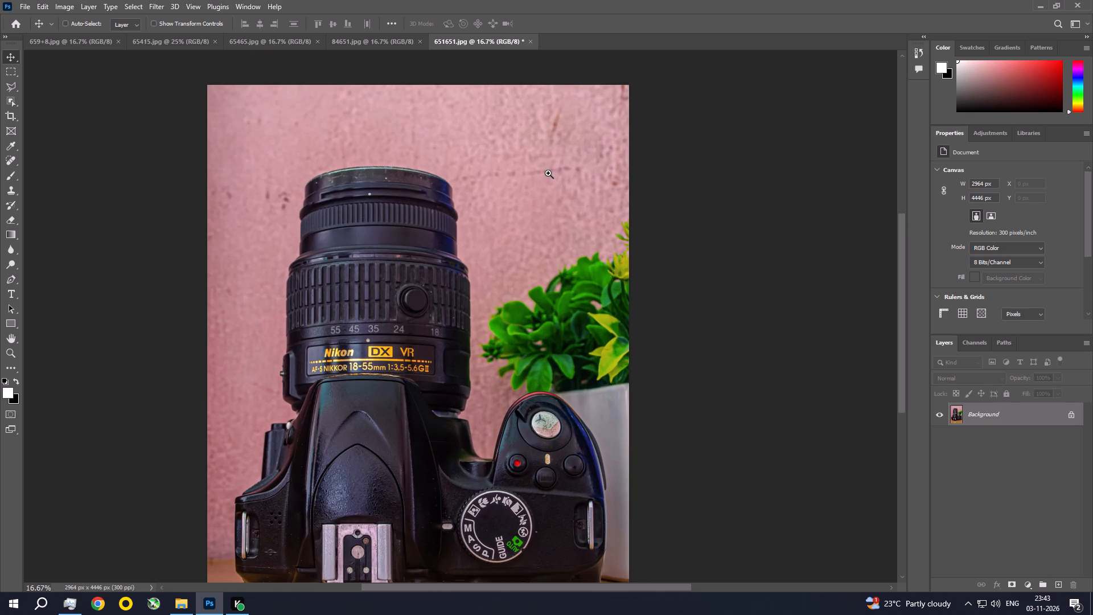
pyautogui.click(13, 75)
pyautogui.moveTo(465, 162); pyautogui.dragTo(591, 179)
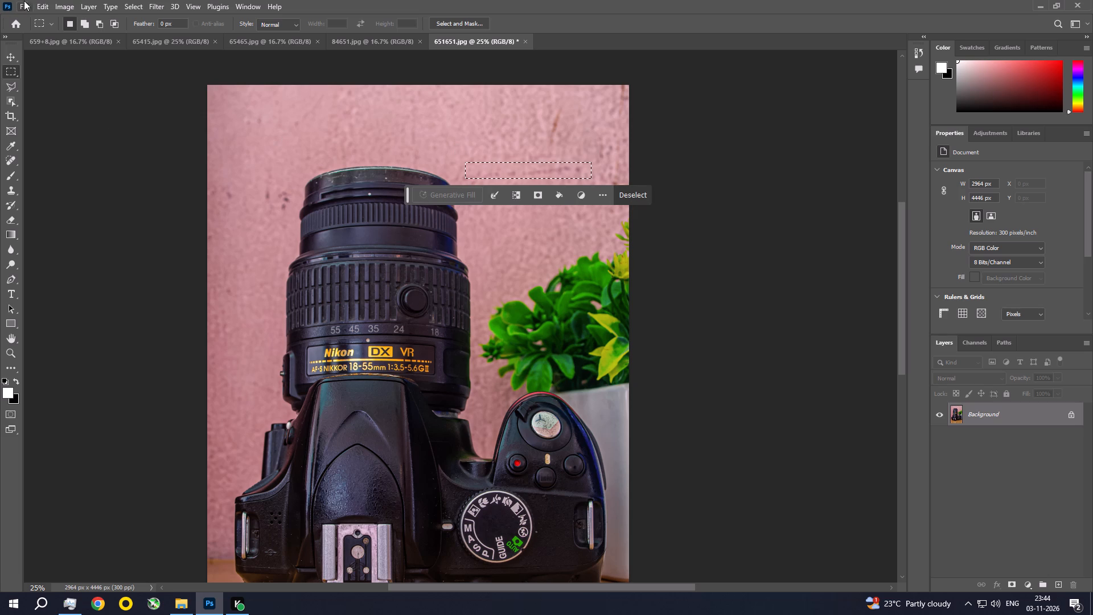
pyautogui.click(44, 6)
pyautogui.click(63, 187)
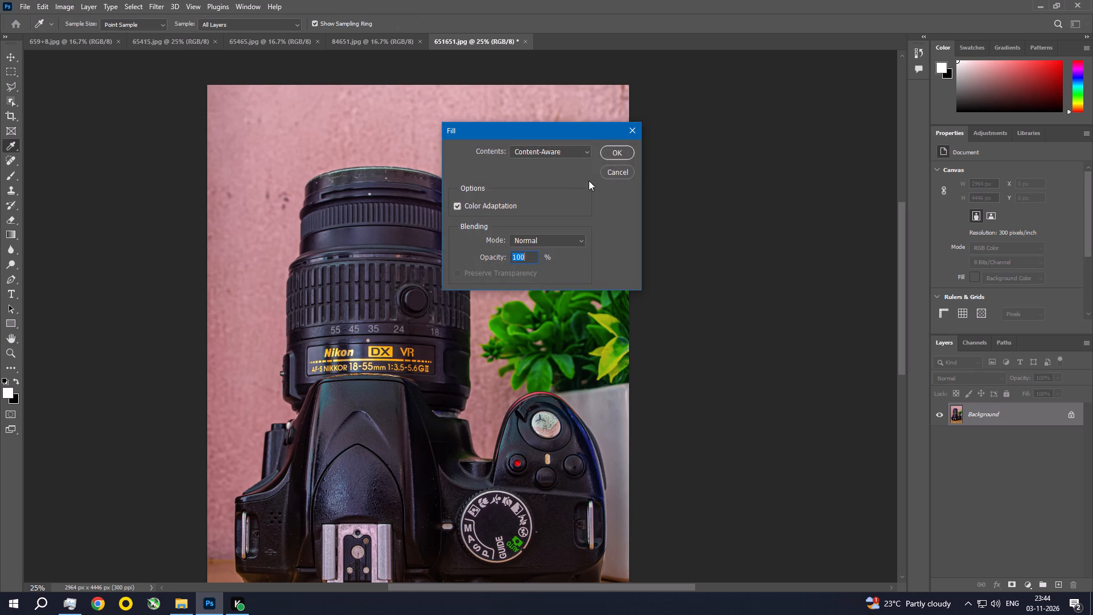
pyautogui.click(613, 153)
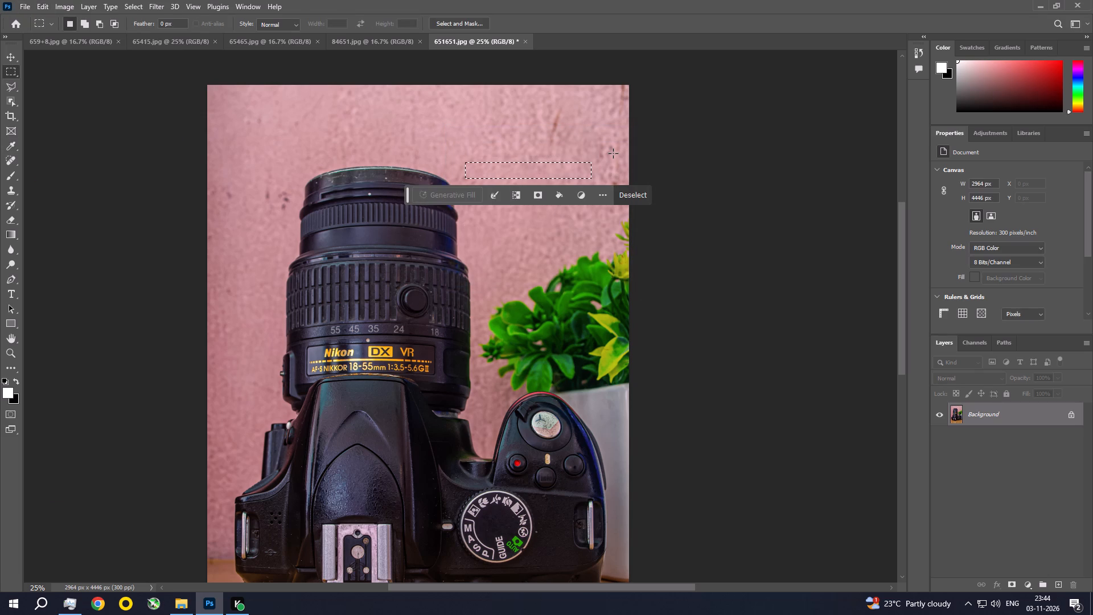
pyautogui.hotkey('ctrl', 'd')
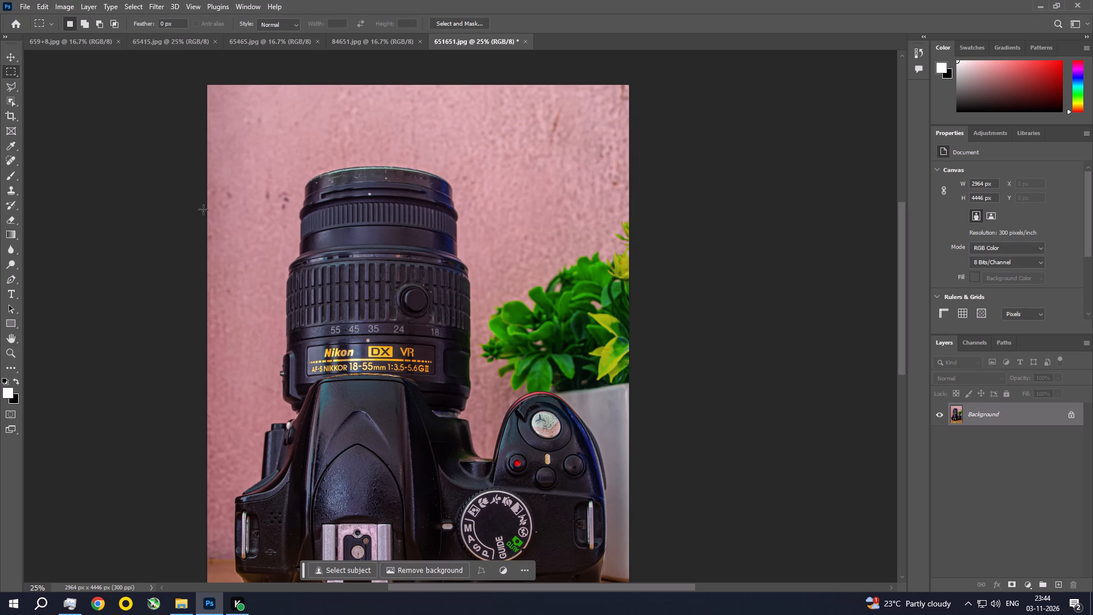
# Remove the wall blemish at the photo's left edge, level with the lens top, with a rectangular Content-Aware fill, then deselect.
pyautogui.click(214, 180)
pyautogui.moveTo(237, 174); pyautogui.dragTo(215, 207)
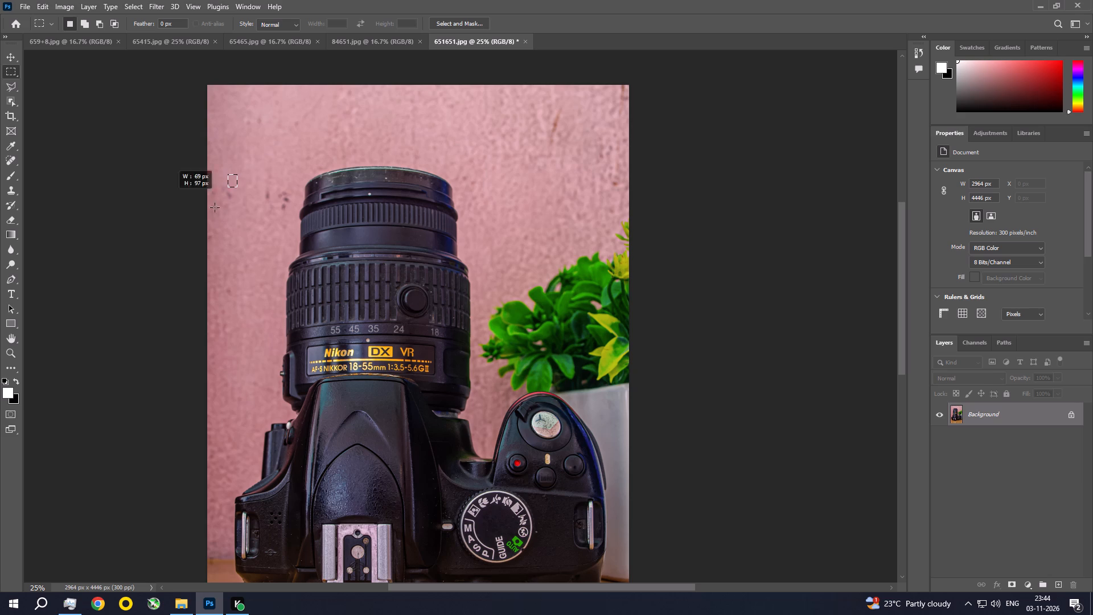
pyautogui.moveTo(215, 207); pyautogui.dragTo(206, 215)
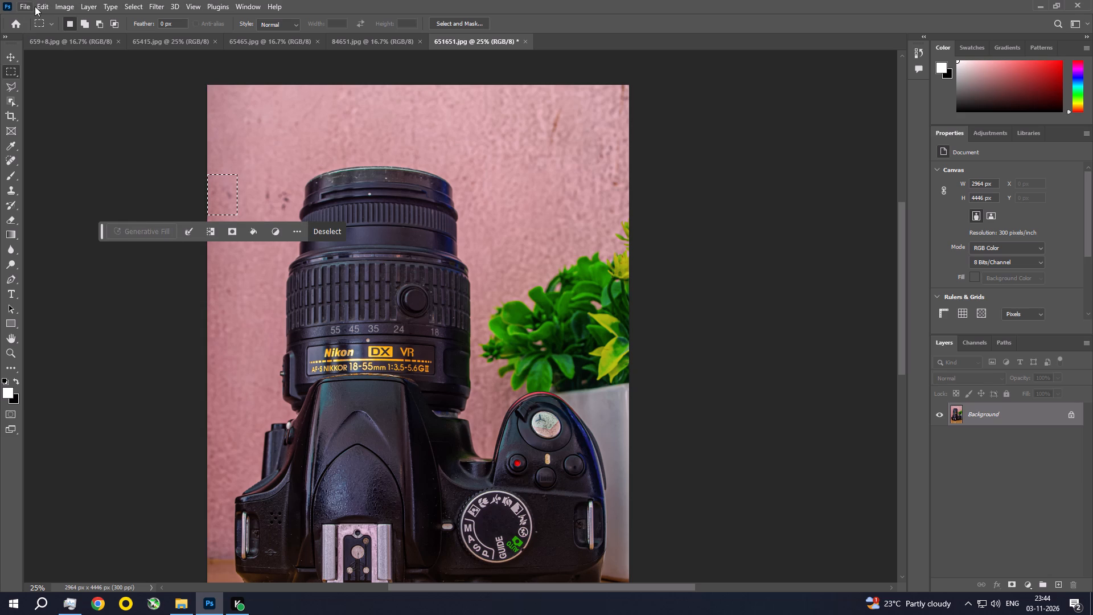
pyautogui.click(35, 6)
pyautogui.click(60, 180)
pyautogui.click(604, 148)
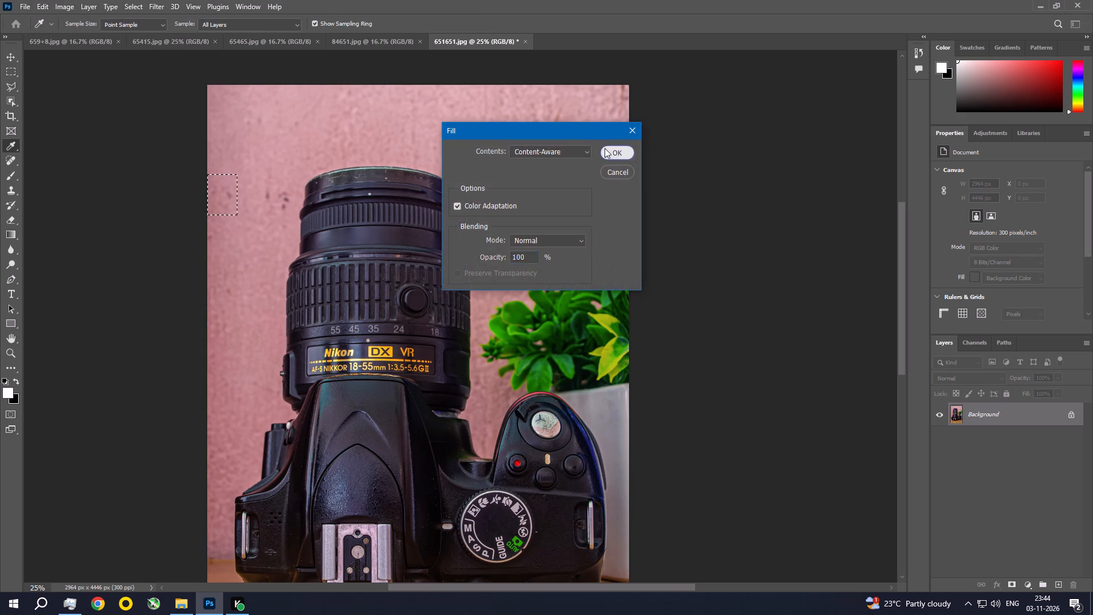
pyautogui.hotkey('ctrl', 'd')
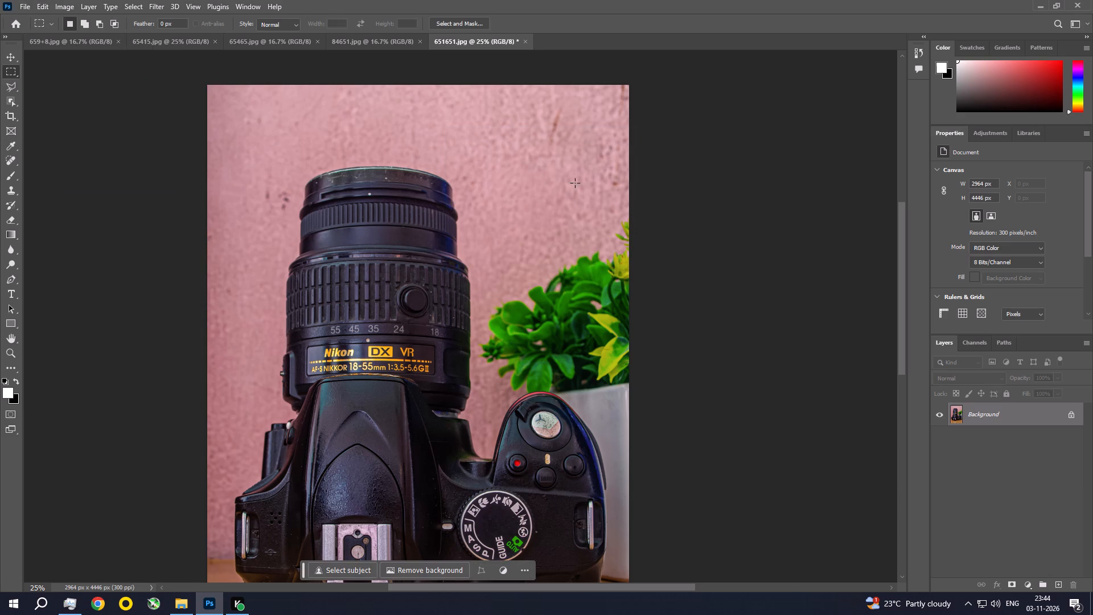
# Remove the dark mark in the photo's upper-right corner with a rectangular Content-Aware fill, then deselect.
pyautogui.moveTo(611, 129); pyautogui.dragTo(640, 73)
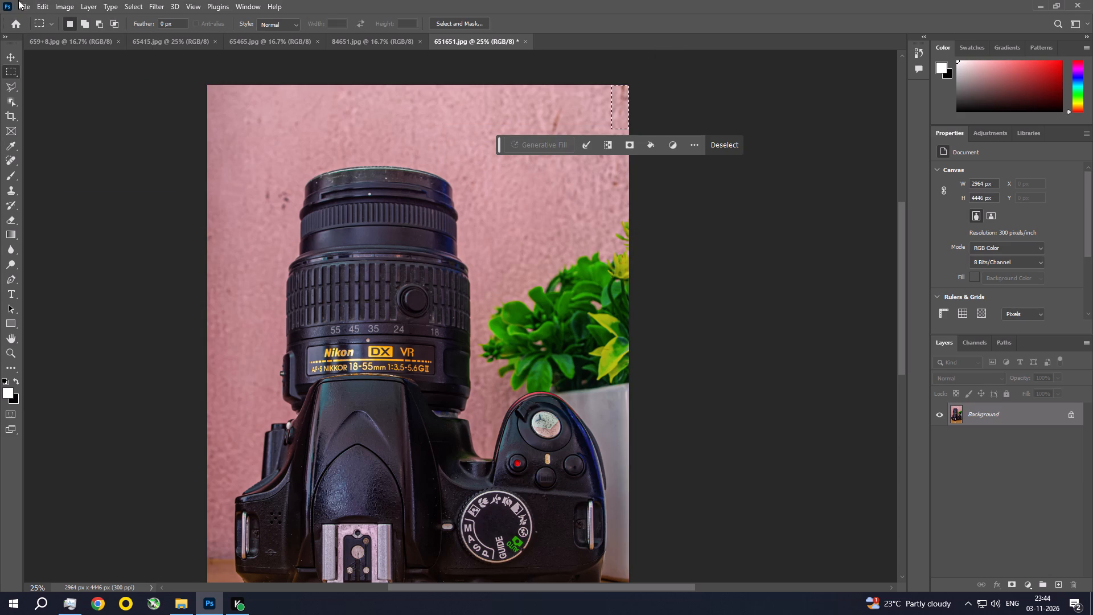
pyautogui.click(43, 9)
pyautogui.click(47, 180)
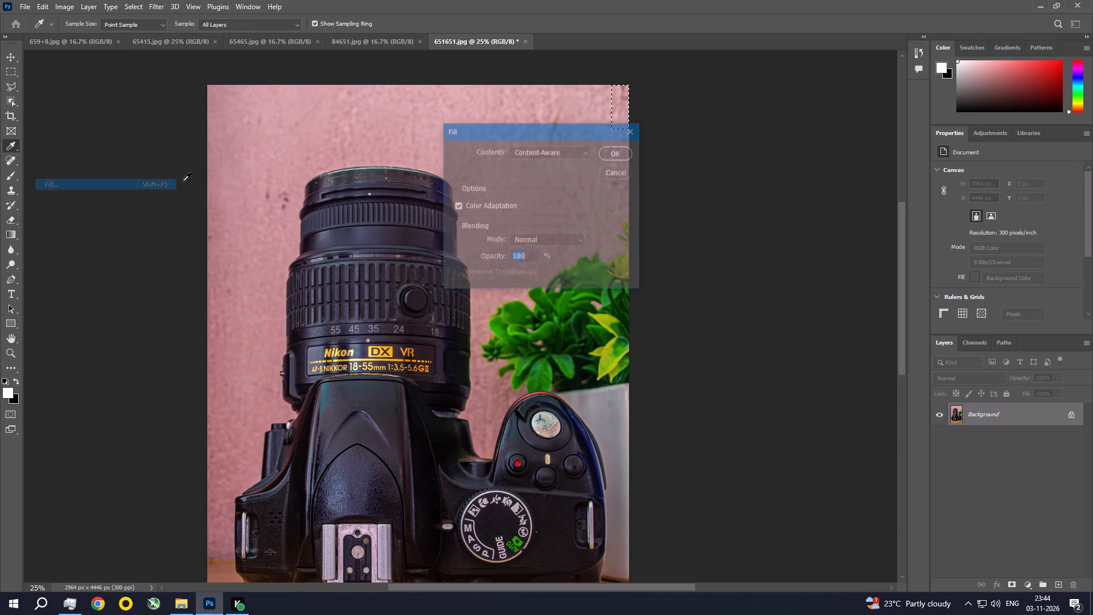
pyautogui.click(605, 151)
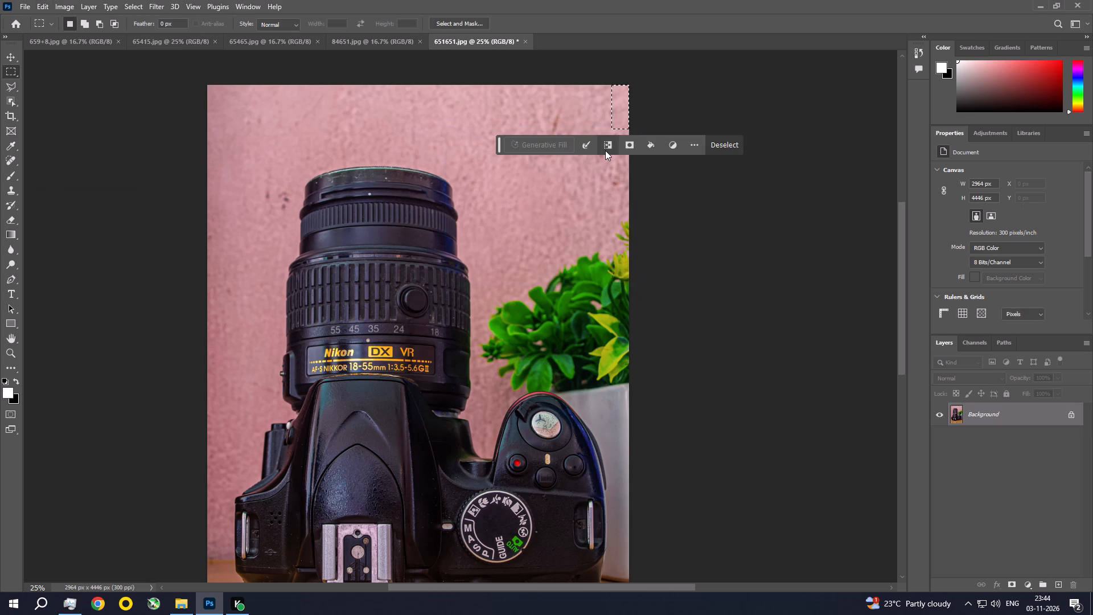
pyautogui.hotkey('ctrl', 'd')
# Remove the dark wall spots just inside the photo's upper-right corner with a rectangular Content-Aware fill, then deselect.
pyautogui.moveTo(583, 100); pyautogui.dragTo(536, 154)
pyautogui.click(41, 5)
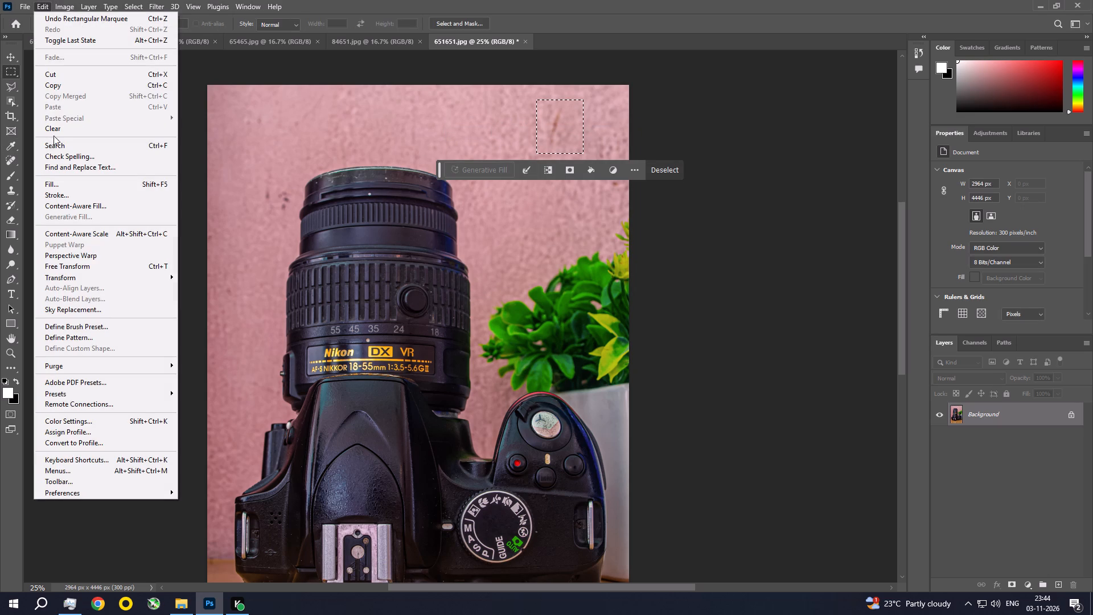
pyautogui.click(54, 181)
pyautogui.click(617, 150)
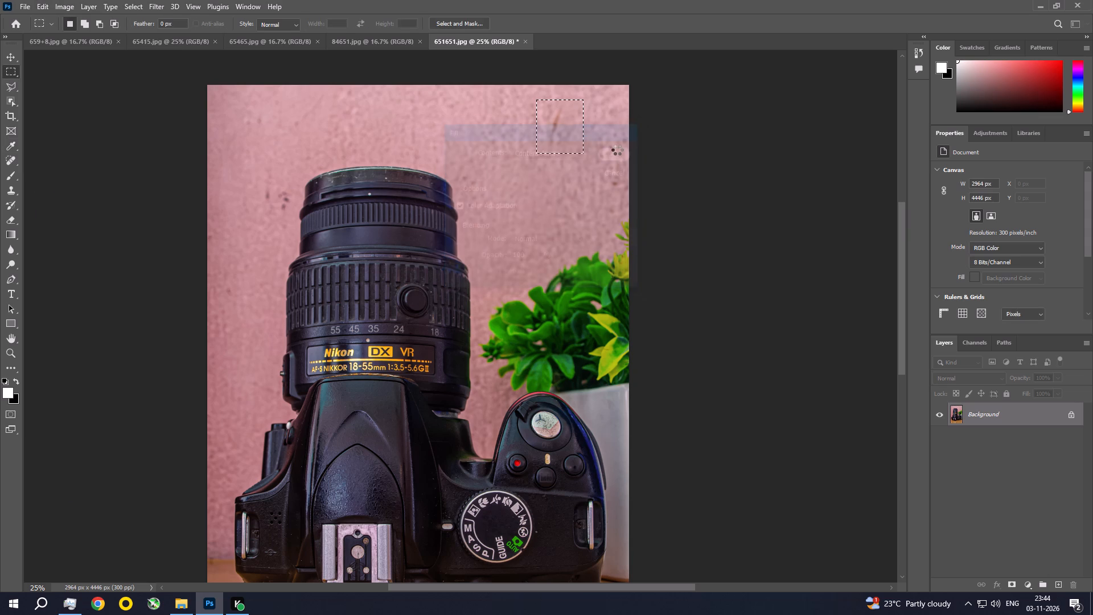
pyautogui.hotkey('ctrl', 'd')
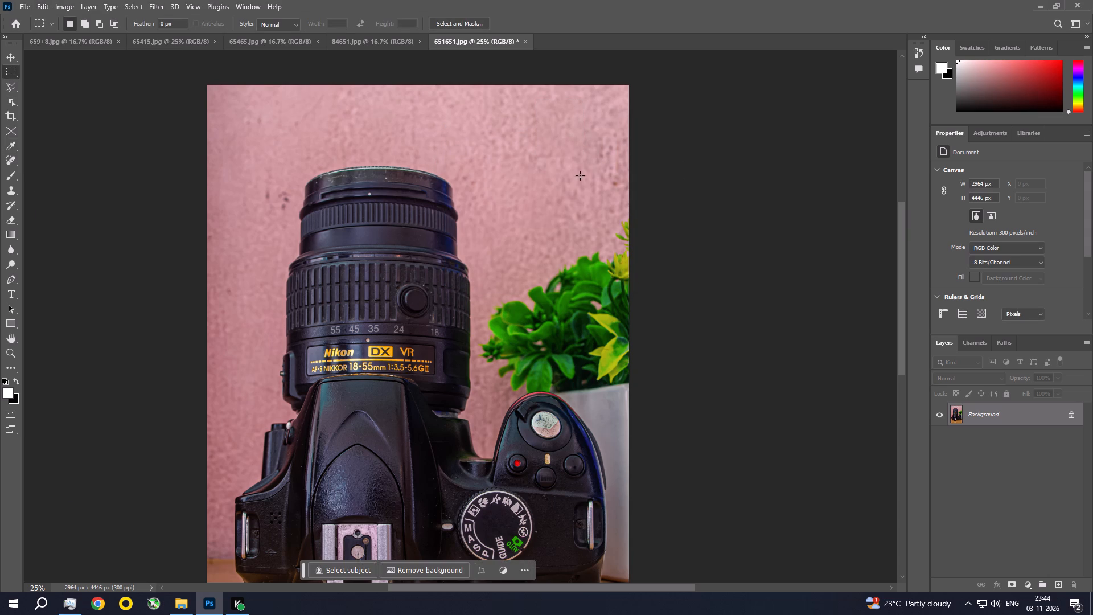
# Apply a Content-Aware fill to a wall area about 290 × 480 px at the photo's right edge, above the plant.
pyautogui.moveTo(588, 124); pyautogui.dragTo(635, 191)
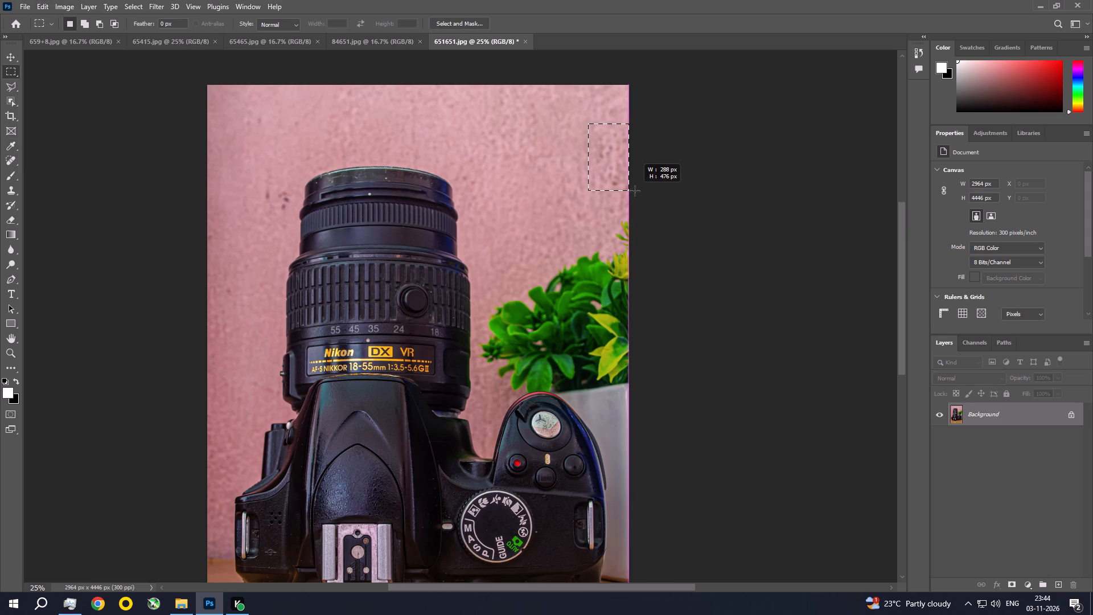
pyautogui.moveTo(635, 191); pyautogui.dragTo(636, 192)
pyautogui.click(47, 2)
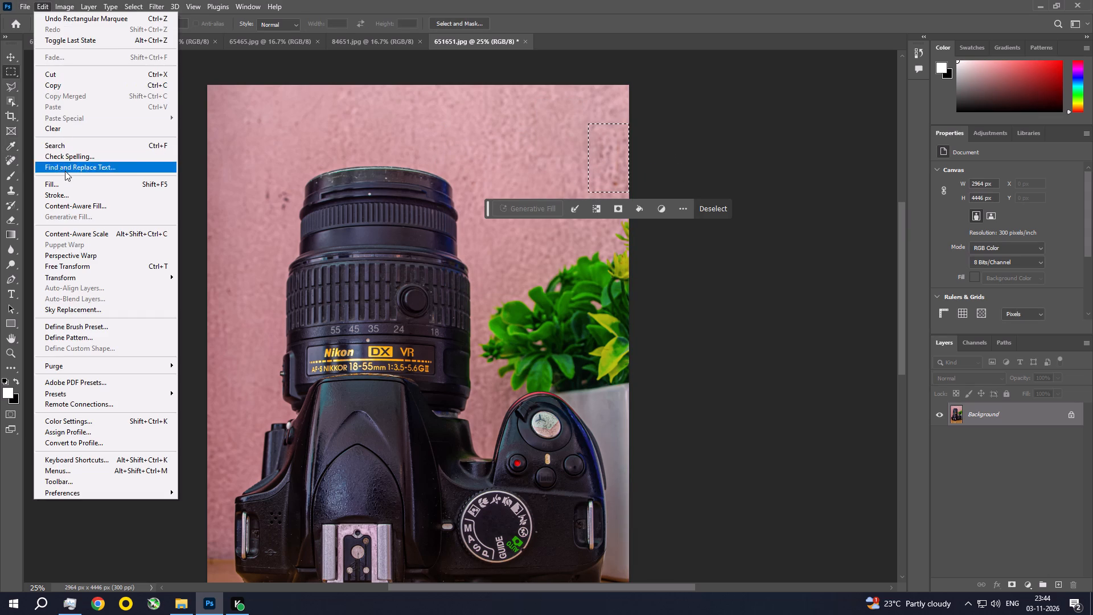
pyautogui.click(65, 182)
pyautogui.click(625, 153)
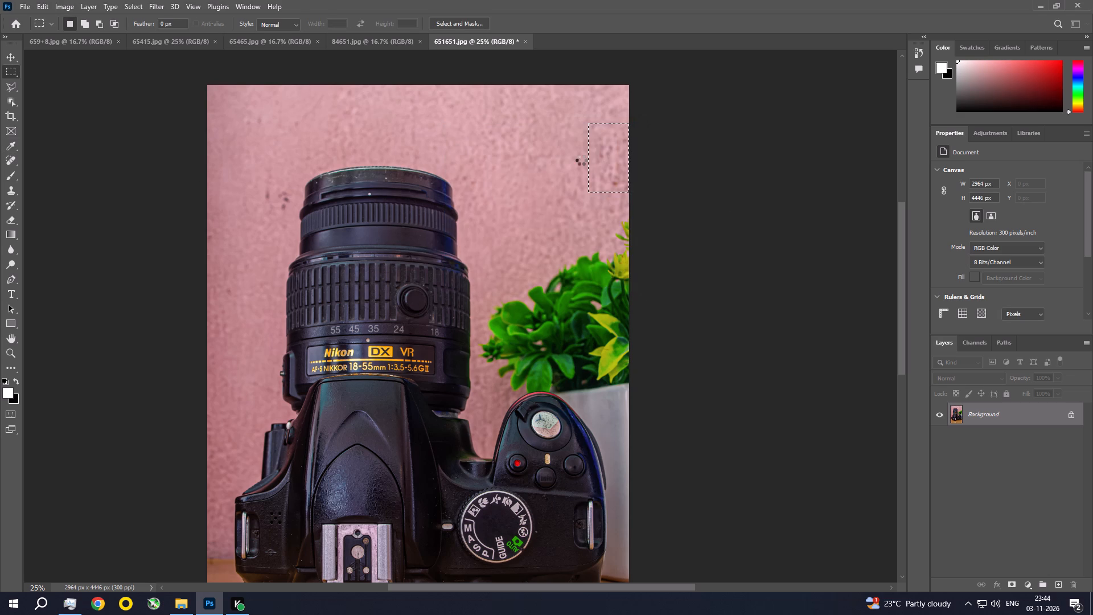
# Remove the dark wall spots just left of the lens top with a rectangular Content-Aware fill, then deselect.
pyautogui.moveTo(250, 166); pyautogui.dragTo(263, 183)
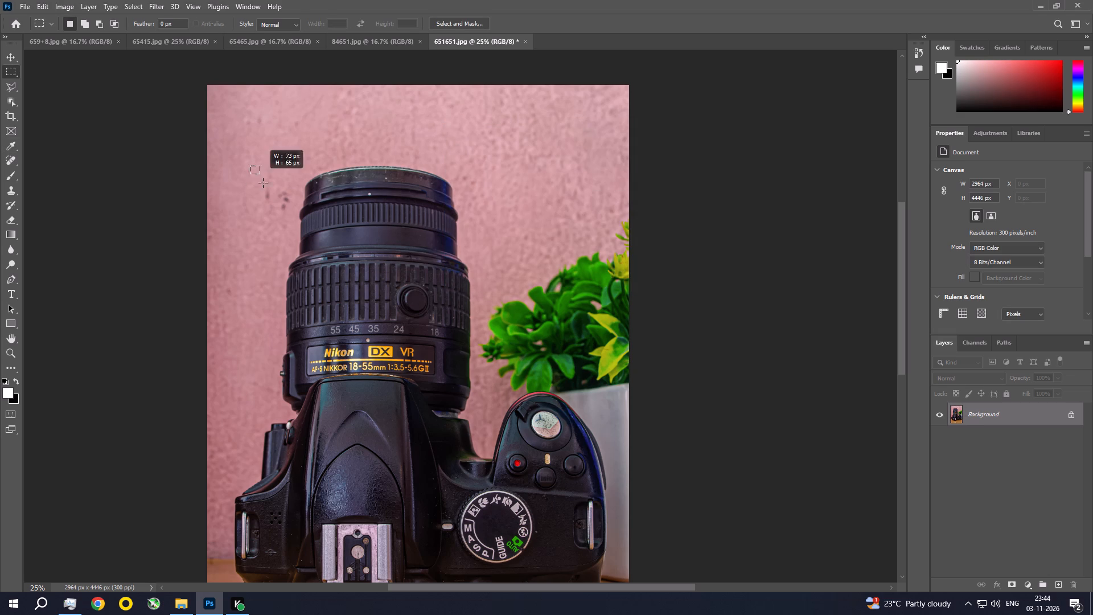
pyautogui.moveTo(263, 183); pyautogui.dragTo(293, 220)
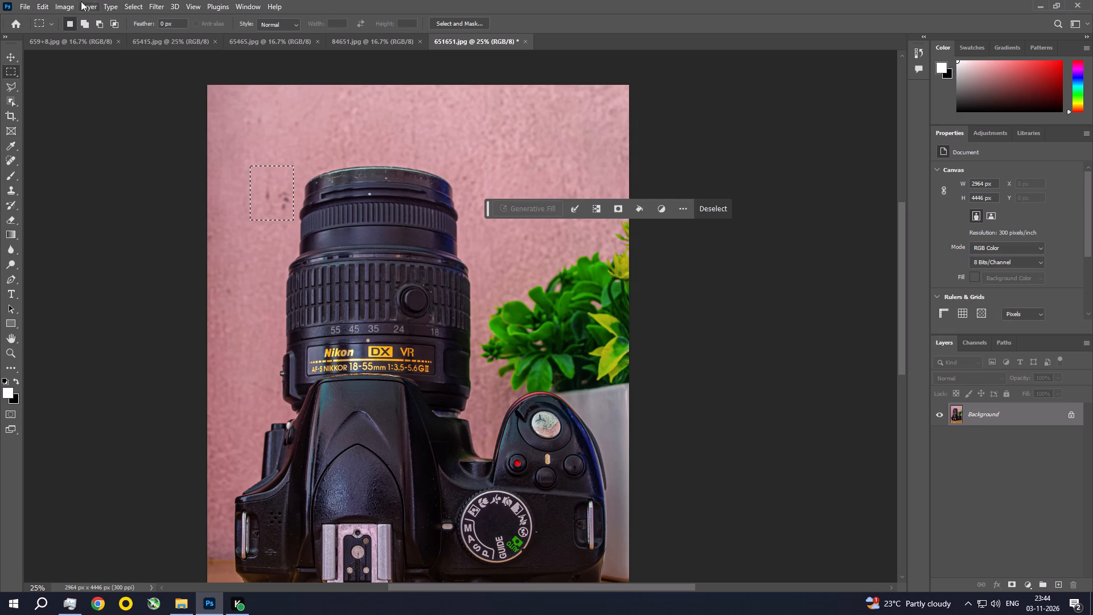
pyautogui.click(46, 6)
pyautogui.click(67, 181)
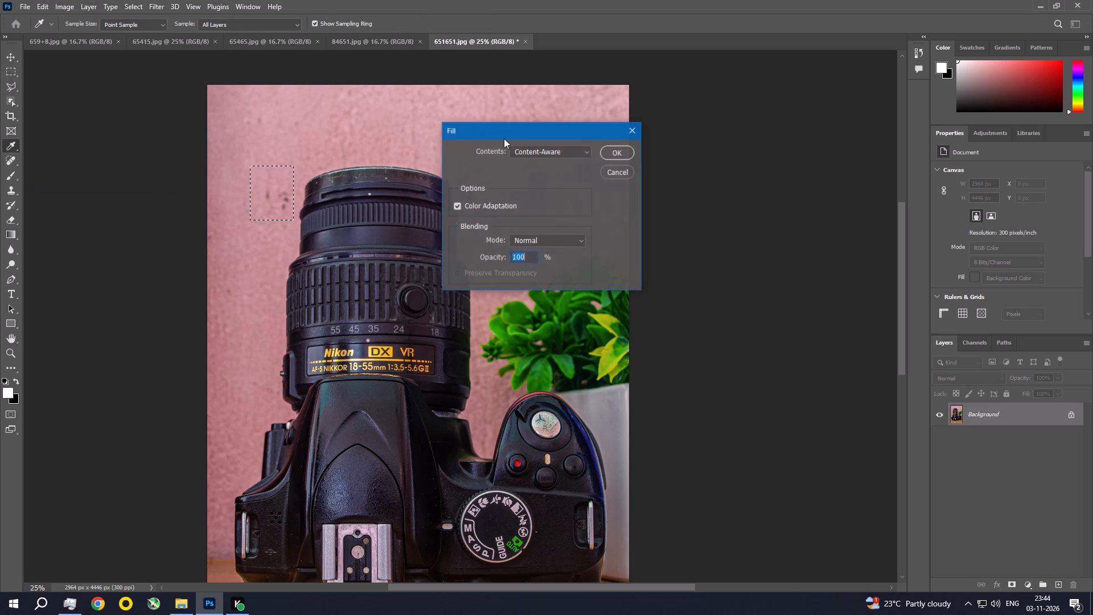
pyautogui.click(622, 153)
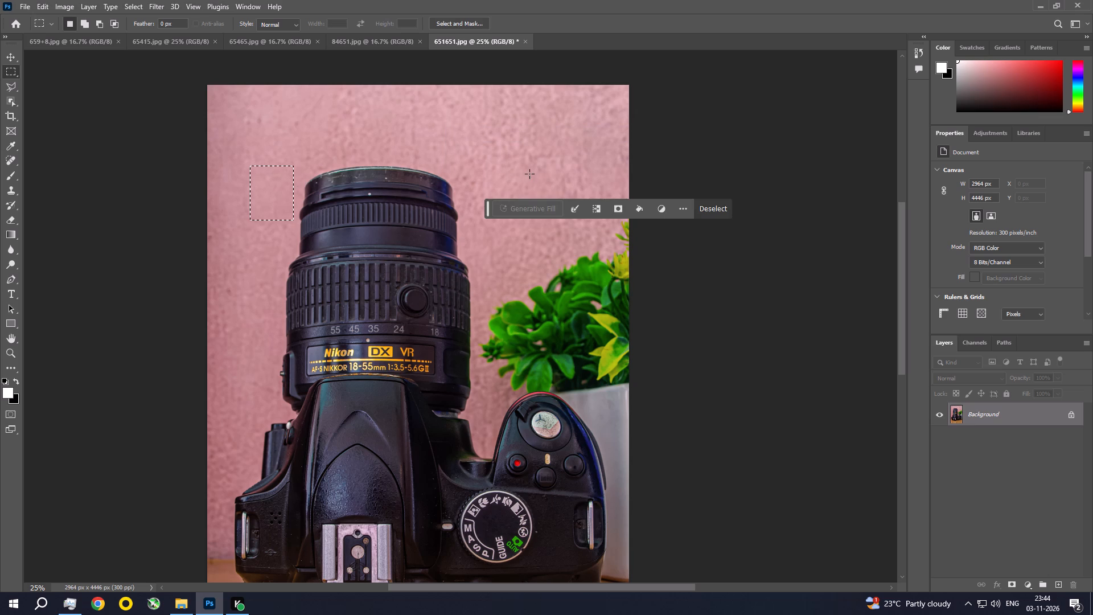
pyautogui.hotkey('ctrl', 'd')
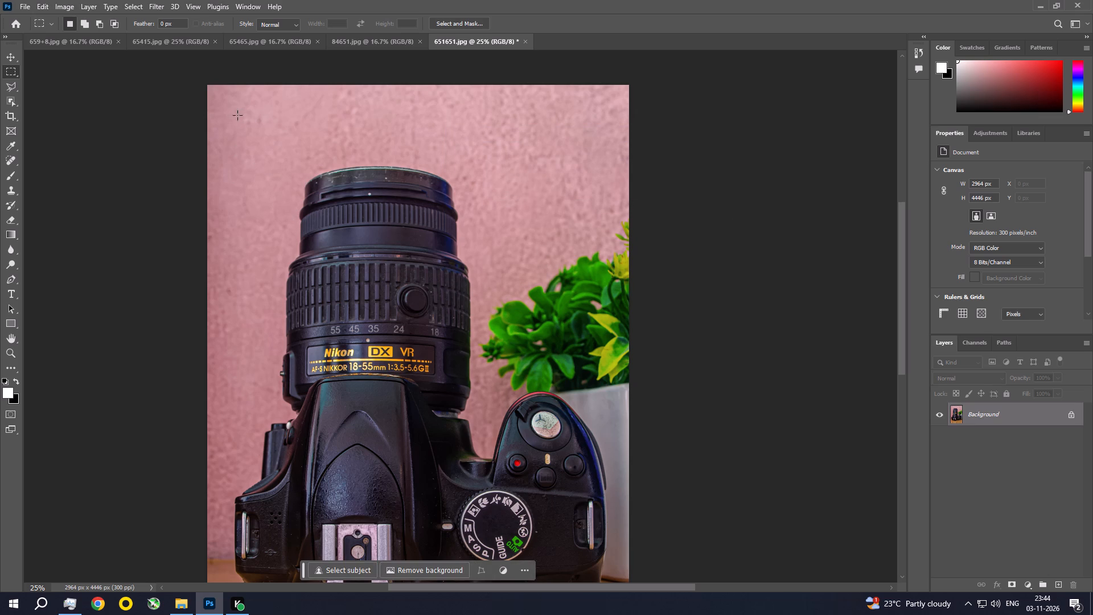
# Remove the faint wall blemish near the photo's upper-left corner with a rectangular Content-Aware fill, then deselect.
pyautogui.moveTo(237, 99); pyautogui.dragTo(271, 134)
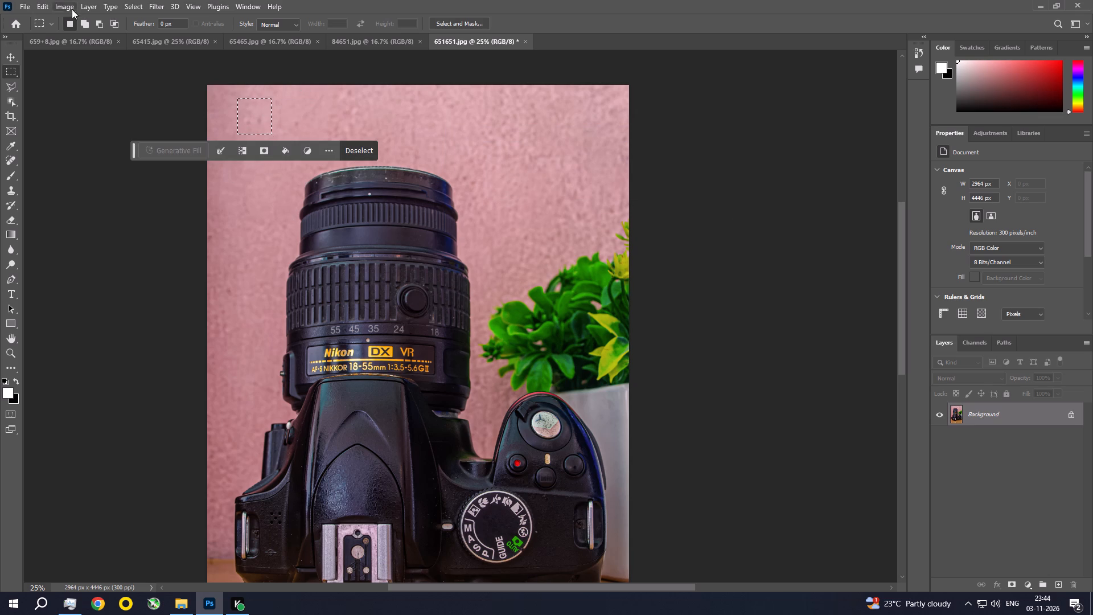
pyautogui.click(35, 2)
pyautogui.click(76, 183)
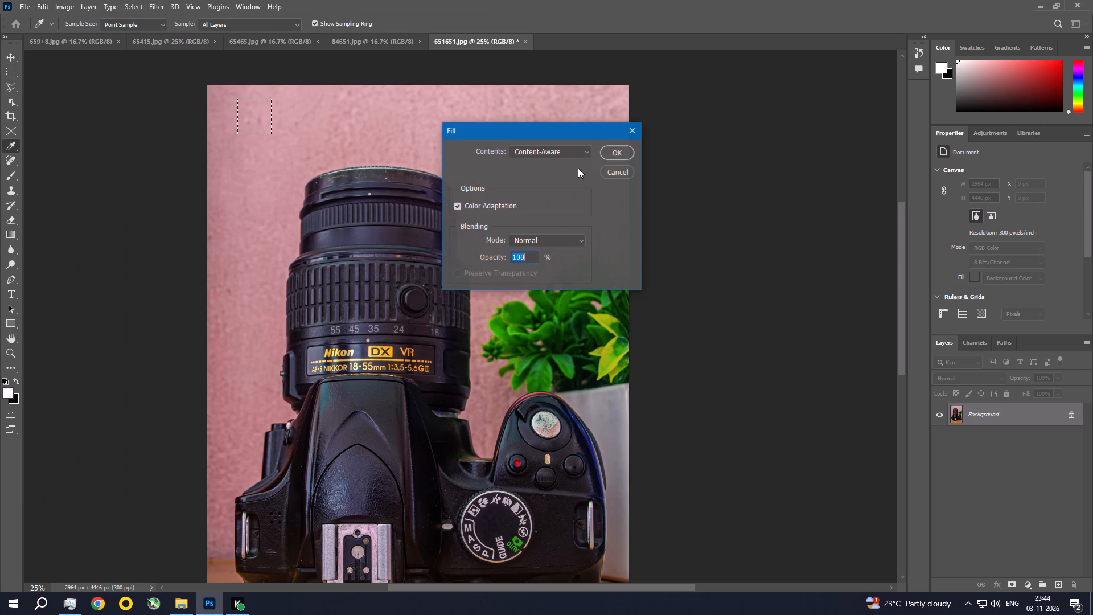
pyautogui.click(609, 151)
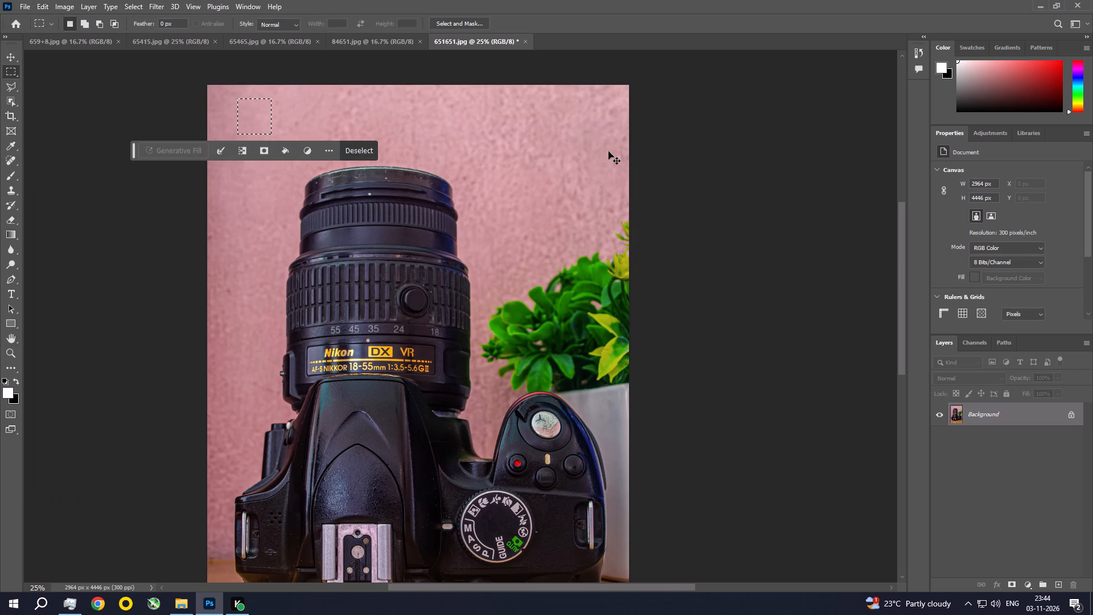
pyautogui.hotkey('ctrl', 'd')
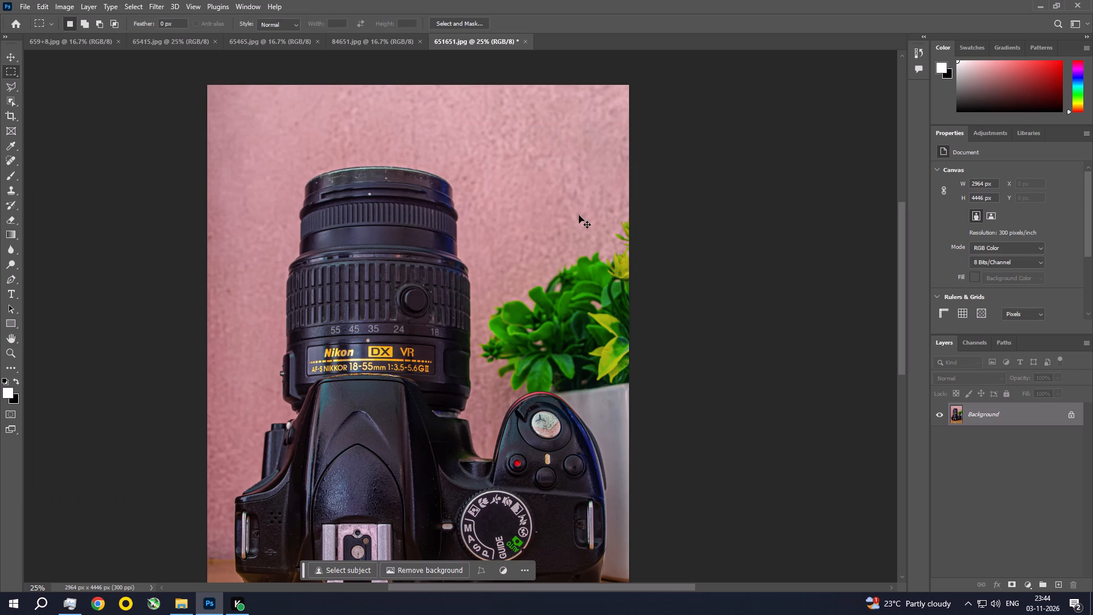
# Save 651651.jpg as a JPEG and close it.
pyautogui.hotkey('ctrl', 's')
pyautogui.click(607, 152)
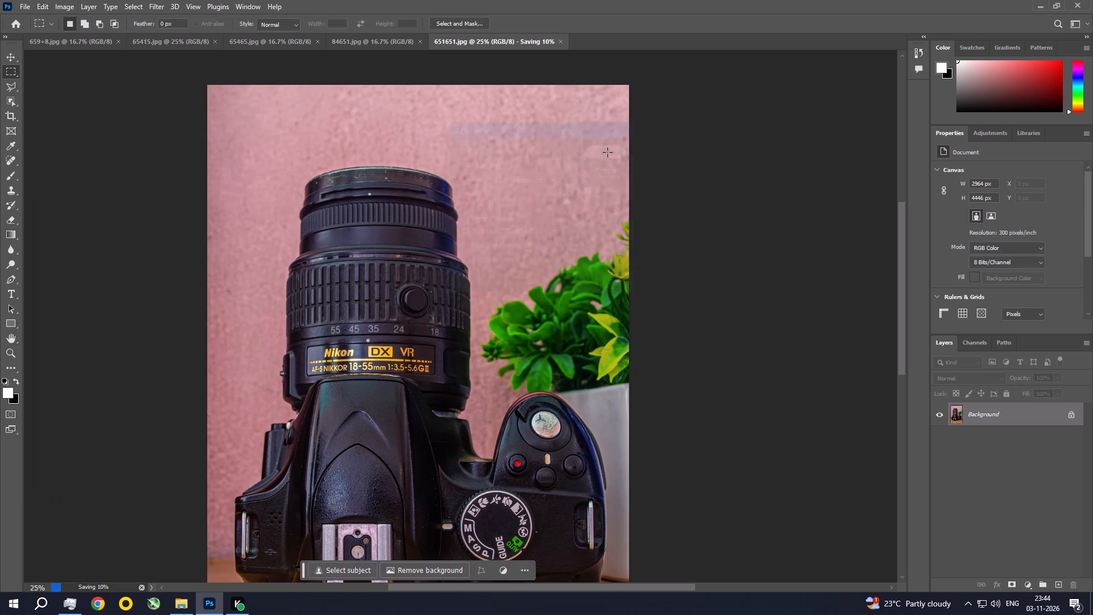
pyautogui.click(520, 38)
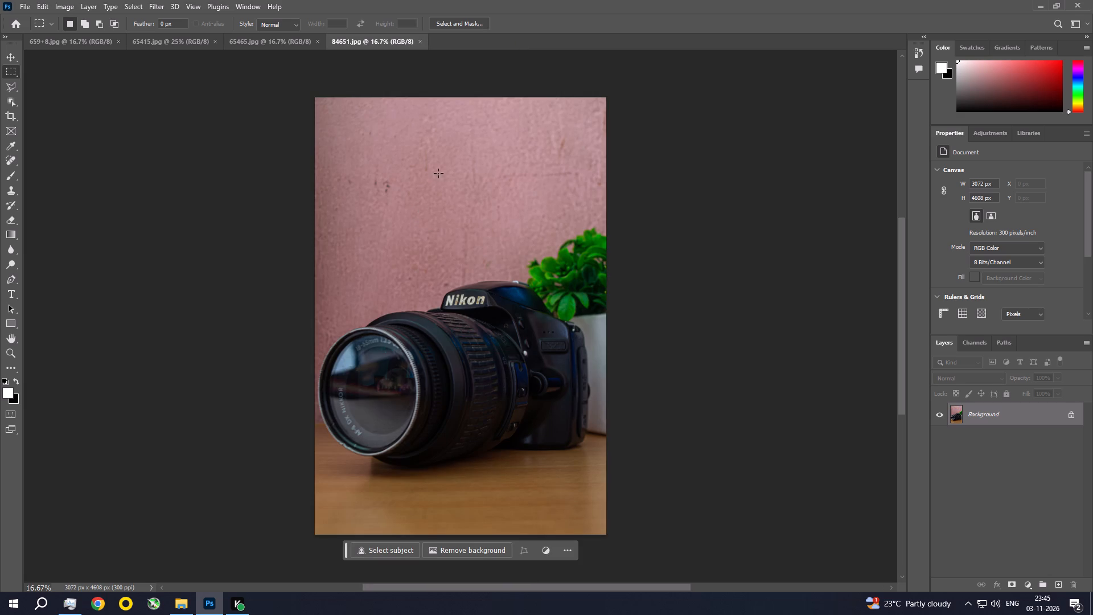
# Remove the dark wall spots in the upper-left part of 84651.jpg with a rectangular Content-Aware fill.
pyautogui.moveTo(400, 158); pyautogui.dragTo(361, 190)
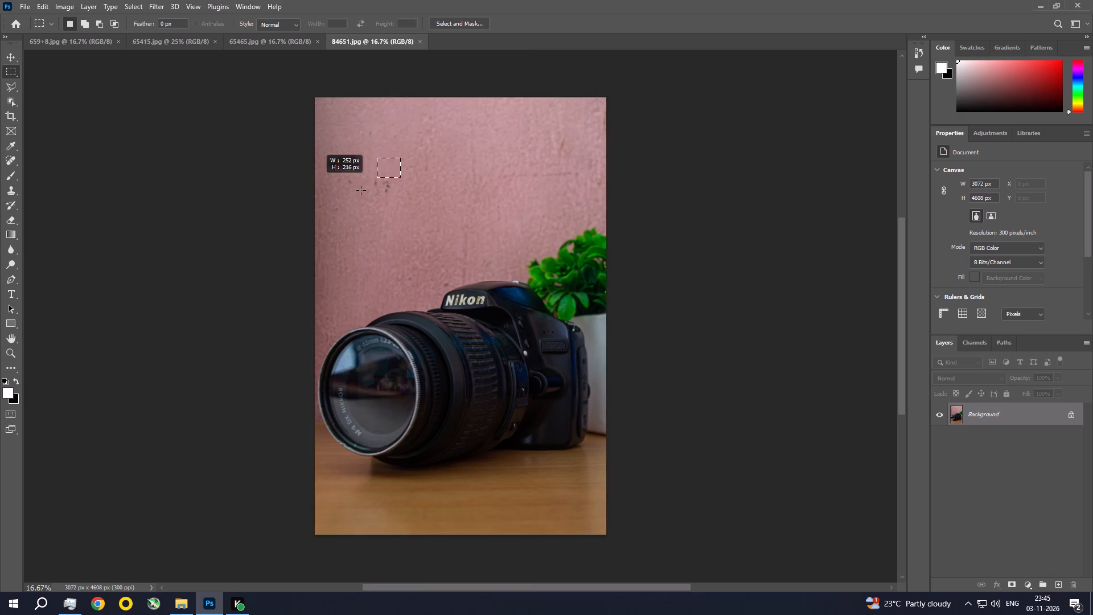
pyautogui.moveTo(361, 190); pyautogui.dragTo(355, 200)
pyautogui.click(39, 2)
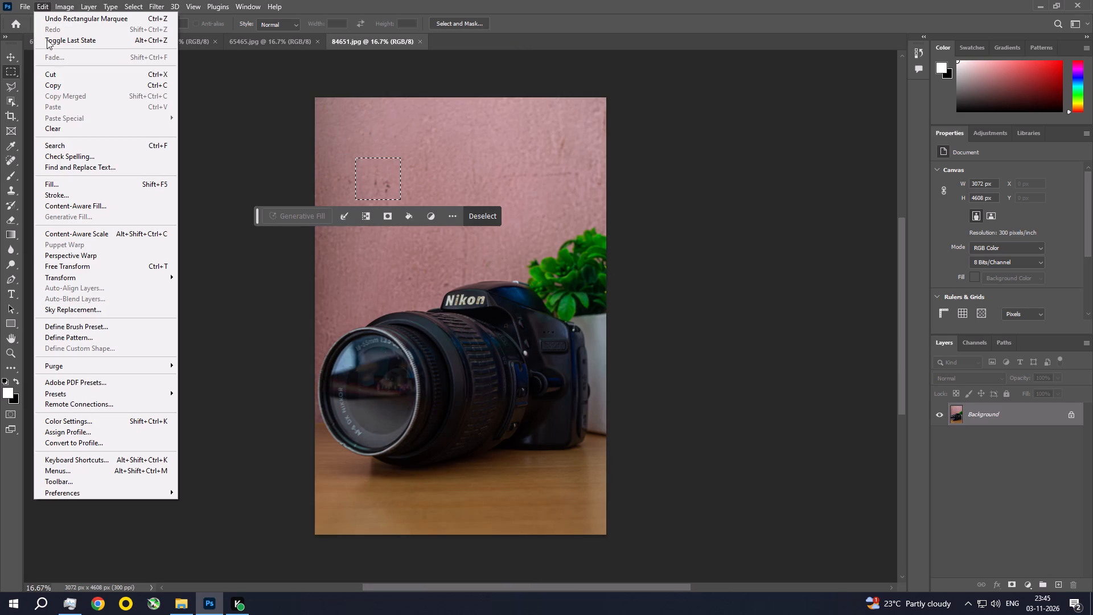
pyautogui.click(58, 187)
pyautogui.click(612, 158)
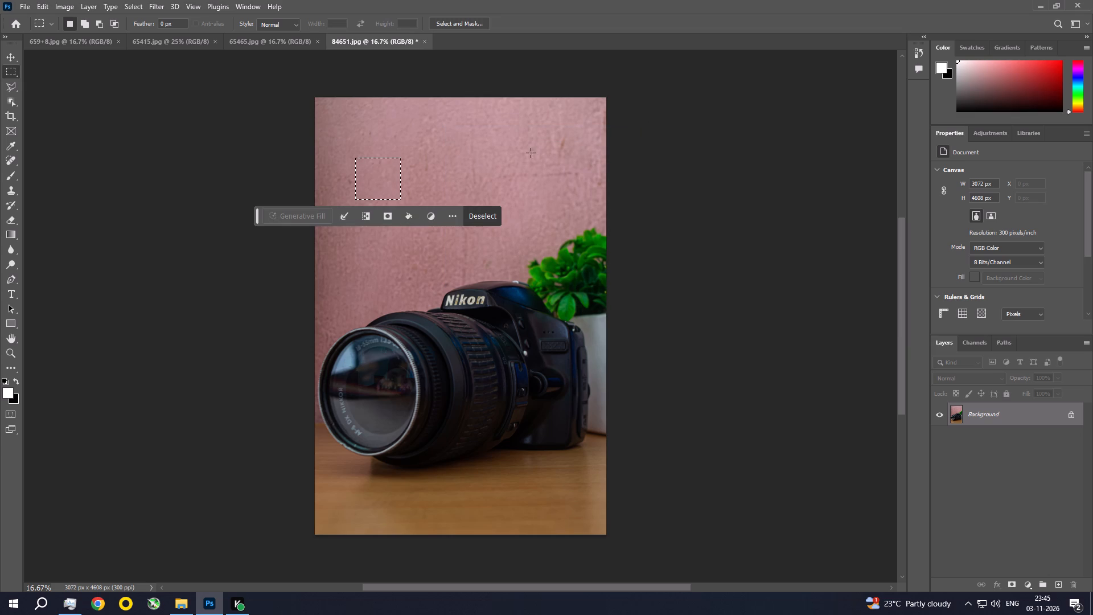
# Remove the wall mark near the photo's upper-right corner with a narrow vertical rectangular Content-Aware fill.
pyautogui.moveTo(558, 125); pyautogui.dragTo(573, 166)
pyautogui.click(42, 6)
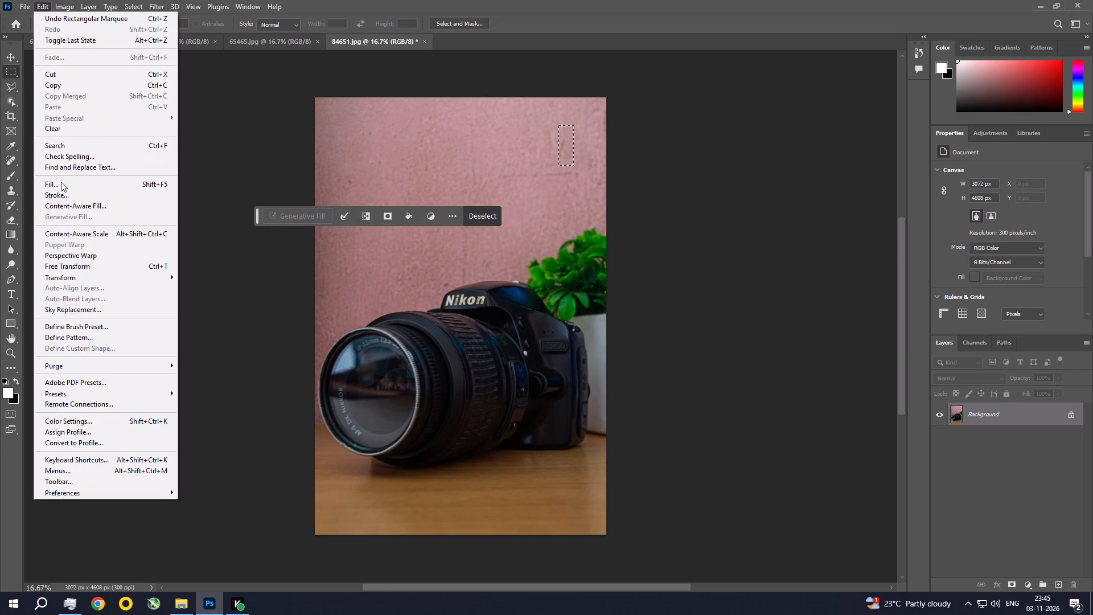
pyautogui.click(61, 182)
pyautogui.click(610, 149)
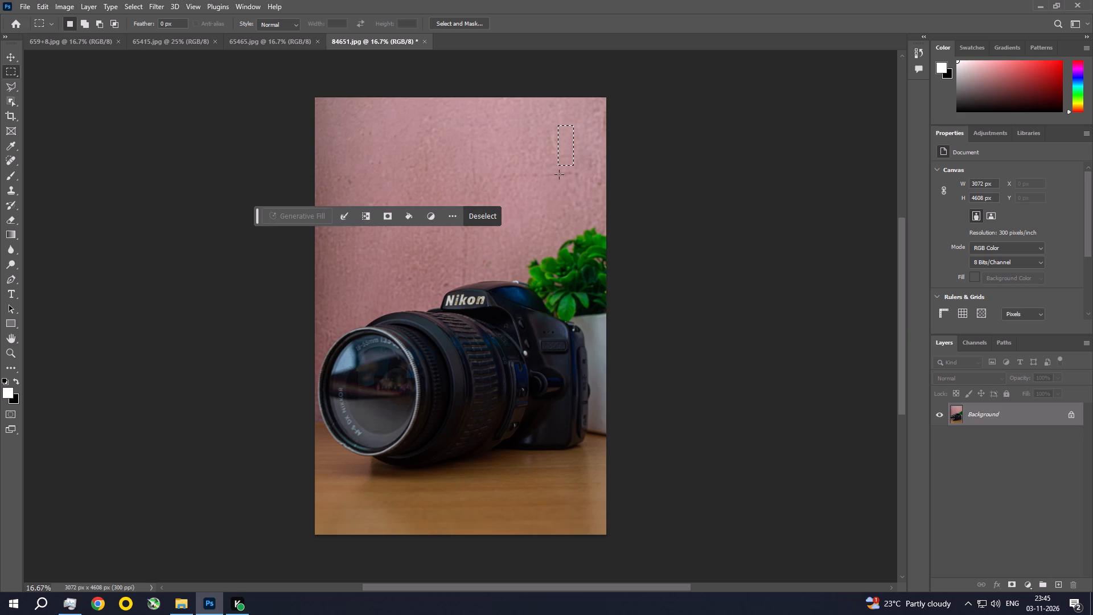
# Remove the horizontal scratch on the wall above the plant with a wide rectangular Content-Aware fill, then deselect.
pyautogui.moveTo(584, 164); pyautogui.dragTo(463, 188)
pyautogui.click(39, 6)
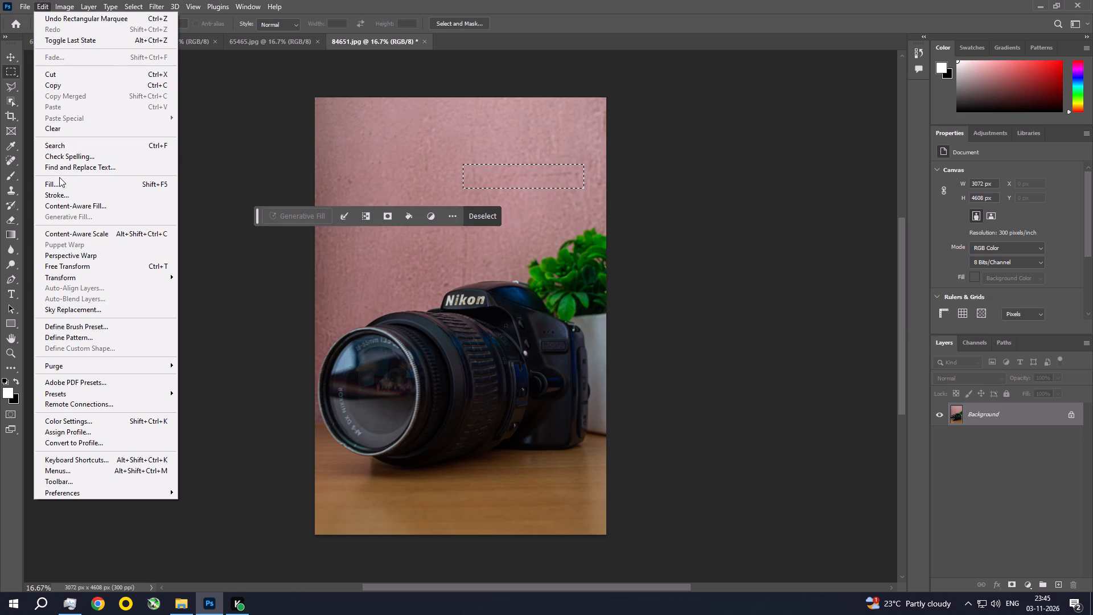
pyautogui.click(58, 181)
pyautogui.click(601, 151)
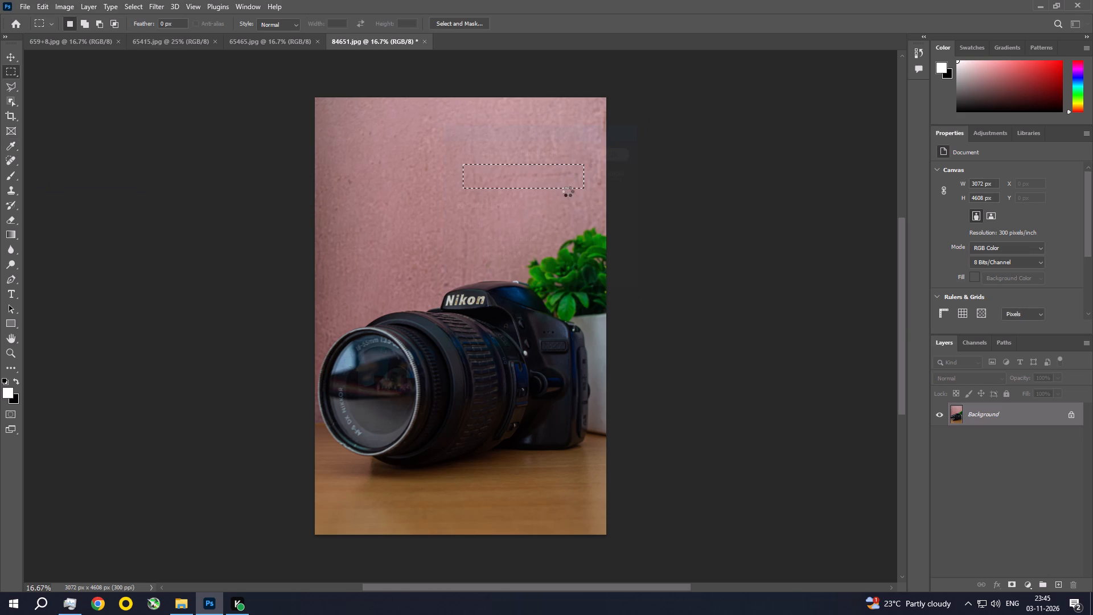
pyautogui.hotkey('ctrl', 'd')
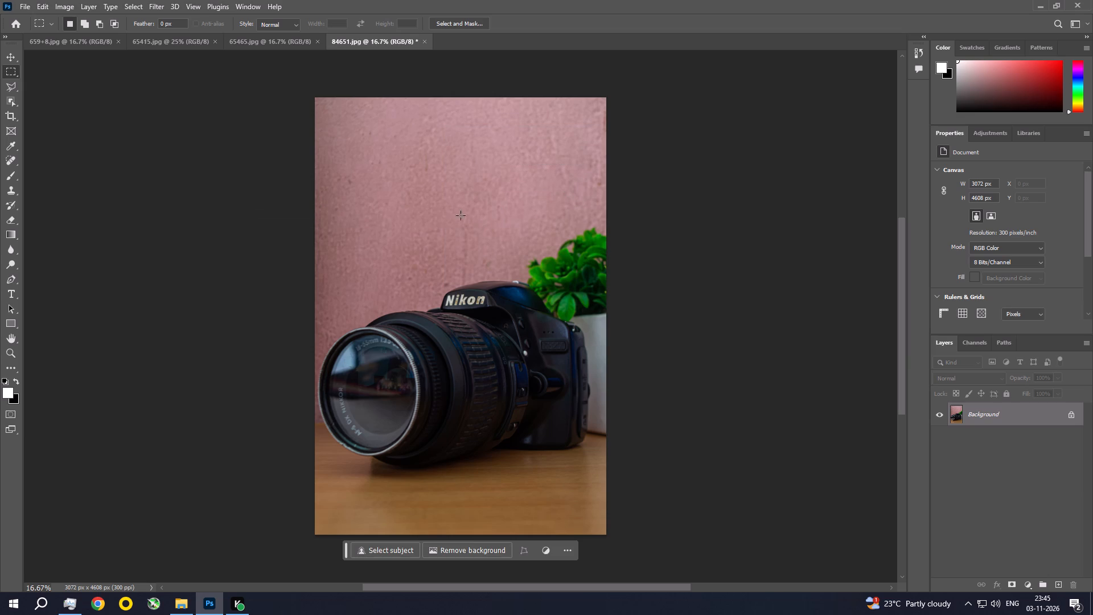
# Remove the vertical wall crack above the camera's Nikon logo with a rectangular Content-Aware fill, then deselect.
pyautogui.moveTo(445, 188); pyautogui.dragTo(478, 270)
pyautogui.click(42, 5)
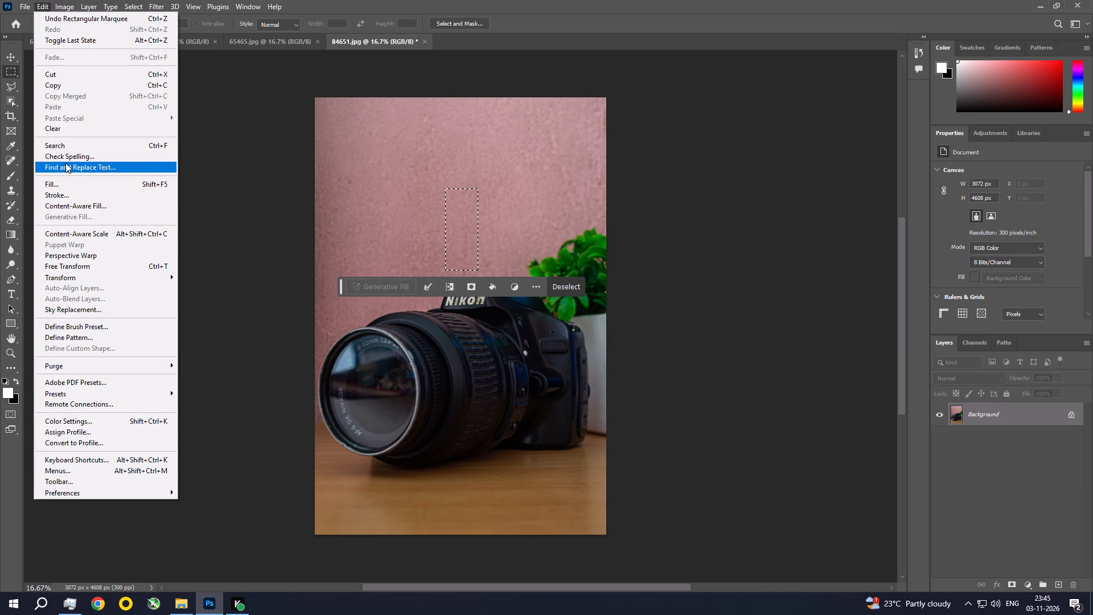
pyautogui.click(64, 182)
pyautogui.click(615, 149)
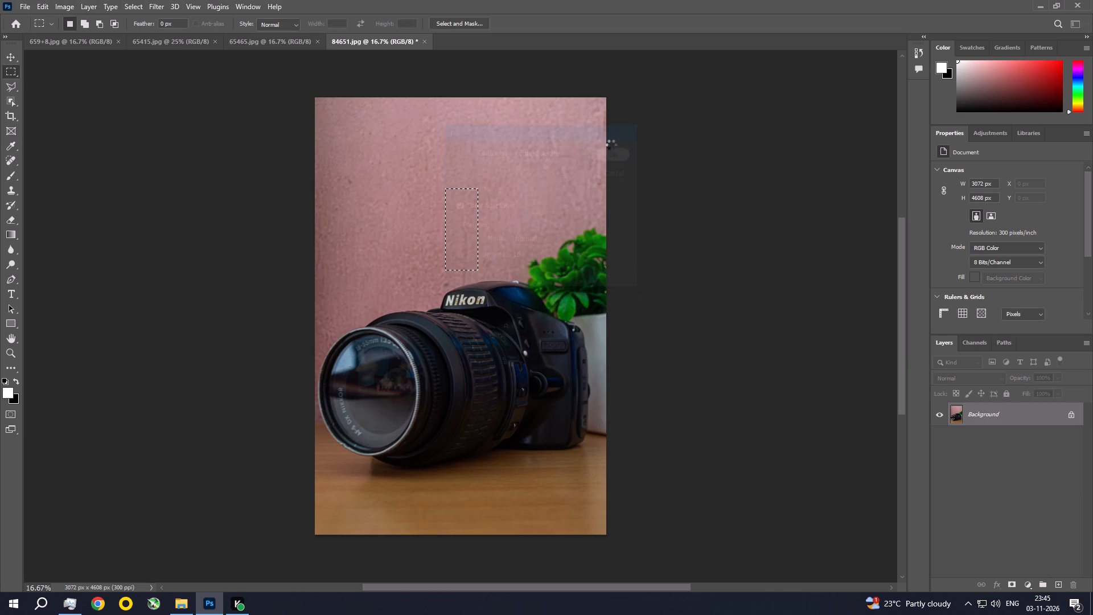
pyautogui.hotkey('ctrl', 'd')
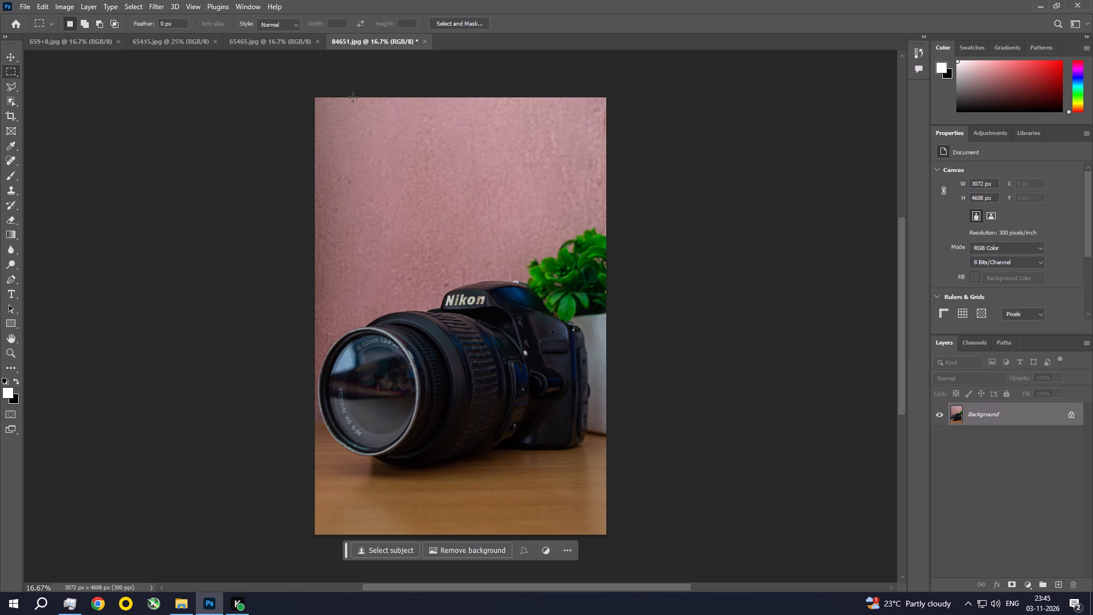
# Remove the remaining small wall spots near the photo's upper-left edge with a rectangular Content-Aware fill, then deselect.
pyautogui.moveTo(330, 166); pyautogui.dragTo(366, 201)
pyautogui.click(39, 5)
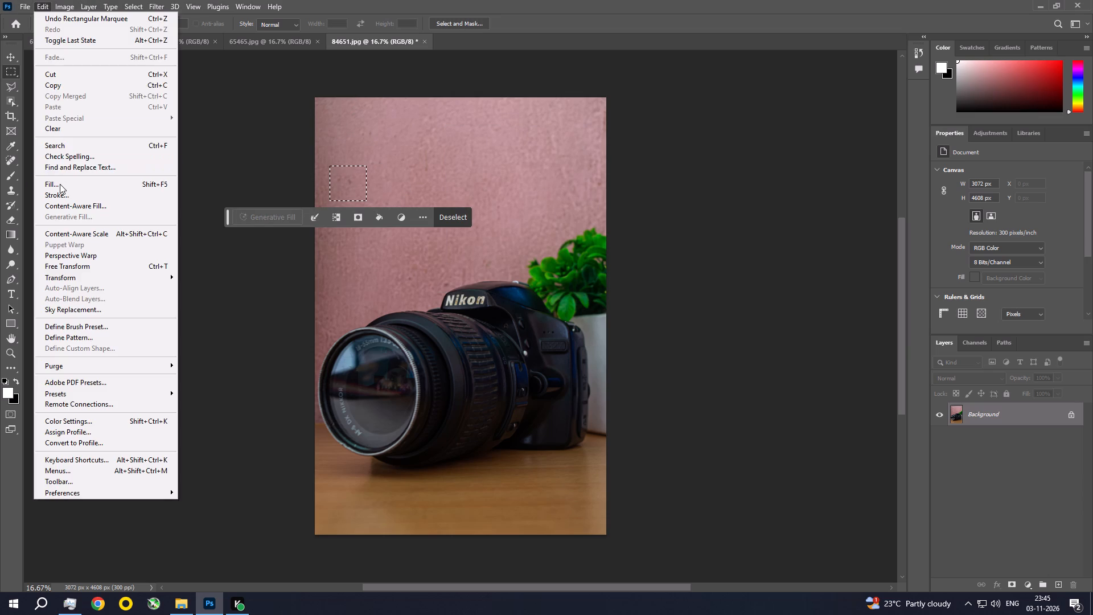
pyautogui.click(60, 184)
pyautogui.click(617, 153)
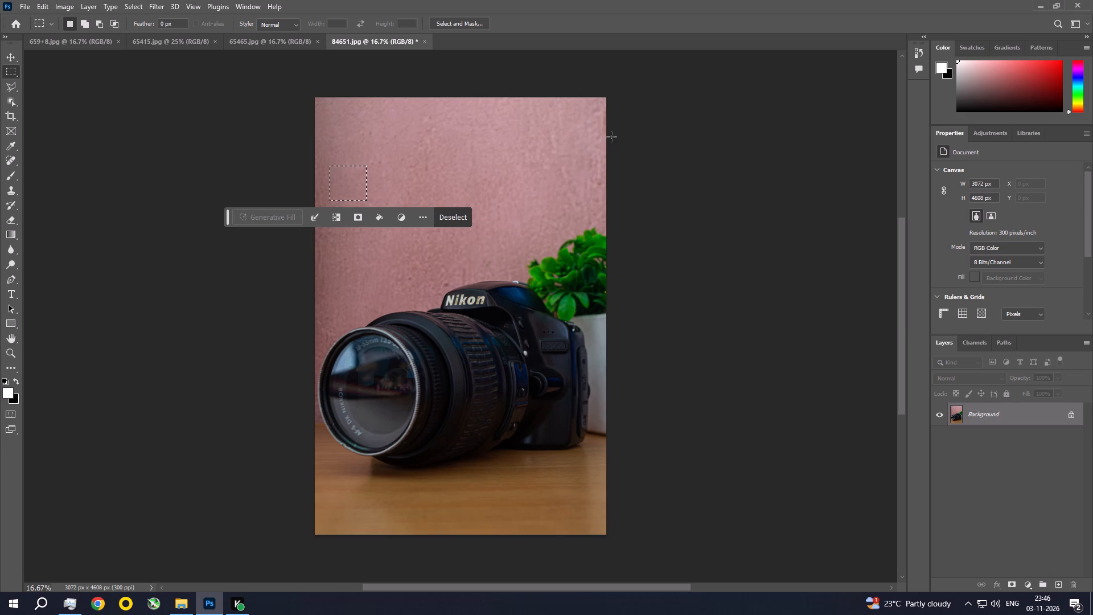
pyautogui.hotkey('ctrl', 'd')
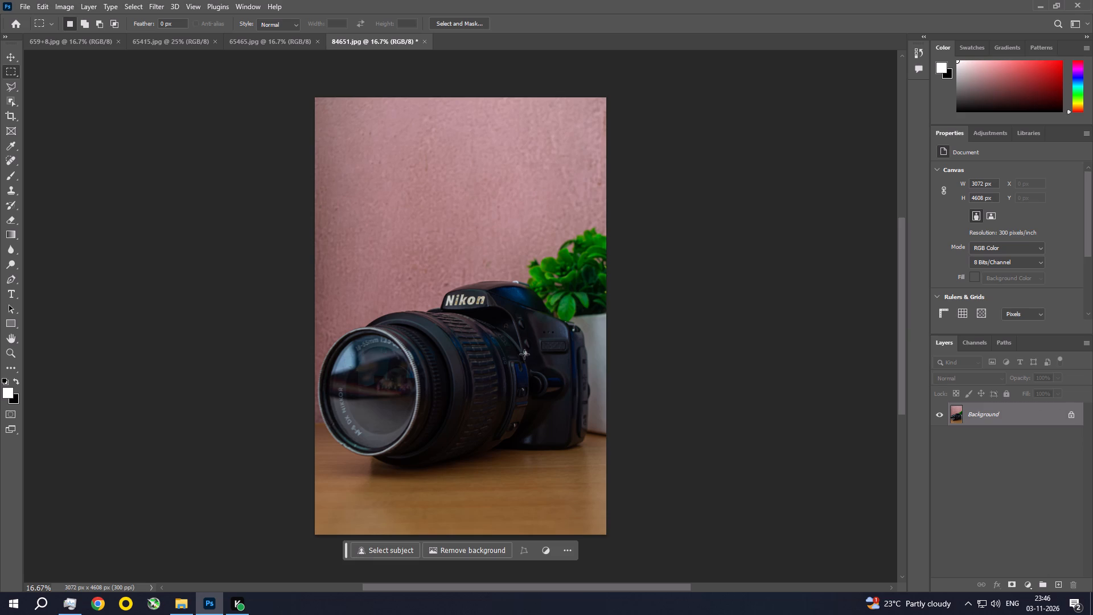
# Open the photo in the Camera Raw Filter and set Exposure +0.60, Contrast +10, Highlights -24 and Shadows +26.
pyautogui.click(159, 10)
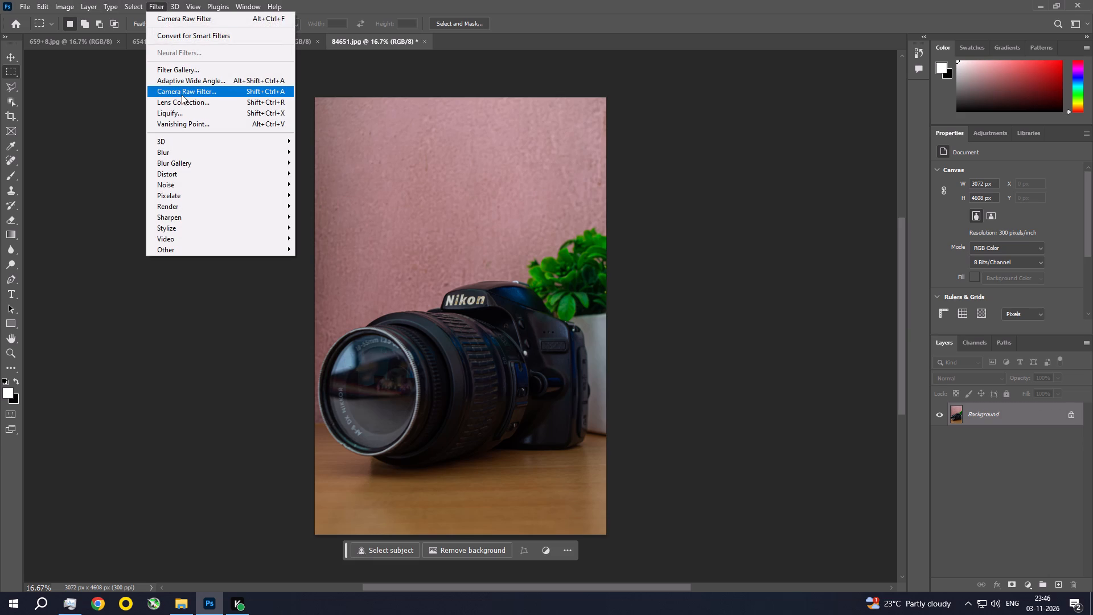
pyautogui.click(194, 94)
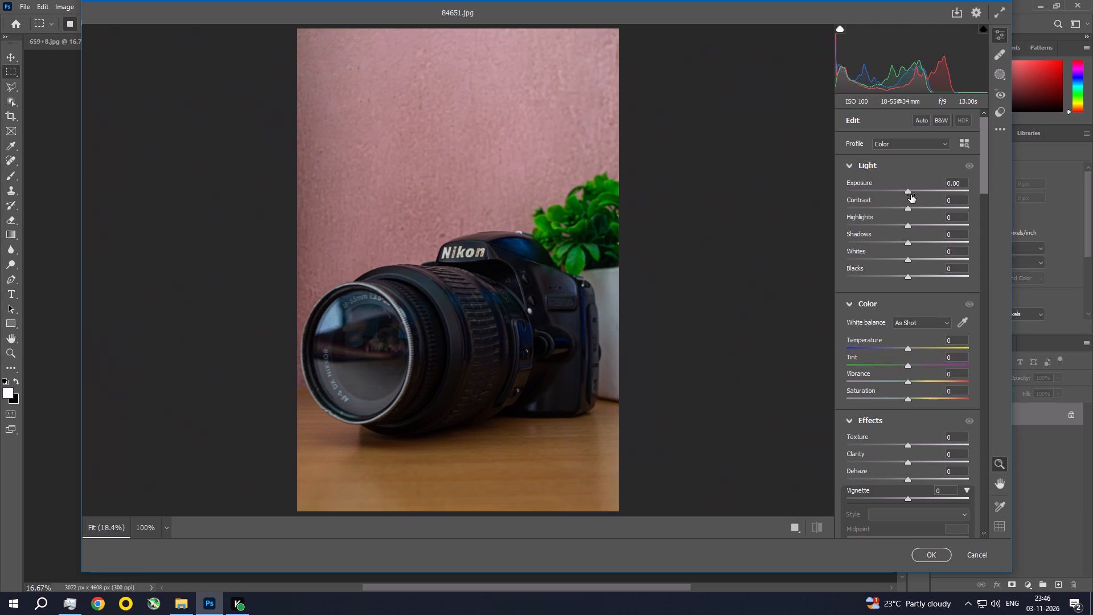
pyautogui.moveTo(911, 195); pyautogui.dragTo(917, 195)
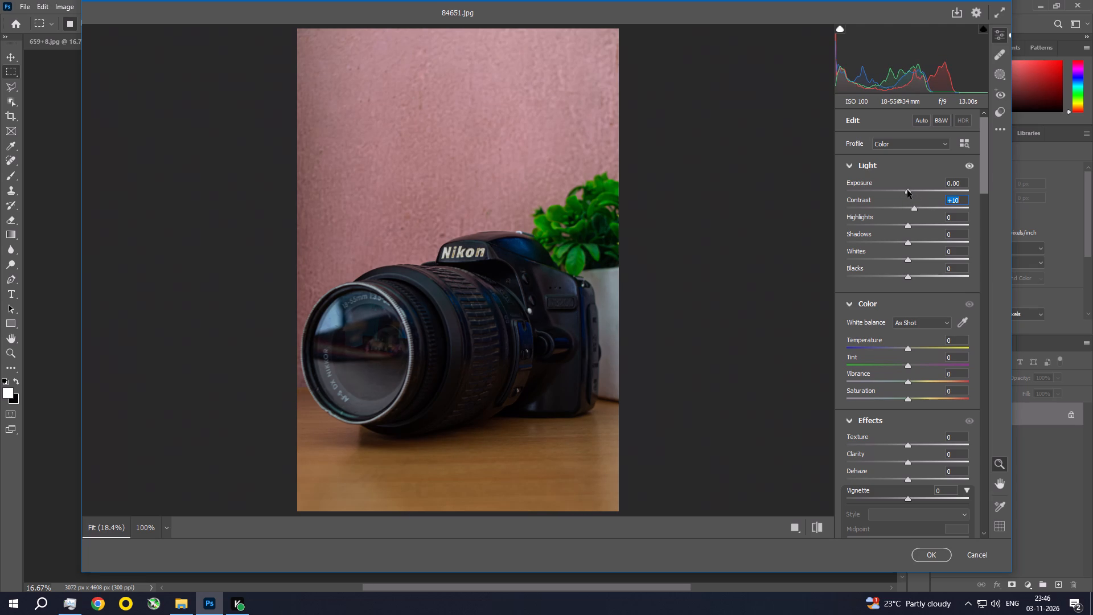
pyautogui.moveTo(915, 208); pyautogui.dragTo(910, 208)
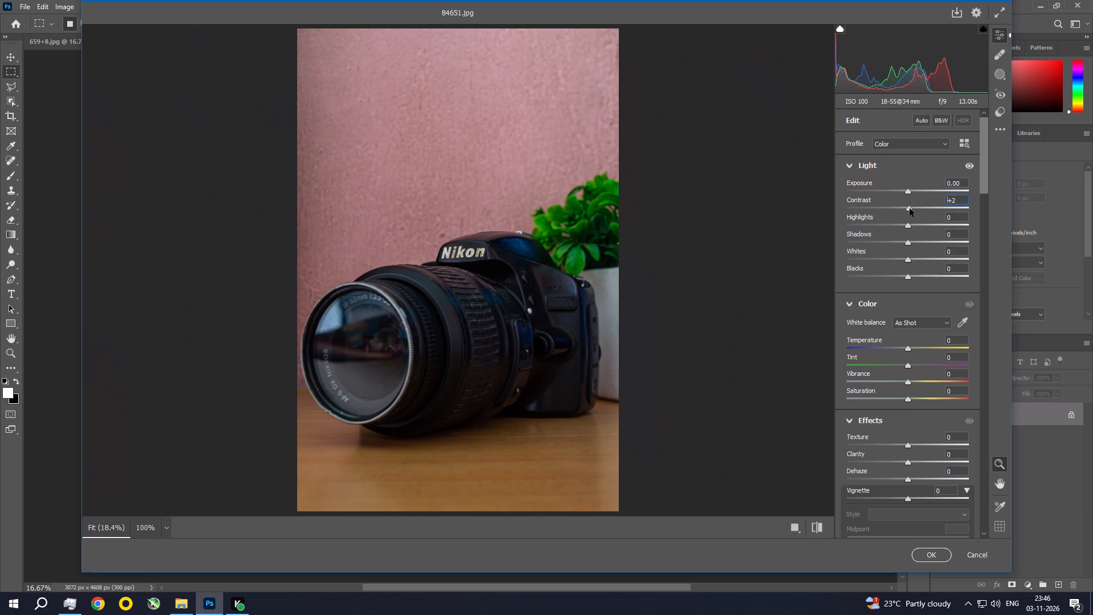
pyautogui.moveTo(910, 208); pyautogui.dragTo(909, 208)
pyautogui.moveTo(907, 191); pyautogui.dragTo(911, 191)
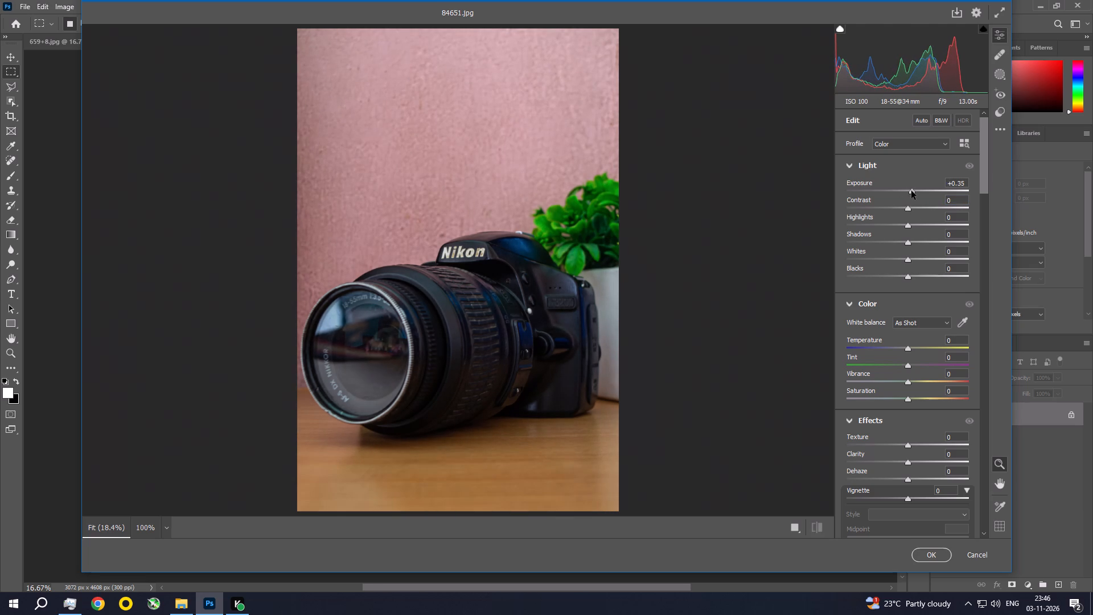
pyautogui.moveTo(911, 191); pyautogui.dragTo(915, 191)
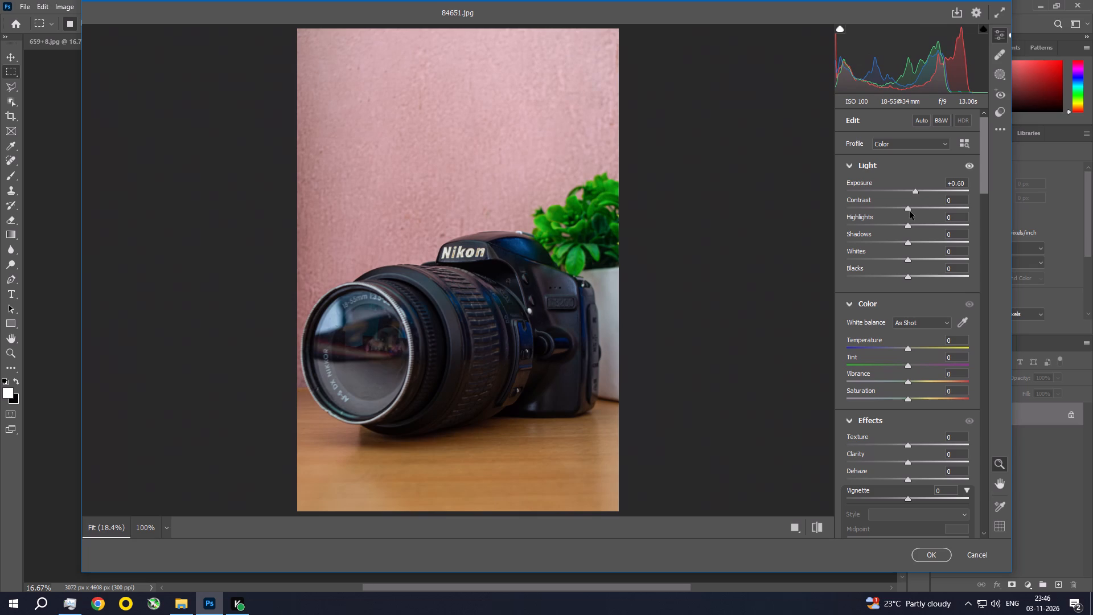
pyautogui.moveTo(909, 210); pyautogui.dragTo(915, 209)
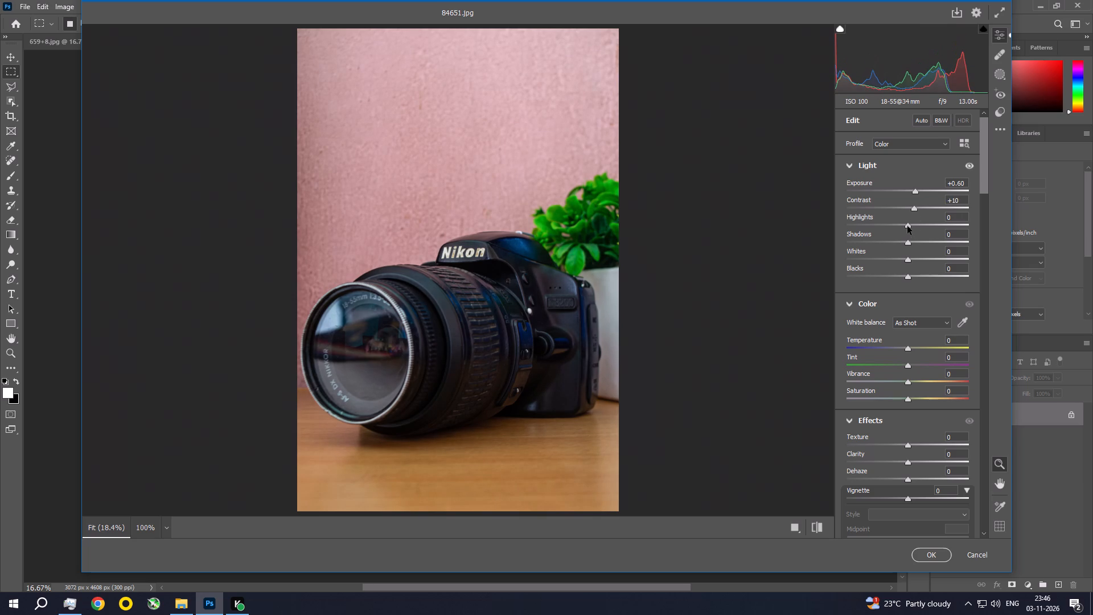
pyautogui.moveTo(907, 226); pyautogui.dragTo(893, 223)
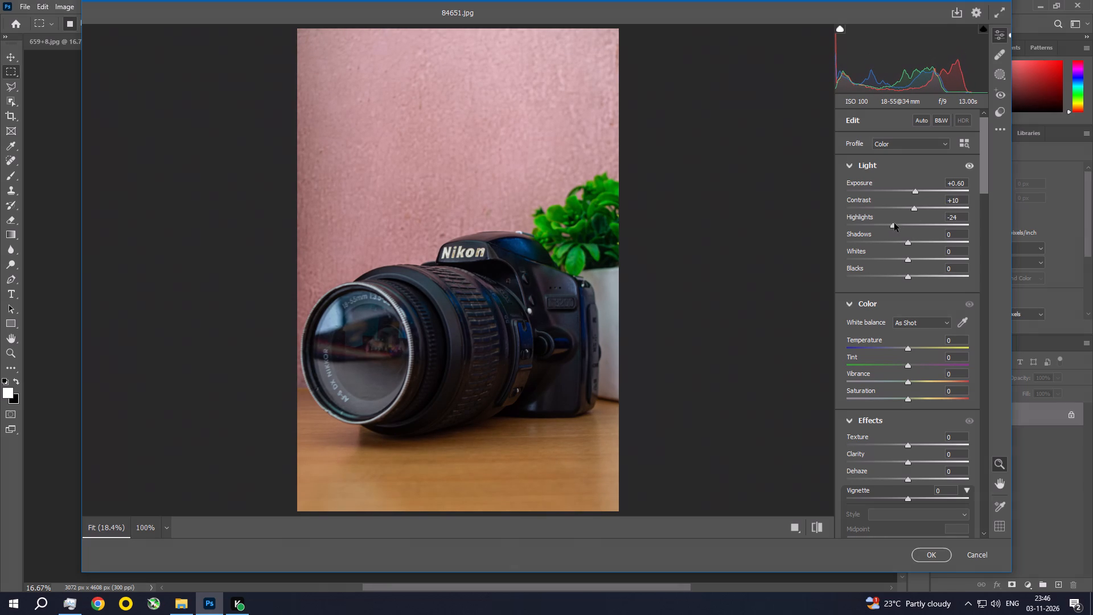
pyautogui.moveTo(907, 242); pyautogui.dragTo(923, 243)
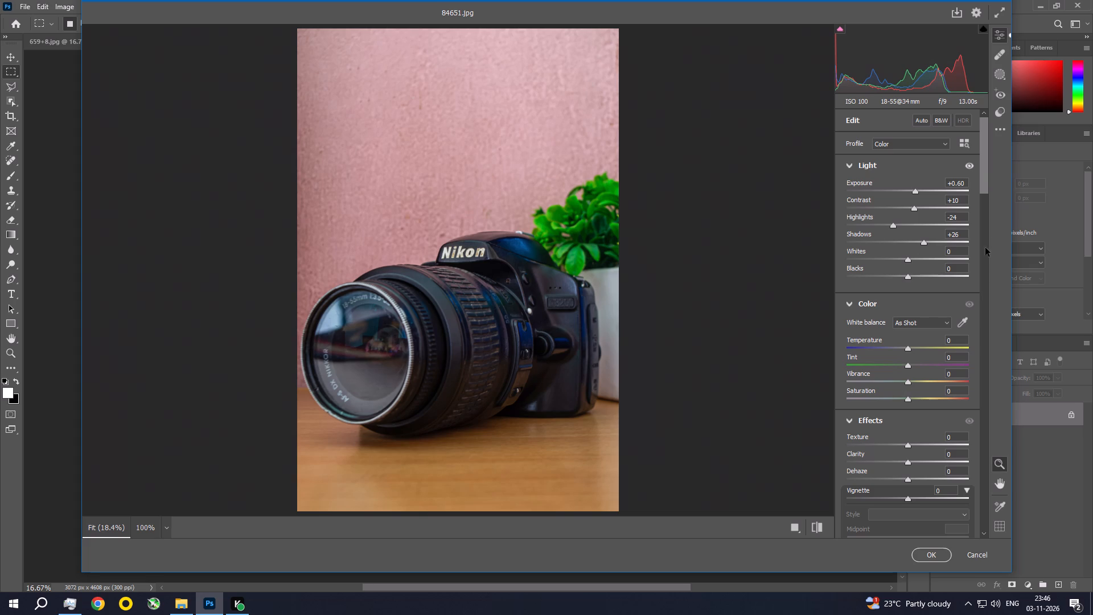
# Set the Camera Raw effects to Texture +10, Clarity +4 and Dehaze +1.
pyautogui.moveTo(984, 169); pyautogui.dragTo(987, 195)
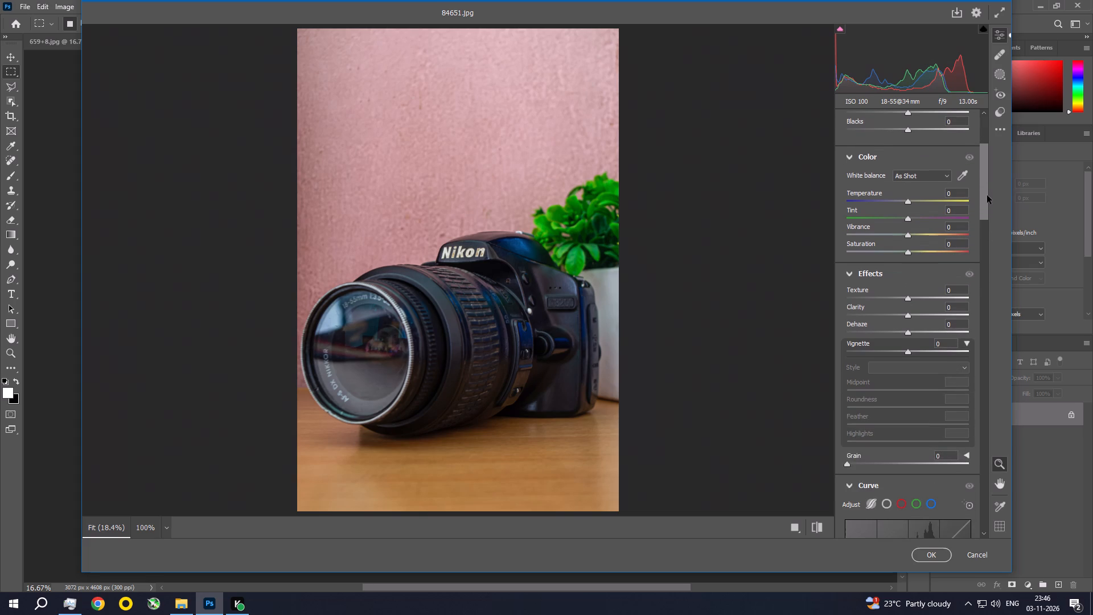
pyautogui.moveTo(910, 298); pyautogui.dragTo(914, 298)
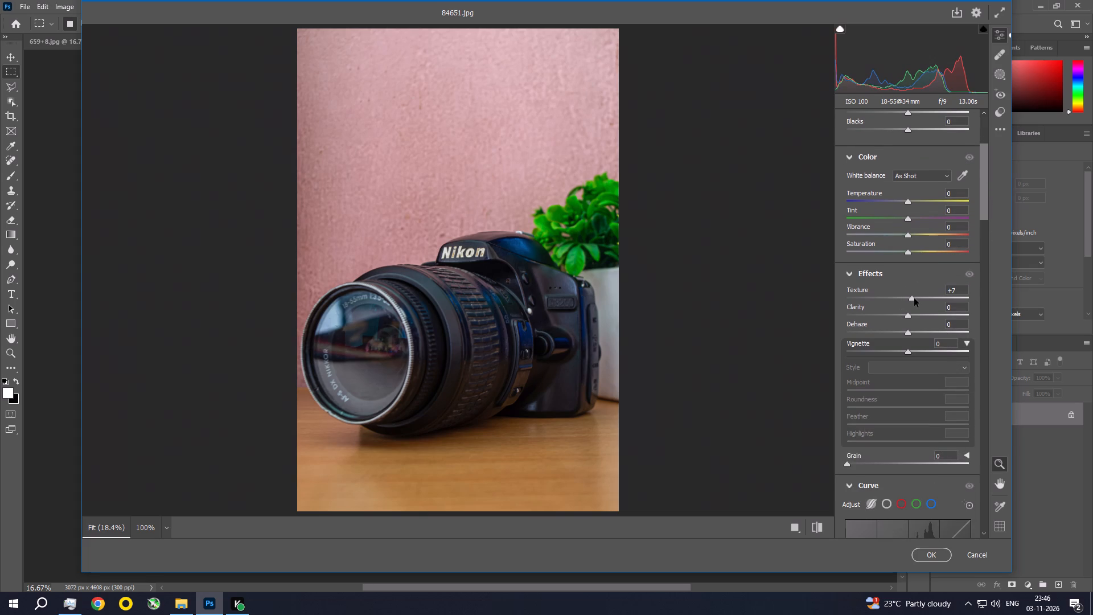
pyautogui.moveTo(914, 298); pyautogui.dragTo(917, 300)
pyautogui.click(907, 316)
pyautogui.click(908, 334)
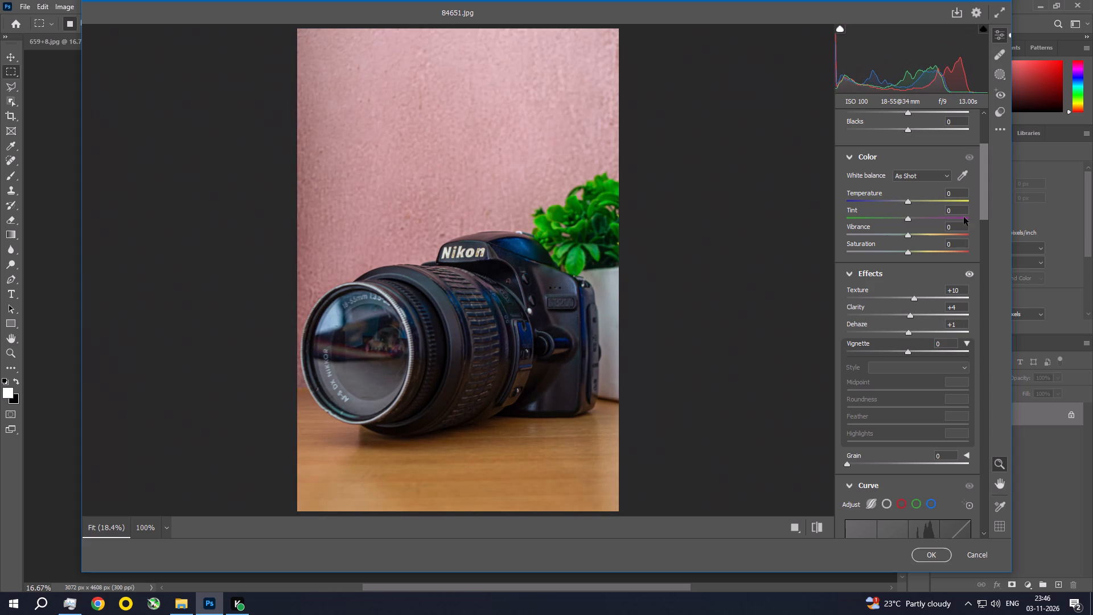
# Adjust the Camera Raw parametric curve to Highlights -22 and Lights -9.
pyautogui.moveTo(987, 176); pyautogui.dragTo(988, 238)
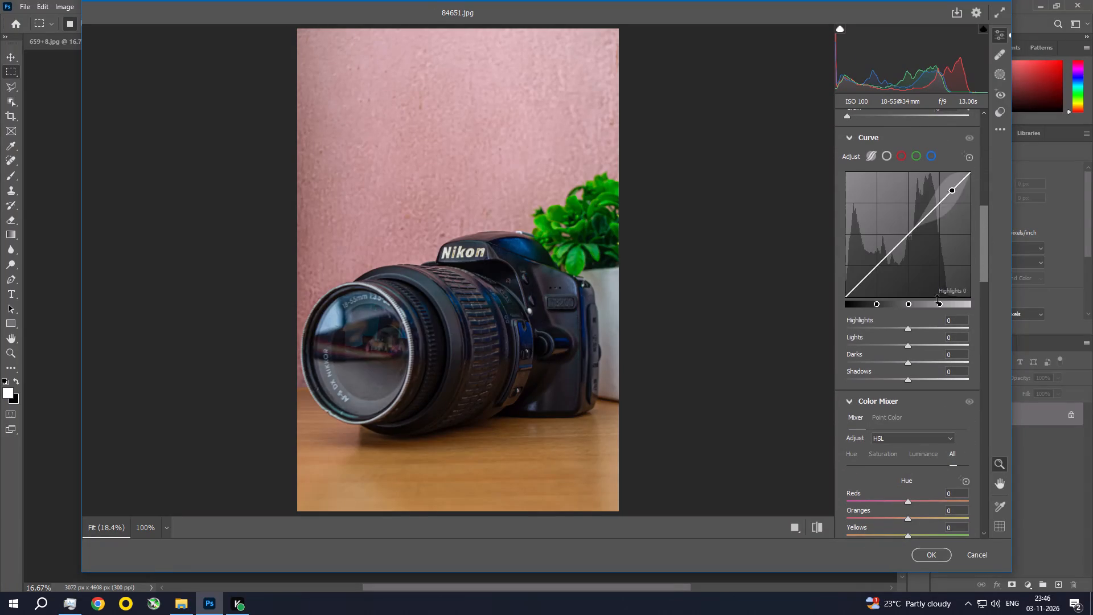
pyautogui.moveTo(907, 329); pyautogui.dragTo(894, 326)
pyautogui.moveTo(907, 347); pyautogui.dragTo(921, 350)
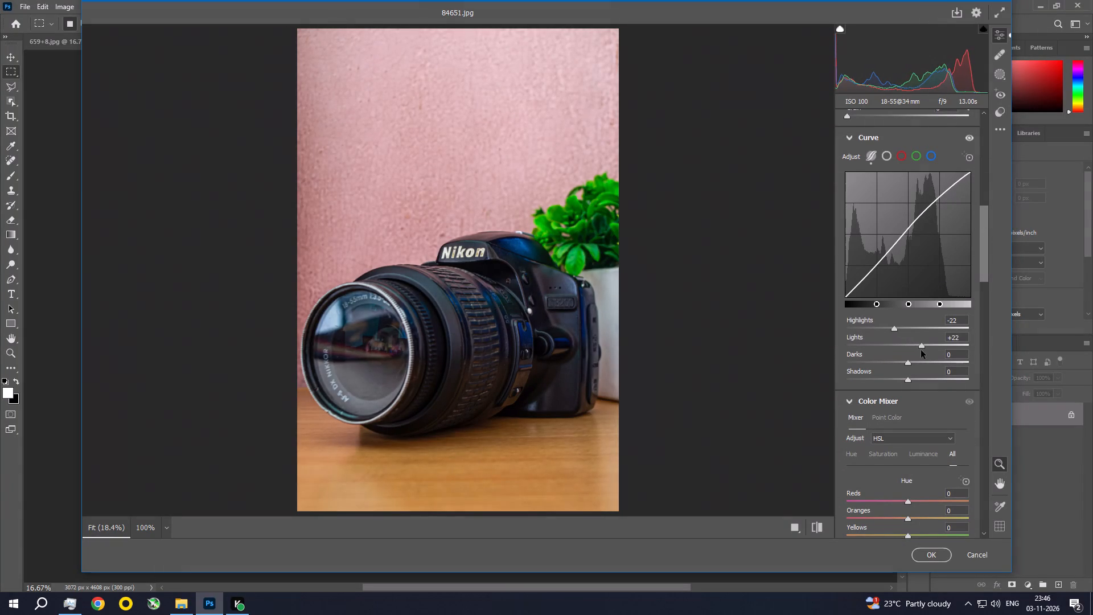
pyautogui.moveTo(921, 350); pyautogui.dragTo(902, 348)
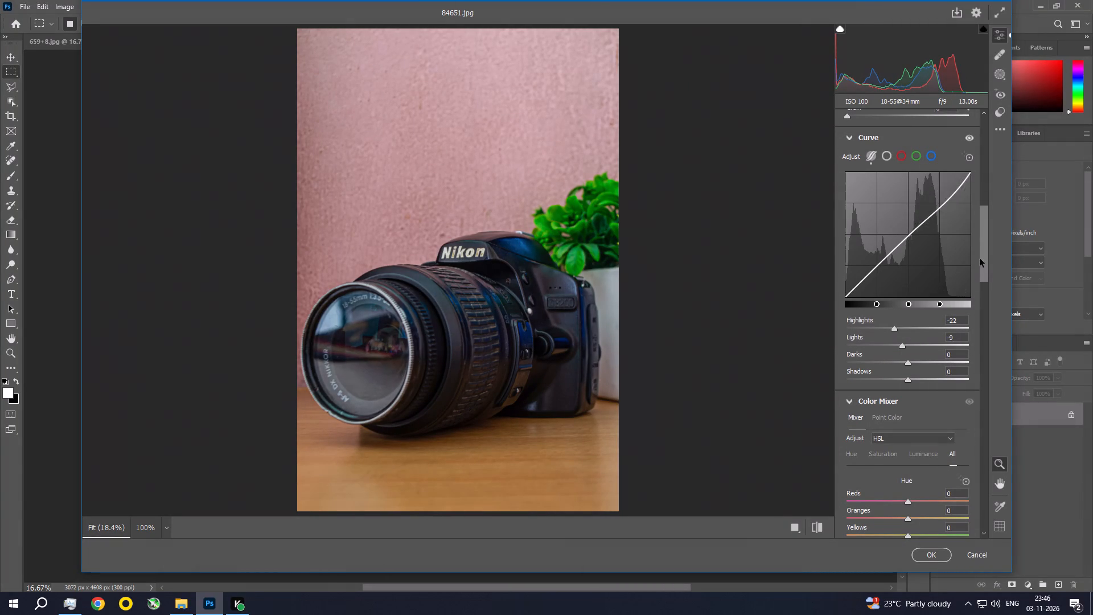
# Set Sharpening to 15, Noise Reduction to 14 and Color Noise Reduction to 14, and apply the Camera Raw edits.
pyautogui.moveTo(984, 251); pyautogui.dragTo(979, 400)
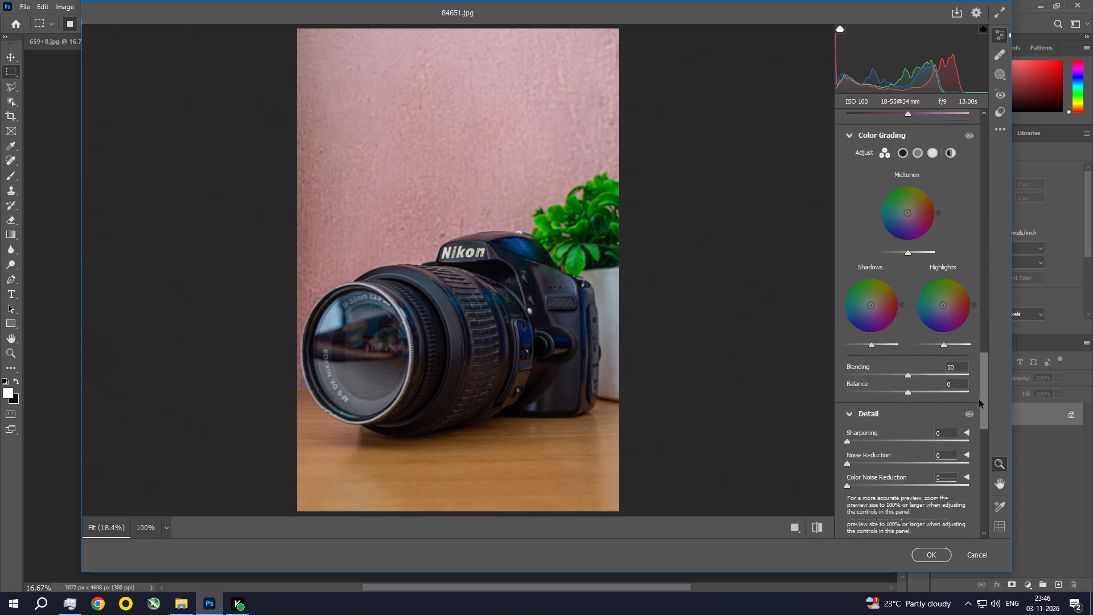
pyautogui.moveTo(979, 400); pyautogui.dragTo(980, 420)
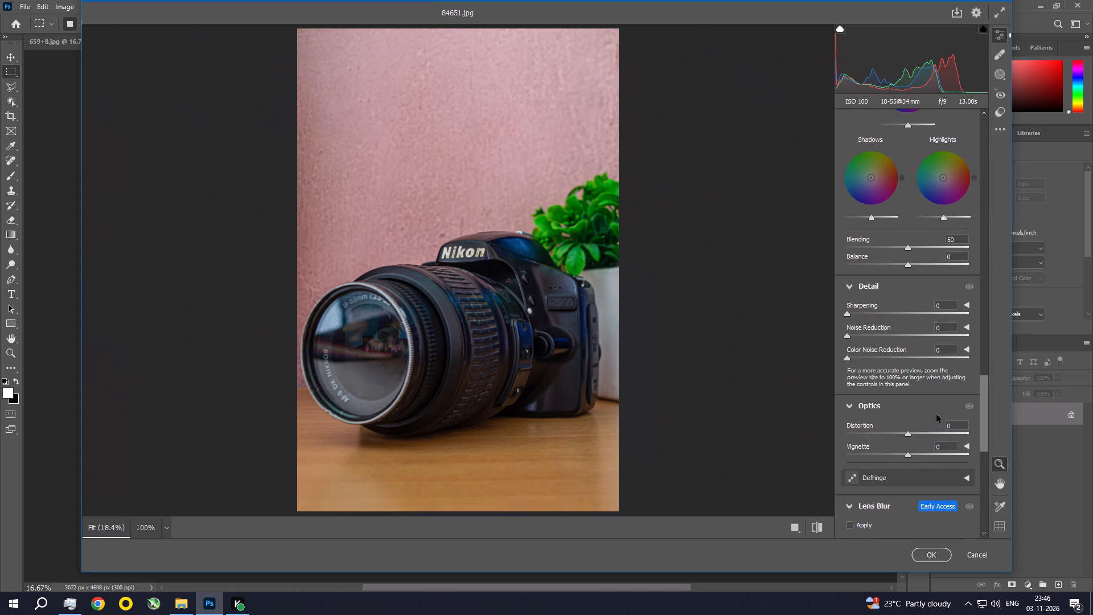
pyautogui.moveTo(866, 312); pyautogui.dragTo(859, 312)
pyautogui.click(863, 335)
pyautogui.click(861, 358)
pyautogui.click(927, 560)
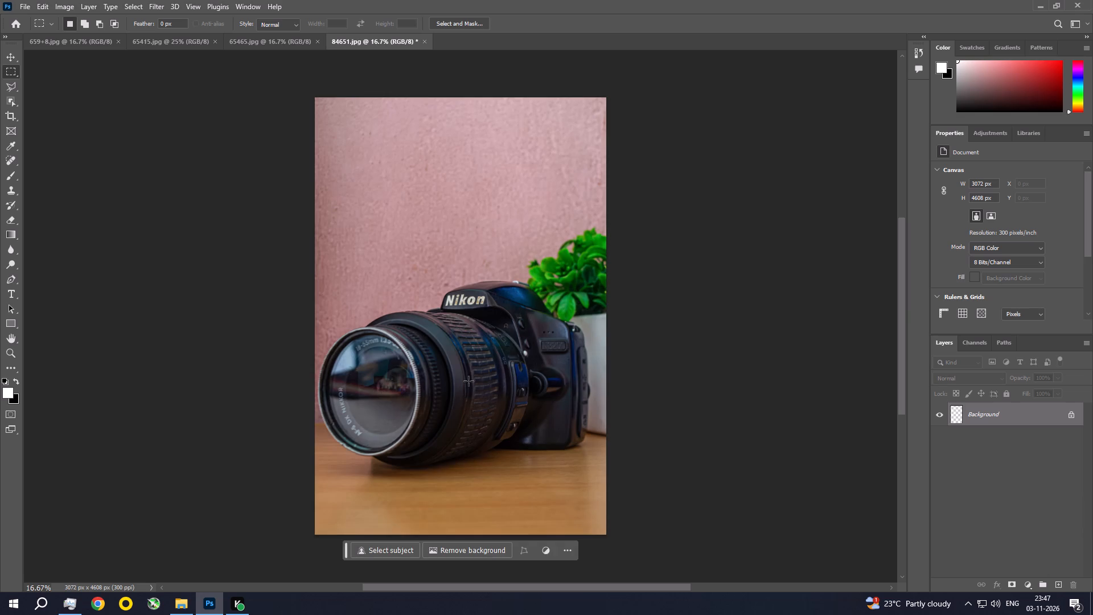
# Examine the camera body, plant and wall up close at 50% zoom, and fit the whole photo back on screen.
pyautogui.hotkey('ctrl', 'space')
pyautogui.hotkey('ctrl', 'space')
pyautogui.hotkey('ctrl', 'space')
pyautogui.hotkey('ctrl', 'space')
pyautogui.hotkey('ctrl', 'space')
pyautogui.hotkey('ctrl', 'space')
pyautogui.hotkey('ctrl', 'space')
pyautogui.hotkey('ctrl', 'space')
pyautogui.hotkey('ctrl', 'space')
pyautogui.hotkey('ctrl', 'space')
pyautogui.hotkey('ctrl', 'space')
pyautogui.hotkey('ctrl', 'space')
pyautogui.hotkey('ctrl', 'space')
pyautogui.hotkey('ctrl', 'space')
pyautogui.hotkey('ctrl', 'space')
pyautogui.hotkey('ctrl', 'space')
pyautogui.hotkey('ctrl', 'space')
pyautogui.hotkey('ctrl', 'space')
pyautogui.hotkey('ctrl', 'space')
pyautogui.hotkey('ctrl', 'space')
pyautogui.keyDown('ctrl'); pyautogui.tripleClick(550, 338); pyautogui.keyUp('ctrl')
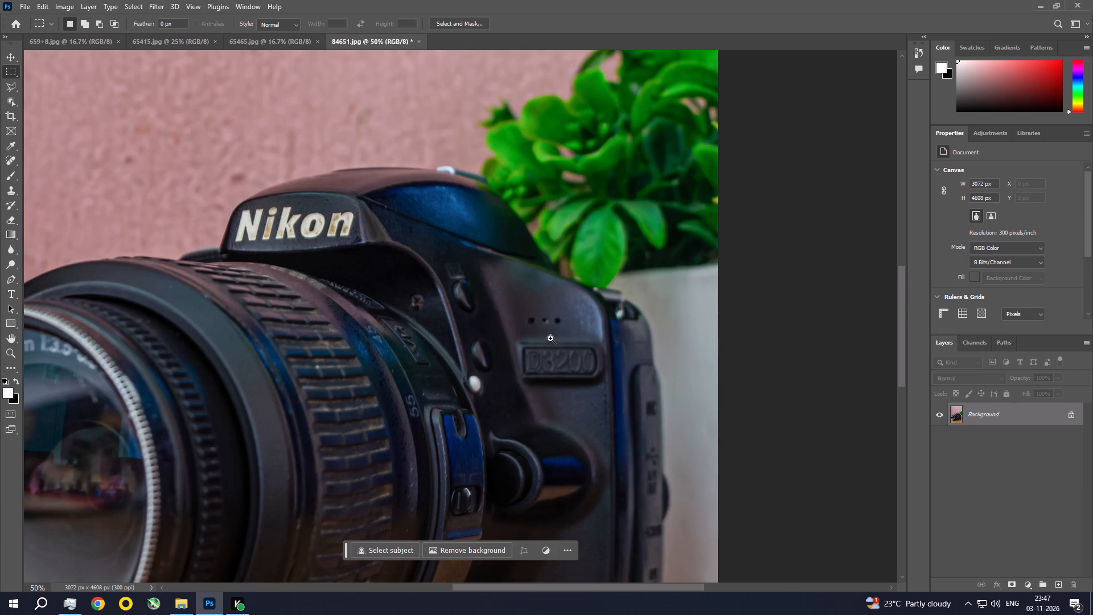
pyautogui.moveTo(314, 340); pyautogui.dragTo(474, 473)
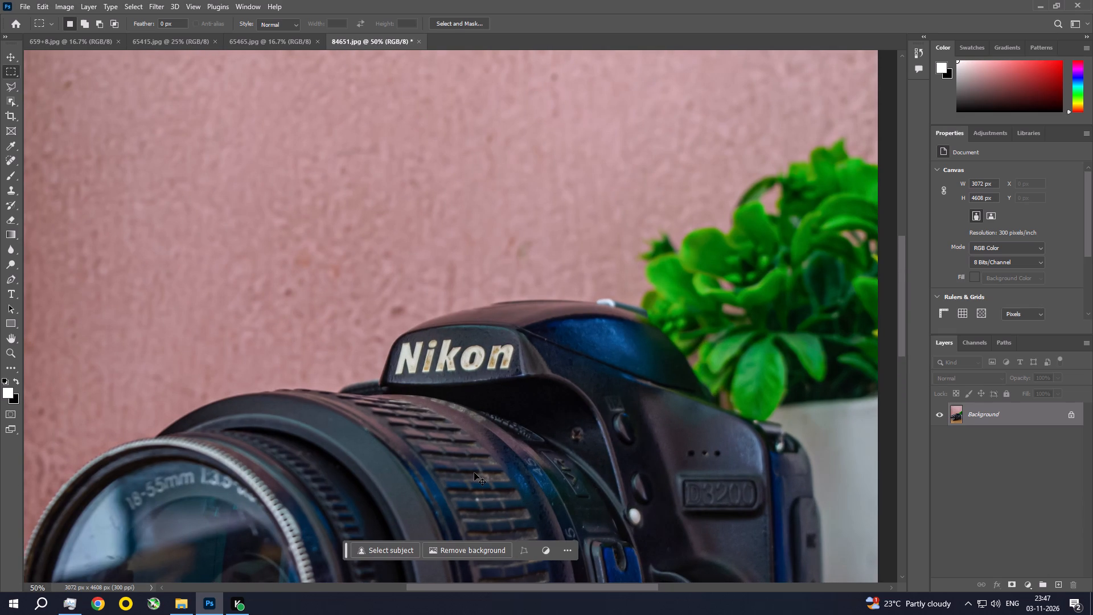
pyautogui.hotkey('ctrl', '0')
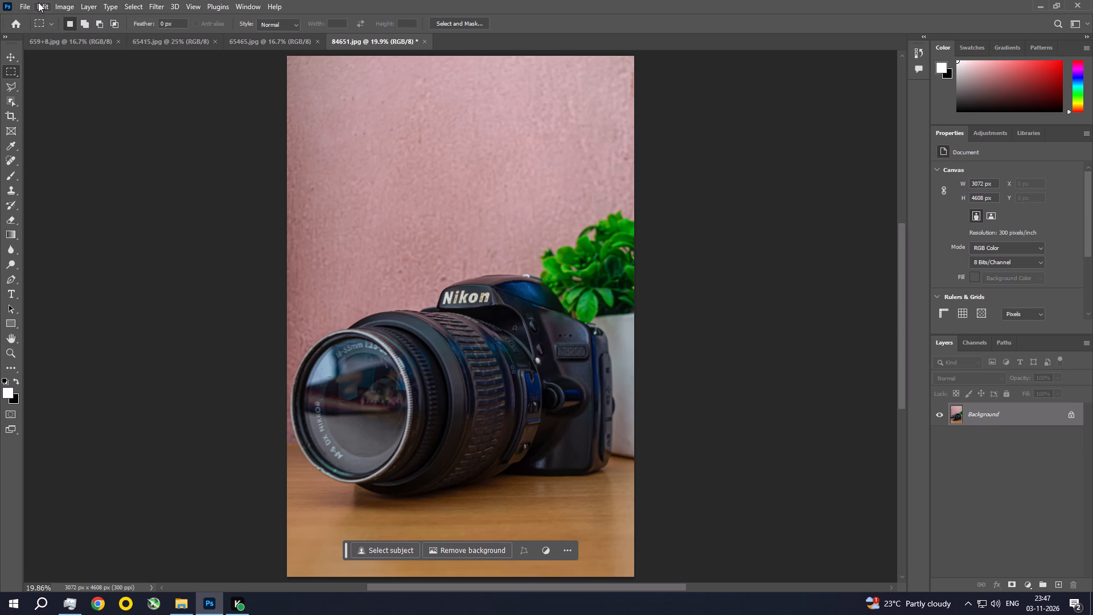
# Apply a Photo Filter with the custom orange colour ec7a00 at 25% density, preserving luminosity.
pyautogui.click(55, 3)
pyautogui.click(67, 27)
pyautogui.click(72, 40)
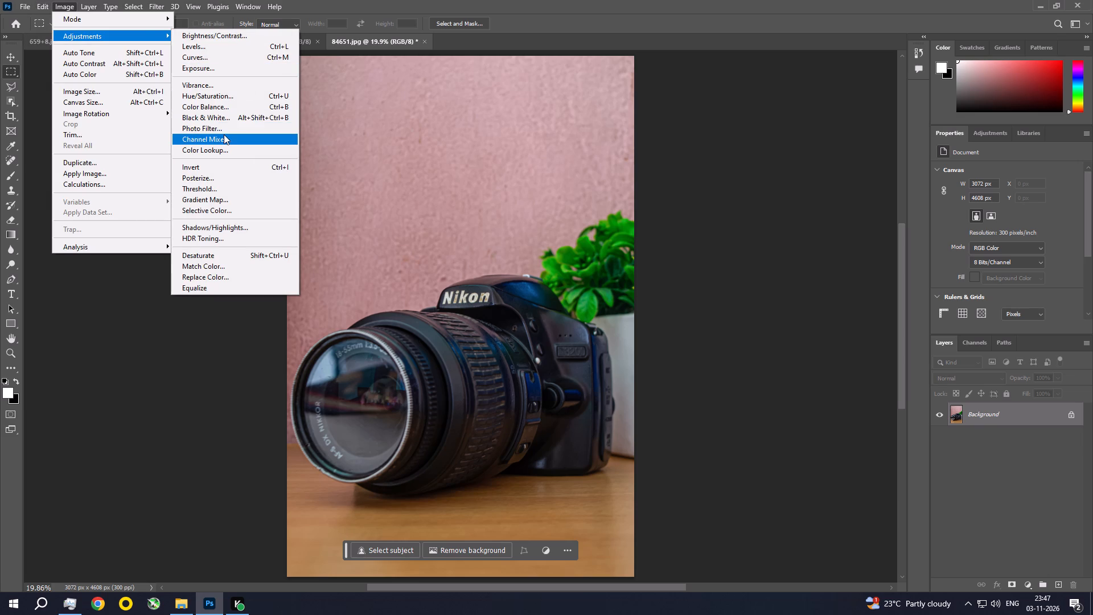
pyautogui.click(227, 130)
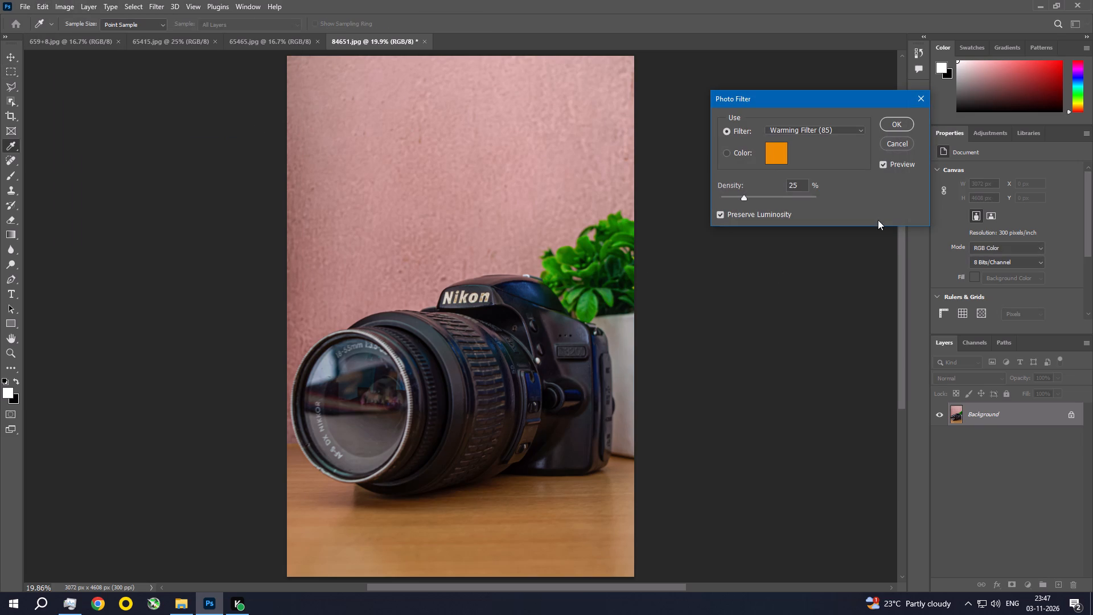
pyautogui.click(732, 149)
pyautogui.click(773, 150)
pyautogui.click(739, 180)
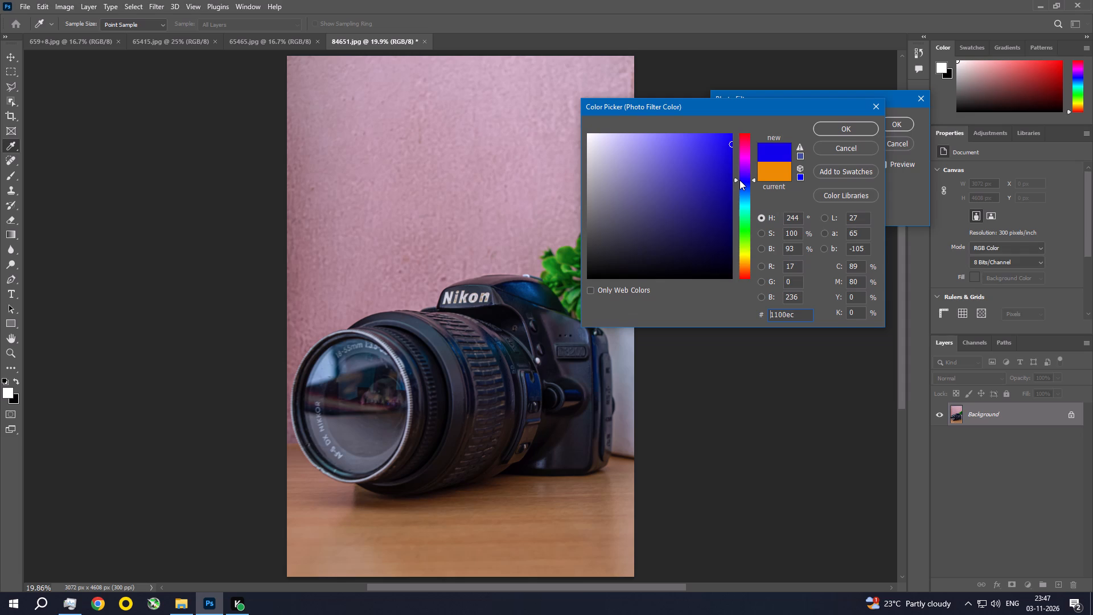
pyautogui.click(740, 180)
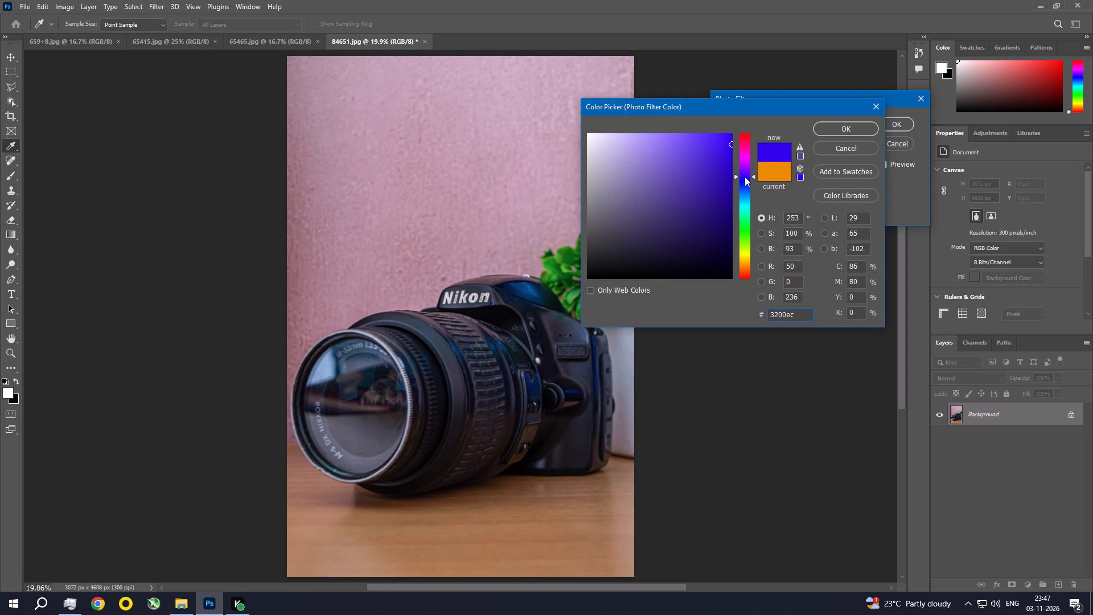
pyautogui.moveTo(745, 177); pyautogui.dragTo(742, 206)
pyautogui.moveTo(742, 206); pyautogui.dragTo(738, 244)
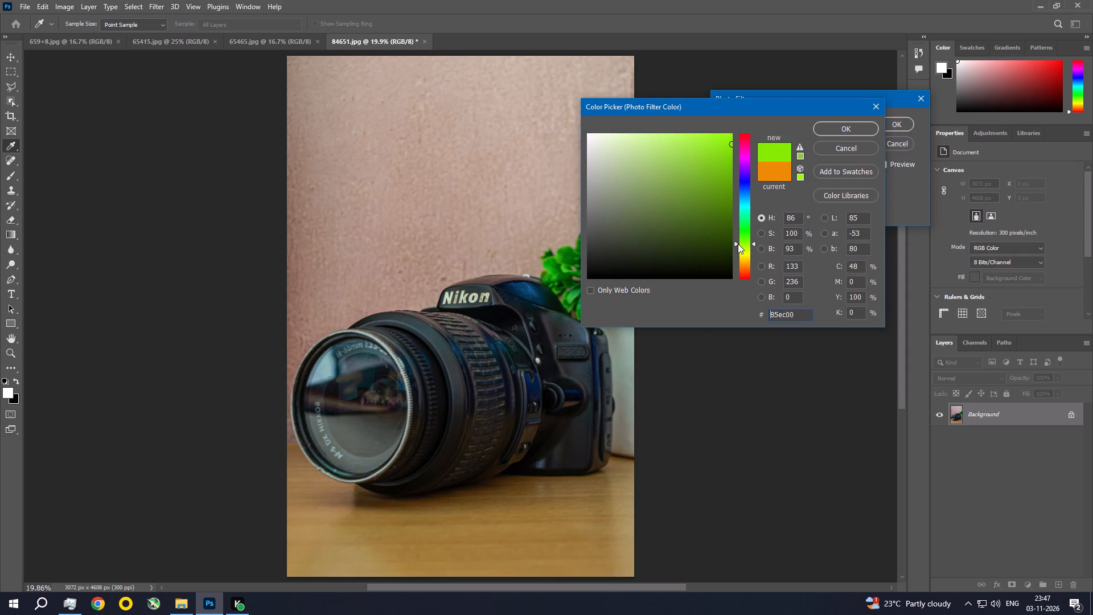
pyautogui.moveTo(738, 244); pyautogui.dragTo(738, 266)
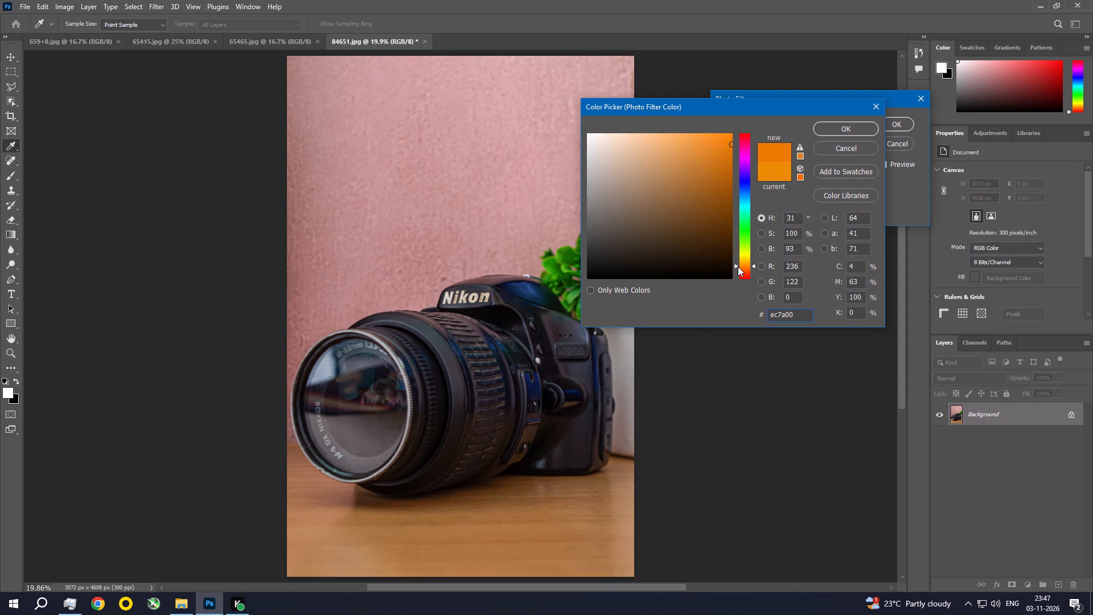
pyautogui.click(853, 130)
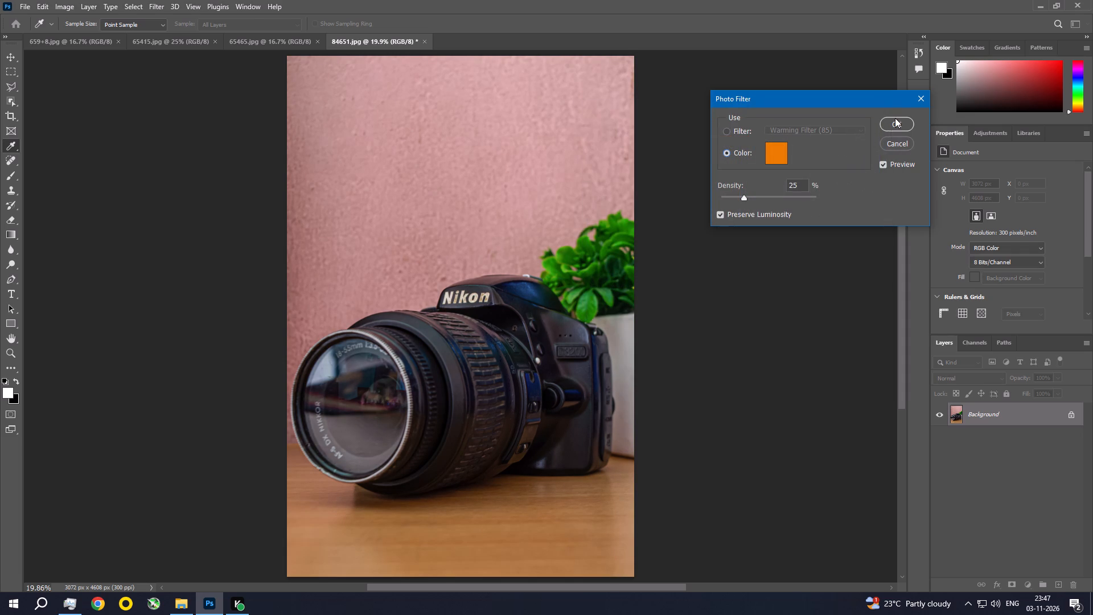
pyautogui.click(895, 118)
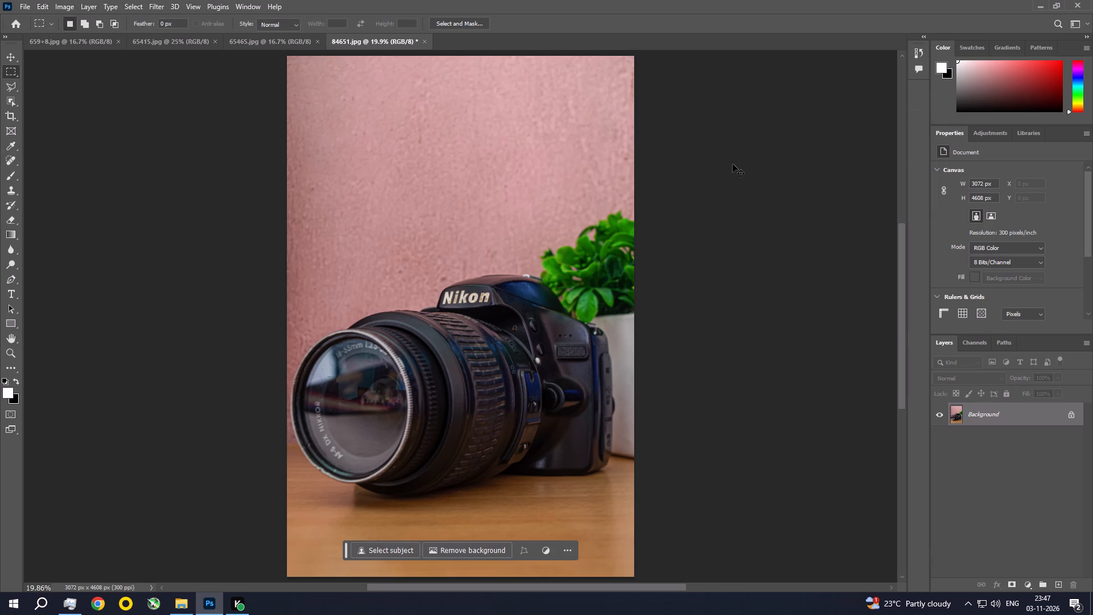
# Start saving 84651.jpg and set its JPEG quality to 12.
pyautogui.hotkey('ctrl', 's')
pyautogui.moveTo(552, 202); pyautogui.dragTo(546, 199)
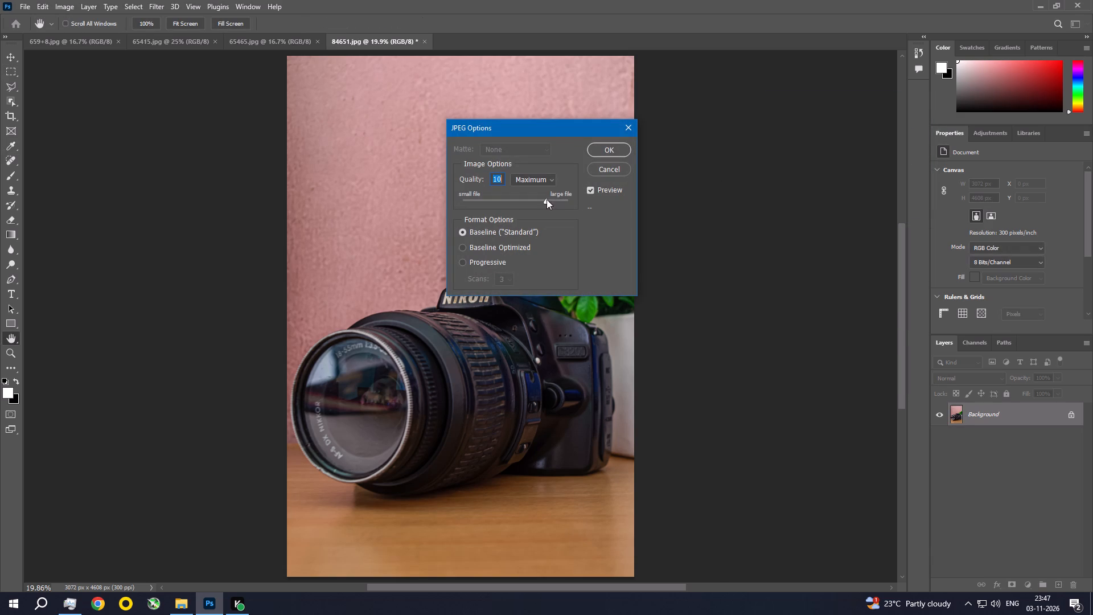
pyautogui.moveTo(546, 199); pyautogui.dragTo(355, 195)
pyautogui.moveTo(465, 200); pyautogui.dragTo(675, 198)
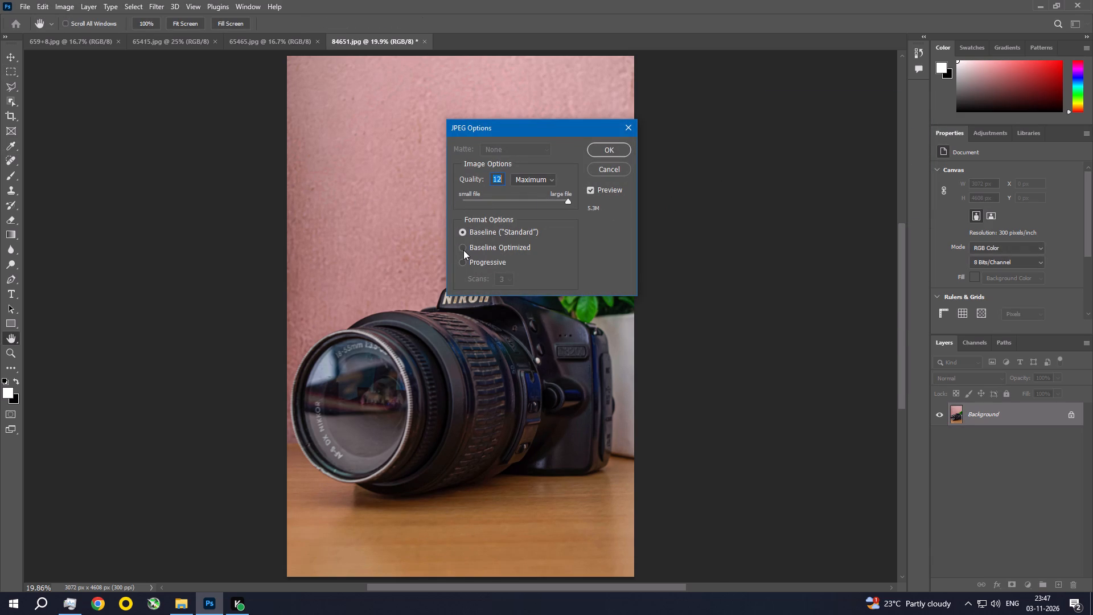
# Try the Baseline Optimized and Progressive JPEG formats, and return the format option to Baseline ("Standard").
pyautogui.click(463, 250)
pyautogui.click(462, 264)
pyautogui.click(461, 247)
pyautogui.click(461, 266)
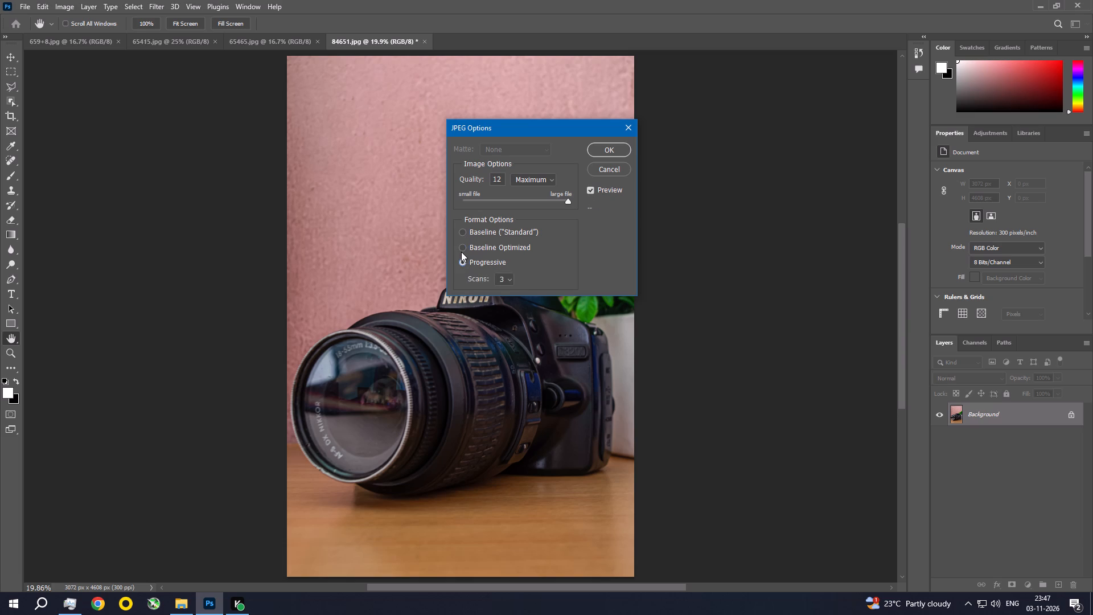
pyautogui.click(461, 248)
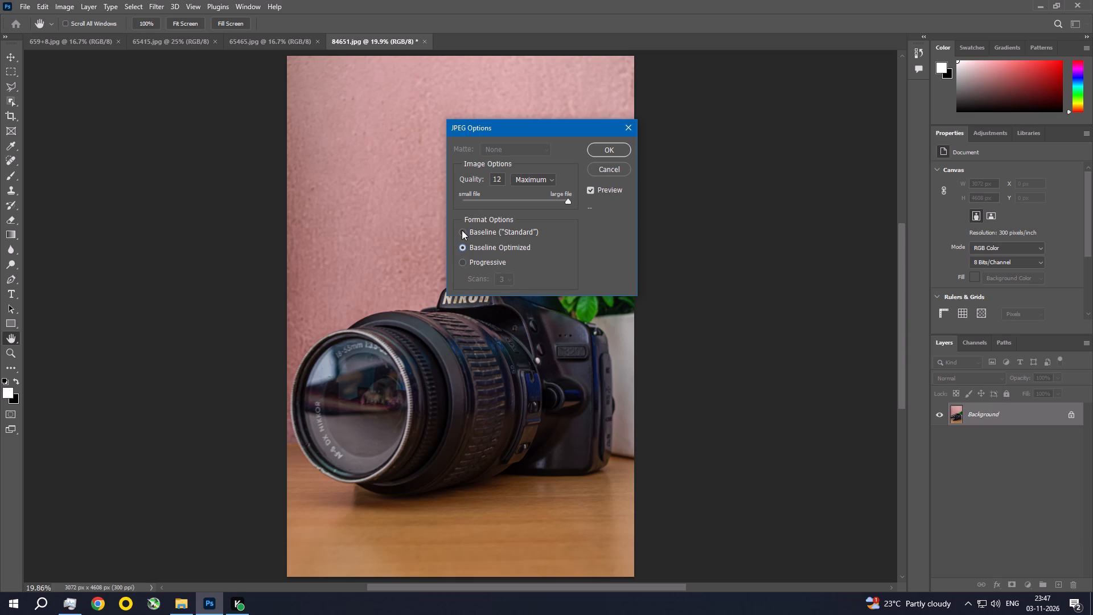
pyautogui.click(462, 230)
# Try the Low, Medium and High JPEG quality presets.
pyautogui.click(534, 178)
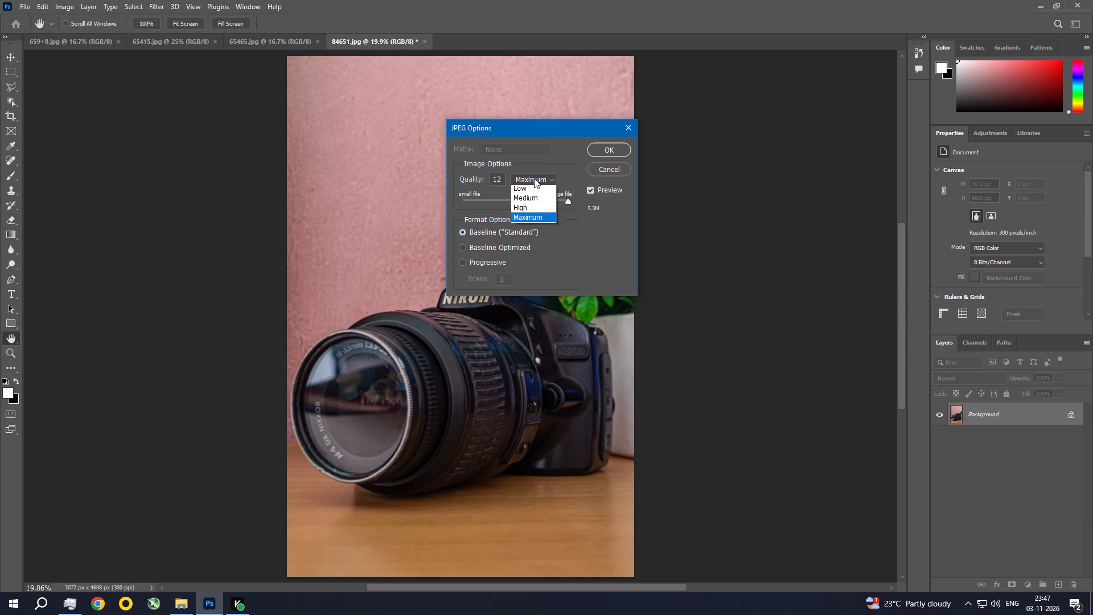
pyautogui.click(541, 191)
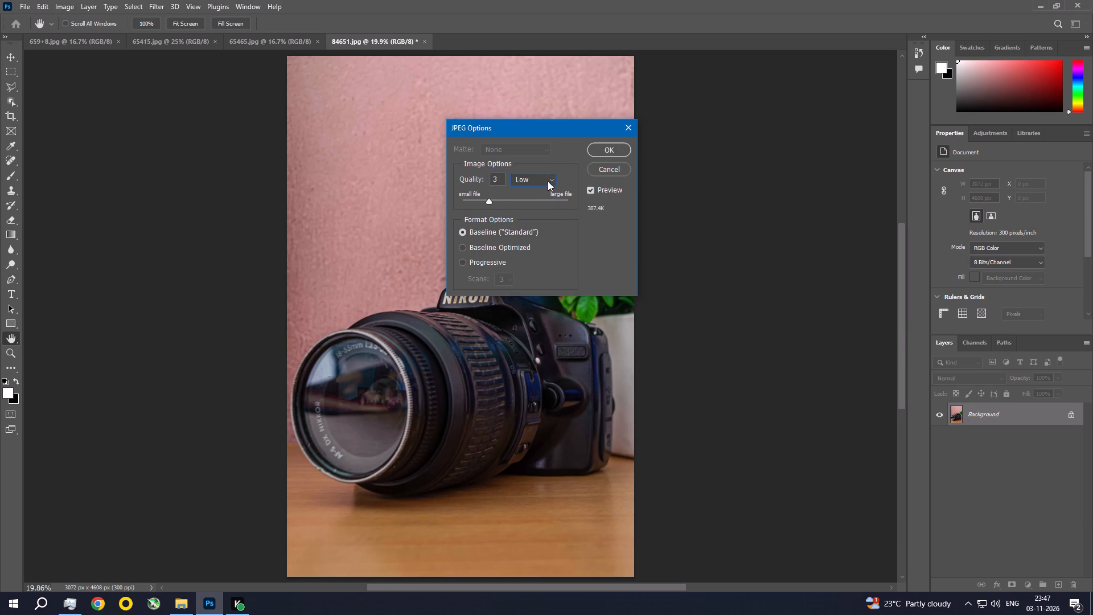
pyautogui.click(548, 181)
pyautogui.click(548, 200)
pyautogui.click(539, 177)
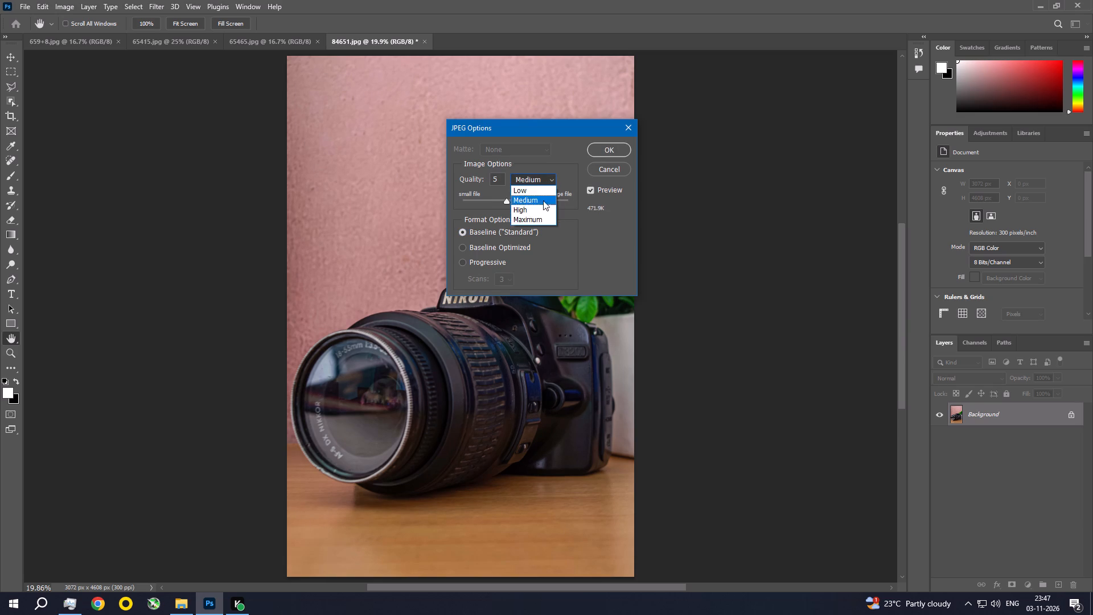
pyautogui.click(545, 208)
# Save 84651.jpg at Maximum quality 12 with the Baseline ("Standard") format, and close the photo.
pyautogui.click(545, 181)
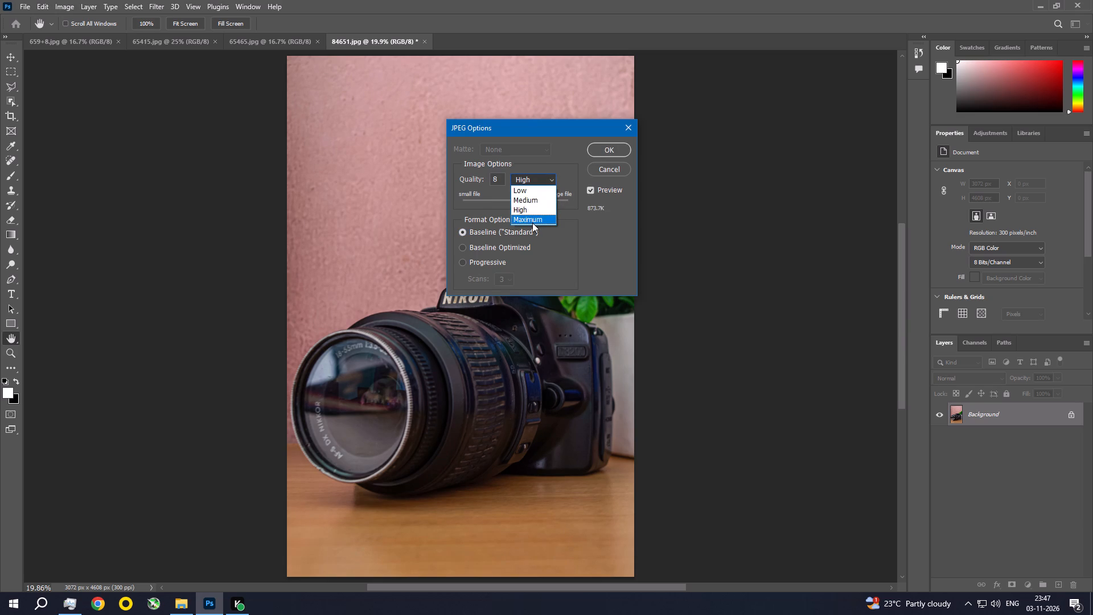
pyautogui.click(532, 223)
pyautogui.moveTo(551, 200); pyautogui.dragTo(589, 206)
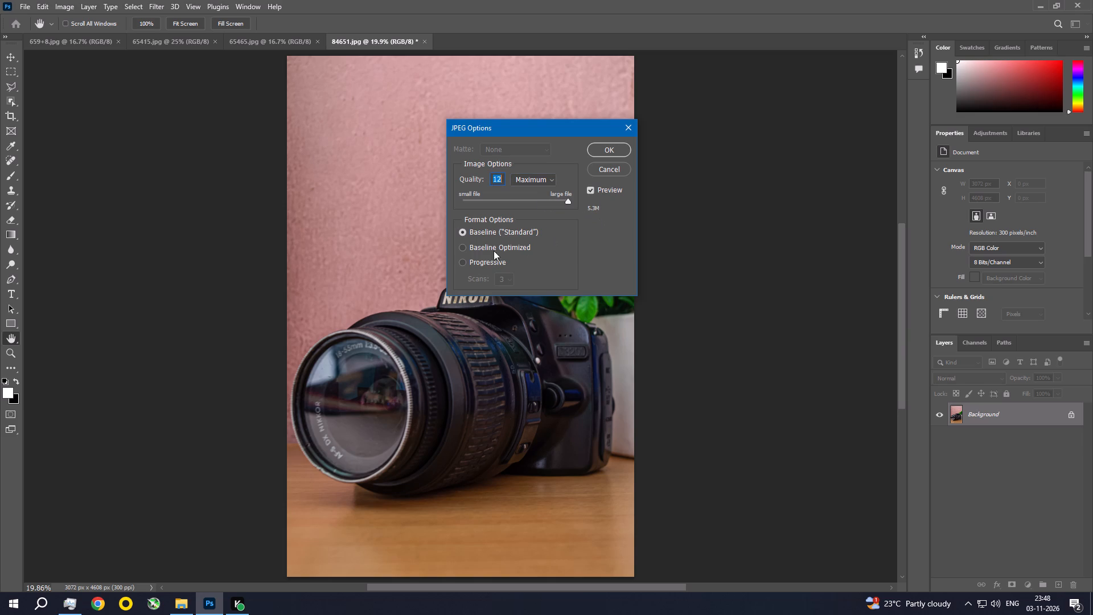
pyautogui.click(618, 146)
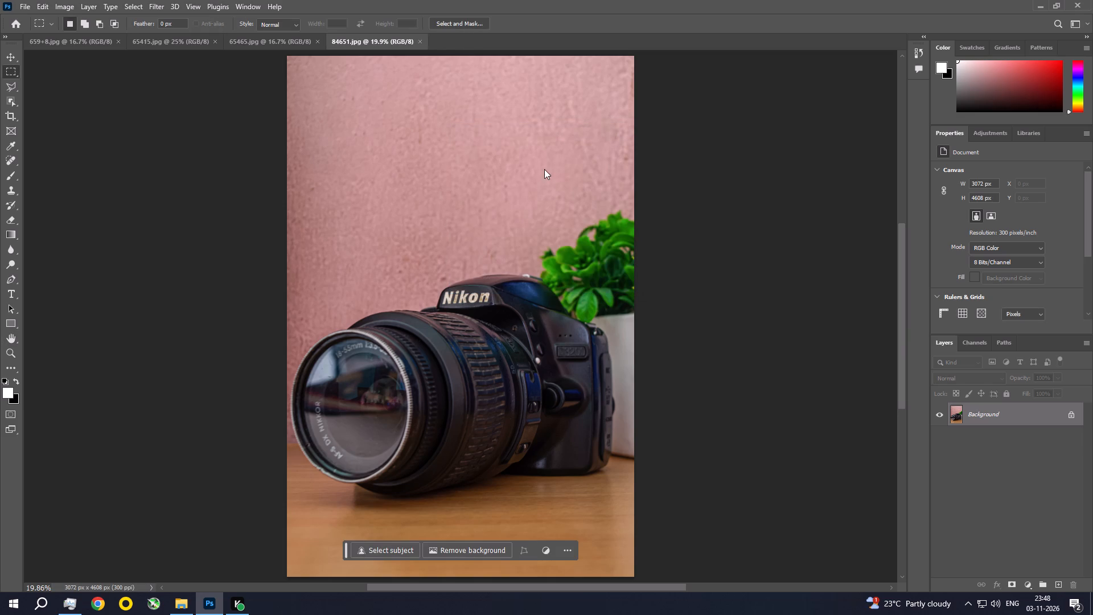
pyautogui.click(421, 41)
# Examine the camera's underside and label in 65465.jpg up close at 66.67% zoom, and fit the whole photo back on screen.
pyautogui.hotkey('ctrl', 'space')
pyautogui.hotkey('ctrl', 'space')
pyautogui.hotkey('ctrl', 'space')
pyautogui.hotkey('ctrl', 'space')
pyautogui.hotkey('ctrl', 'space')
pyautogui.hotkey('ctrl', 'space')
pyautogui.hotkey('ctrl', 'space')
pyautogui.hotkey('ctrl', 'space')
pyautogui.hotkey('ctrl', 'space')
pyautogui.hotkey('ctrl', 'space')
pyautogui.hotkey('ctrl', 'space')
pyautogui.hotkey('ctrl', 'space')
pyautogui.hotkey('ctrl', 'space')
pyautogui.hotkey('ctrl', 'space')
pyautogui.hotkey('ctrl', 'space')
pyautogui.hotkey('ctrl', 'space')
pyautogui.hotkey('ctrl', 'space')
pyautogui.hotkey('ctrl', 'space')
pyautogui.hotkey('ctrl', 'space')
pyautogui.hotkey('ctrl', 'space')
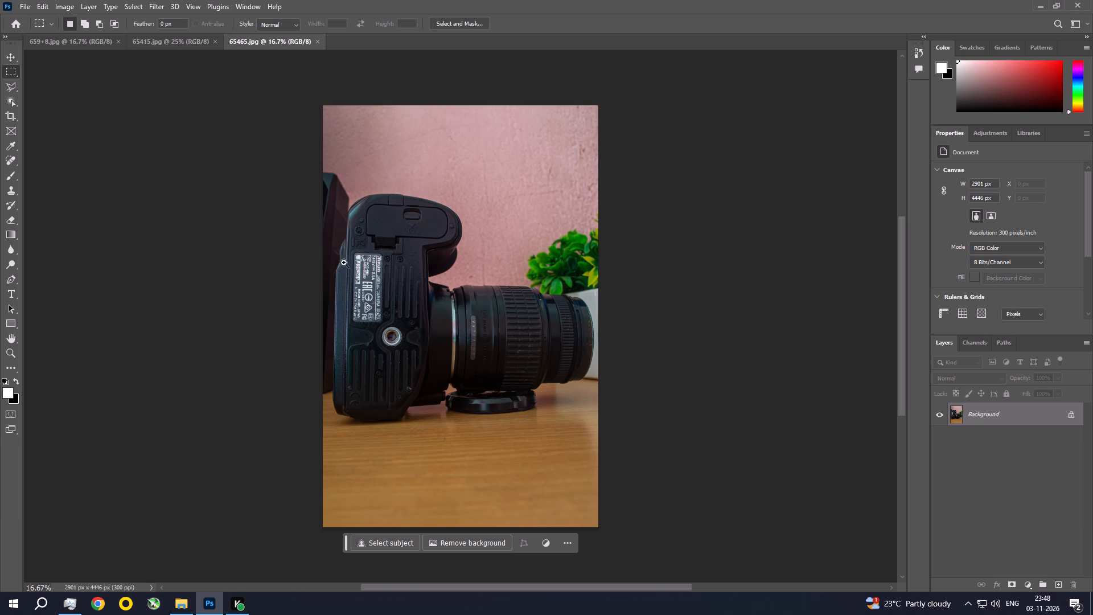
pyautogui.keyDown('ctrl'); pyautogui.tripleClick(374, 257); pyautogui.keyUp('ctrl')
pyautogui.keyDown('ctrl'); pyautogui.click(374, 257); pyautogui.keyUp('ctrl')
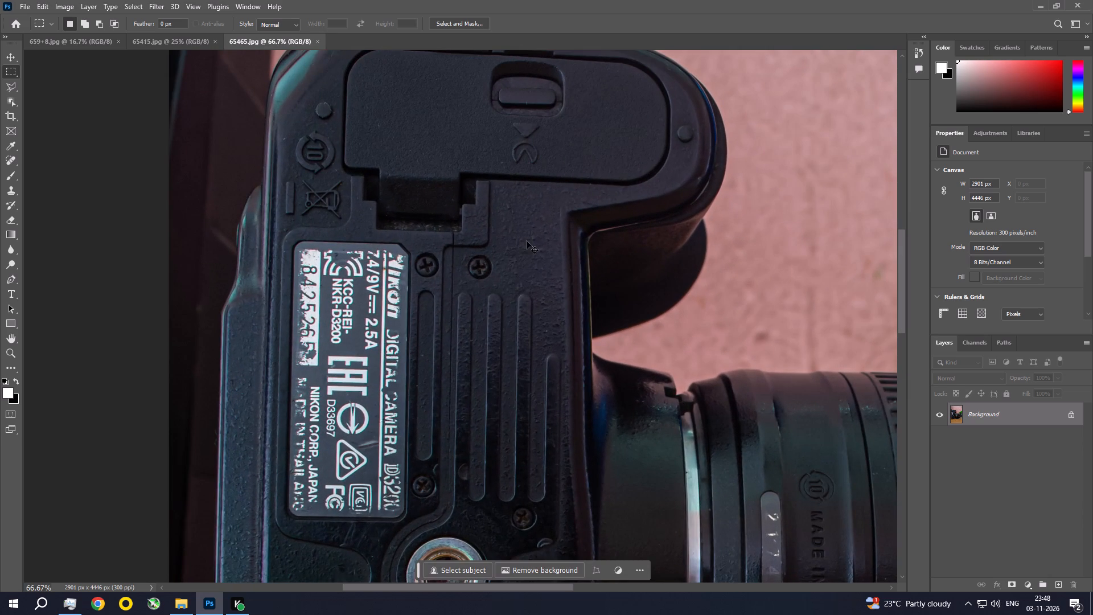
pyautogui.hotkey('ctrl', '0')
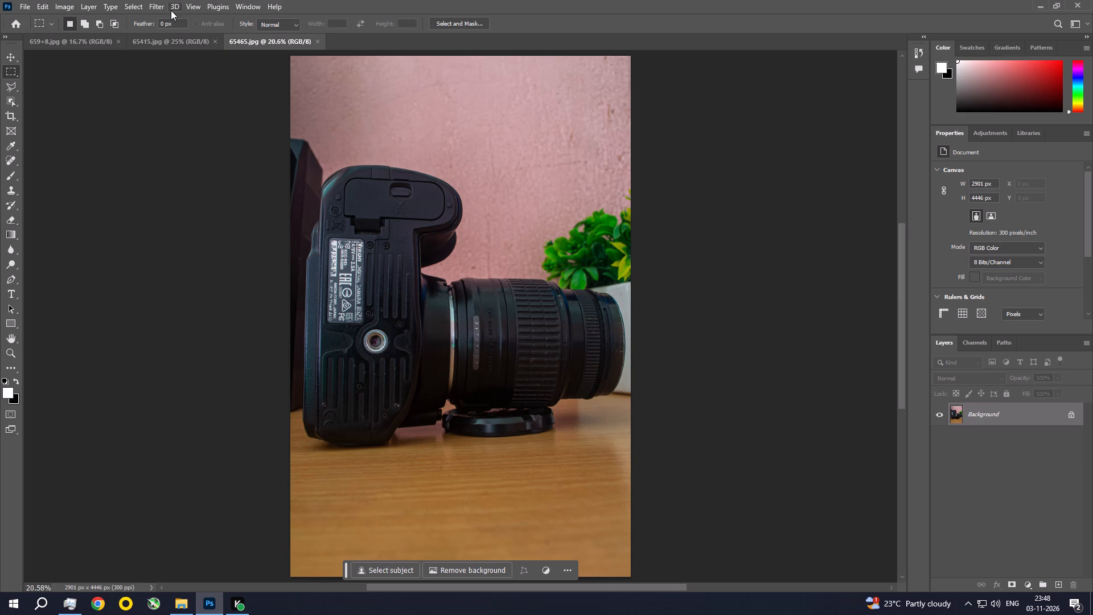
# Open 65465.jpg in the Camera Raw Filter and set Exposure +0.50, Contrast +9, Highlights -19 and Shadows +14.
pyautogui.click(158, 3)
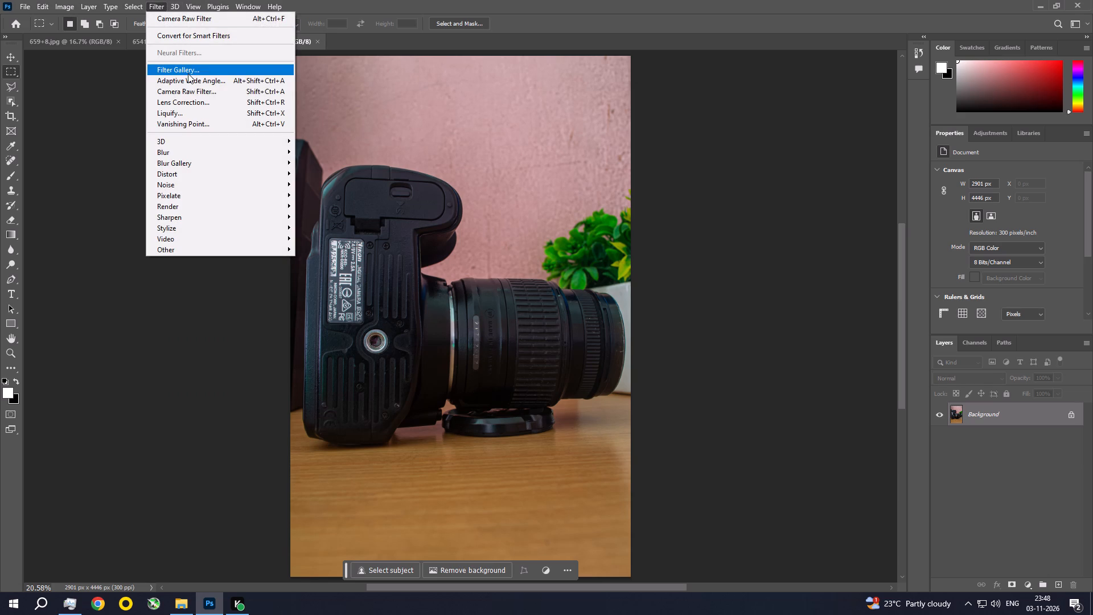
pyautogui.click(195, 93)
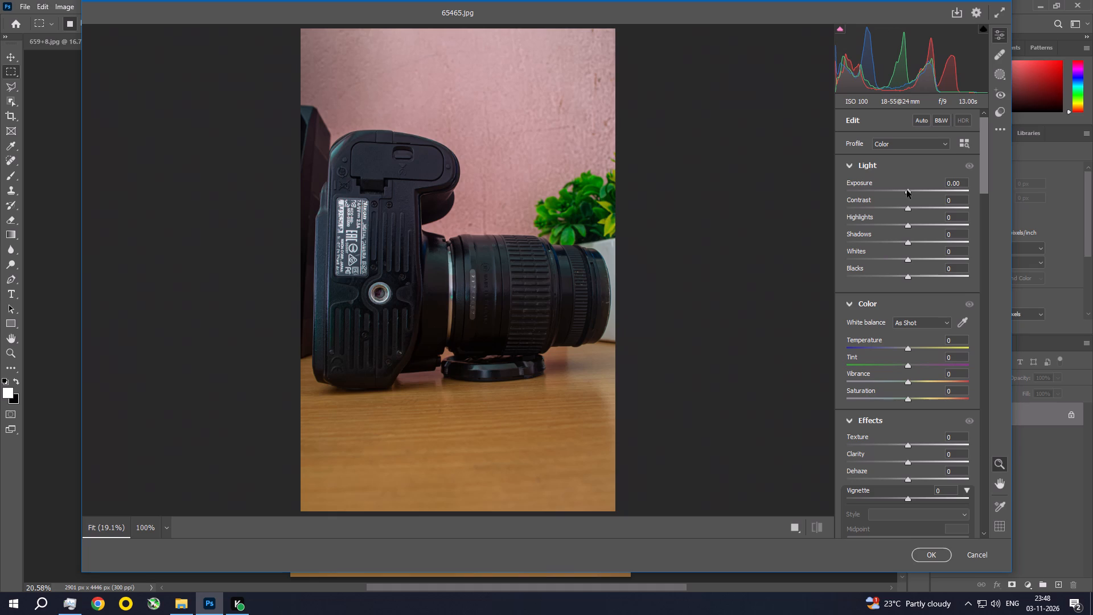
pyautogui.moveTo(907, 190); pyautogui.dragTo(911, 191)
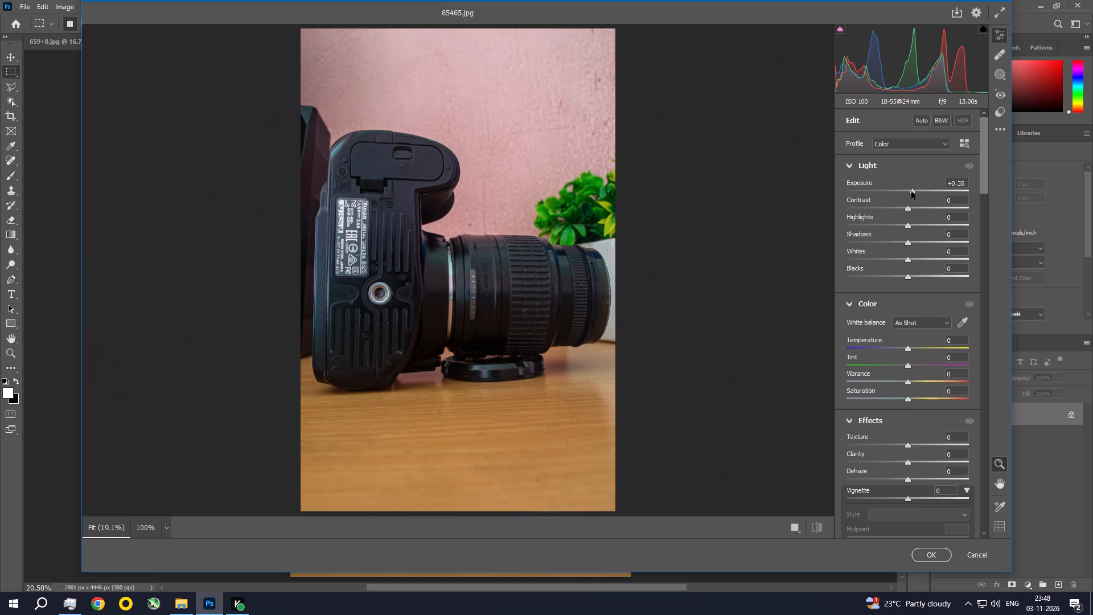
pyautogui.moveTo(911, 191); pyautogui.dragTo(913, 192)
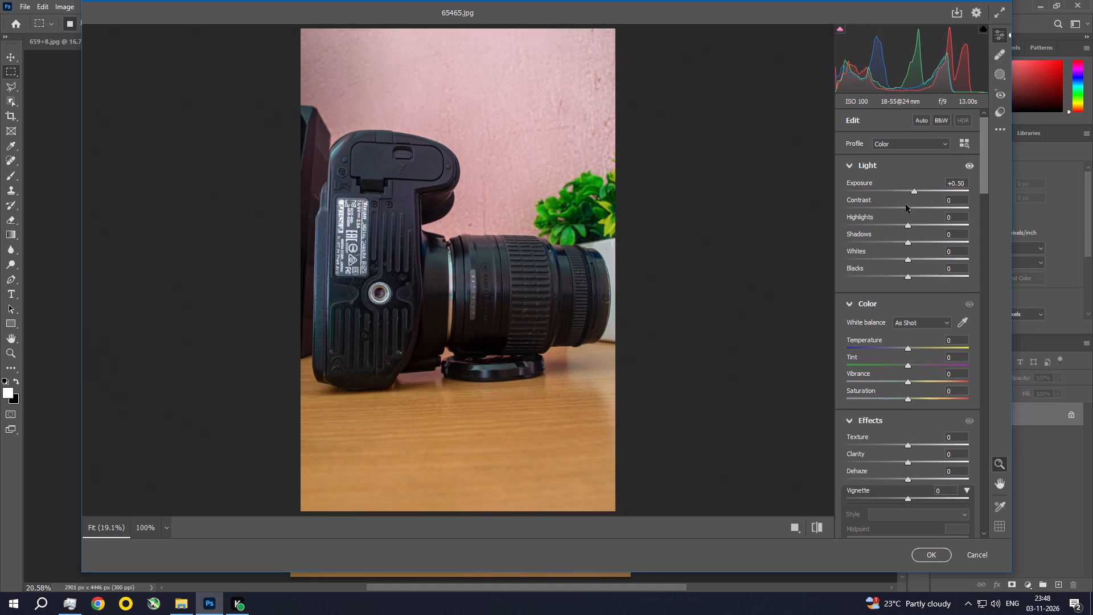
pyautogui.moveTo(908, 210); pyautogui.dragTo(914, 212)
pyautogui.moveTo(910, 225); pyautogui.dragTo(907, 227)
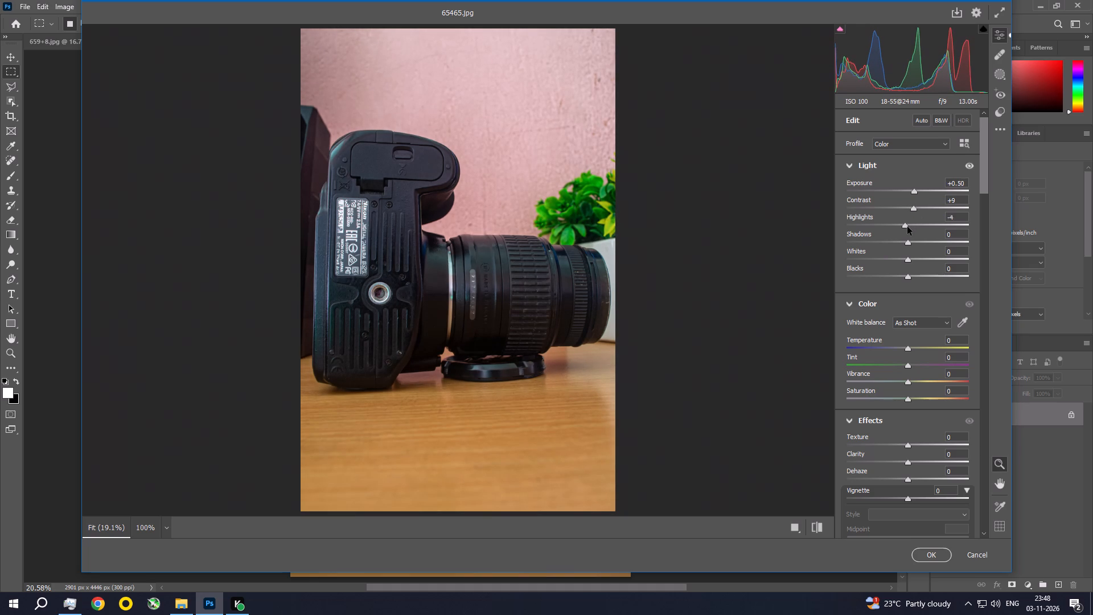
pyautogui.moveTo(907, 227); pyautogui.dragTo(899, 228)
pyautogui.moveTo(907, 242); pyautogui.dragTo(915, 245)
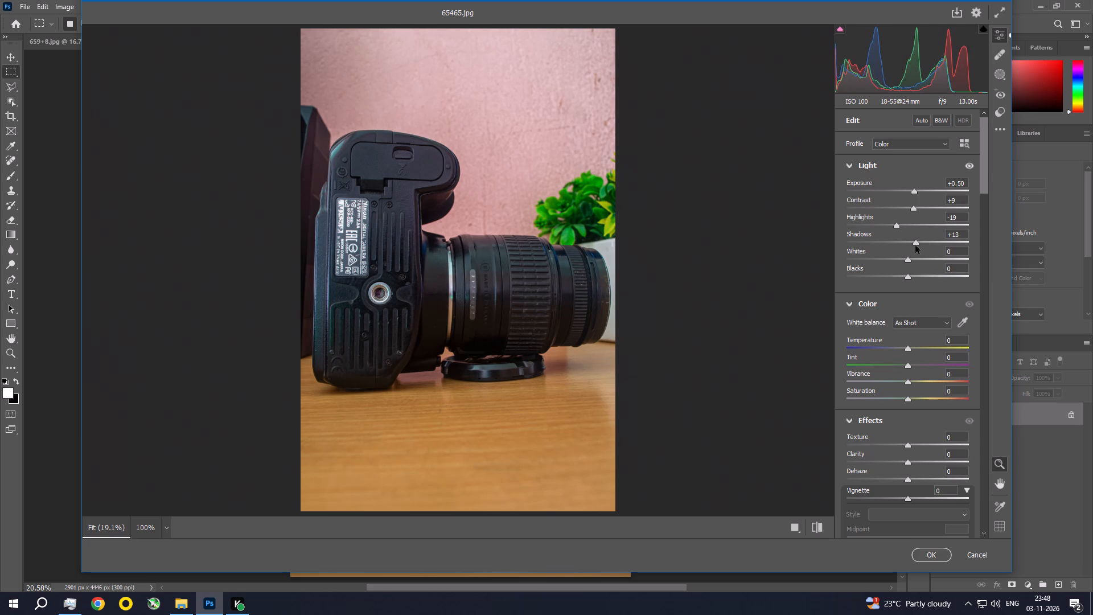
pyautogui.moveTo(915, 245); pyautogui.dragTo(916, 245)
# Set the Camera Raw effects to Texture +9 and Clarity +9.
pyautogui.moveTo(988, 171); pyautogui.dragTo(987, 207)
pyautogui.moveTo(908, 248); pyautogui.dragTo(914, 249)
pyautogui.moveTo(910, 266); pyautogui.dragTo(916, 267)
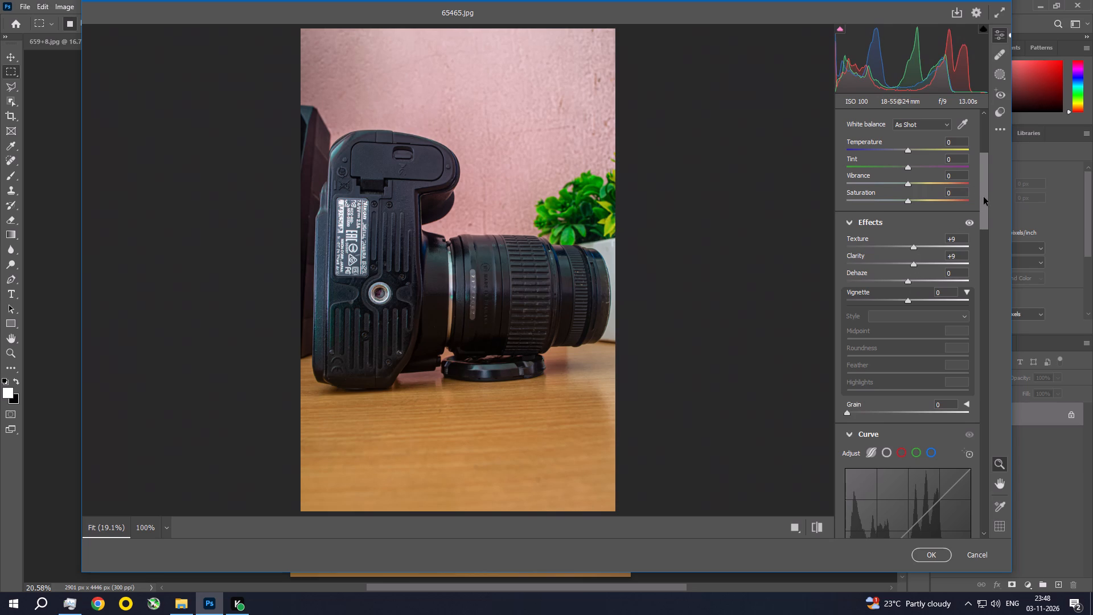
# Adjust the Camera Raw white balance to Temperature -11 and Tint +6.
pyautogui.moveTo(984, 197); pyautogui.dragTo(984, 180)
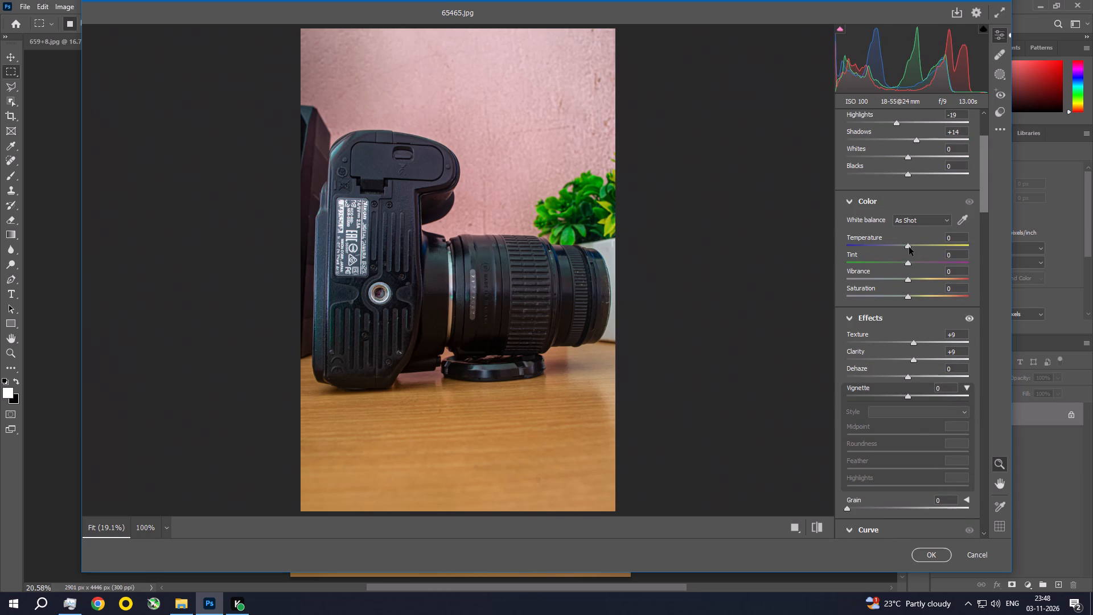
pyautogui.moveTo(909, 247); pyautogui.dragTo(902, 247)
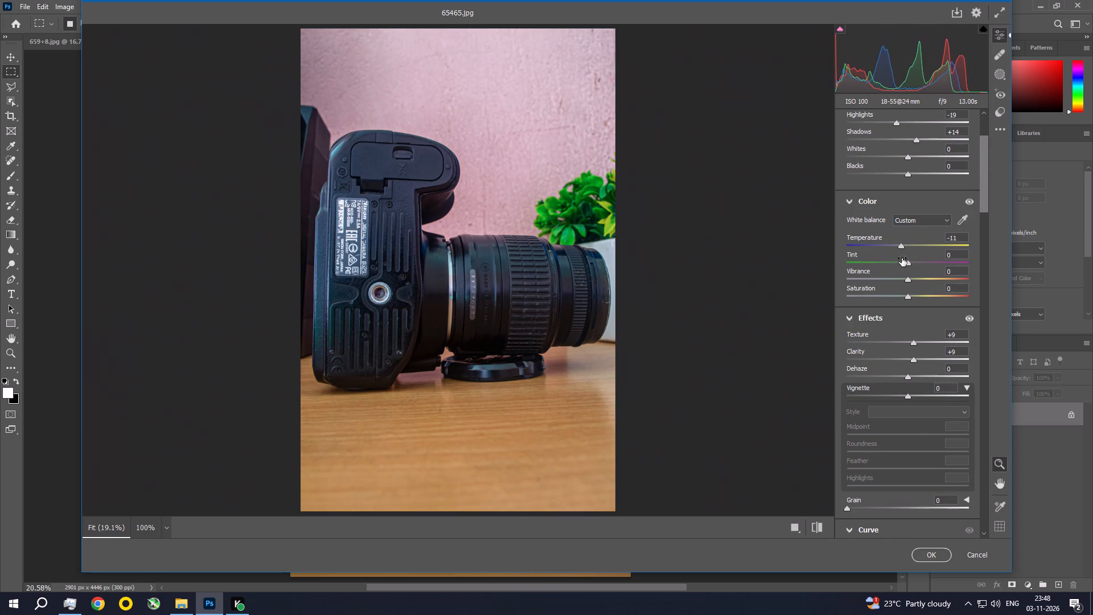
pyautogui.click(907, 264)
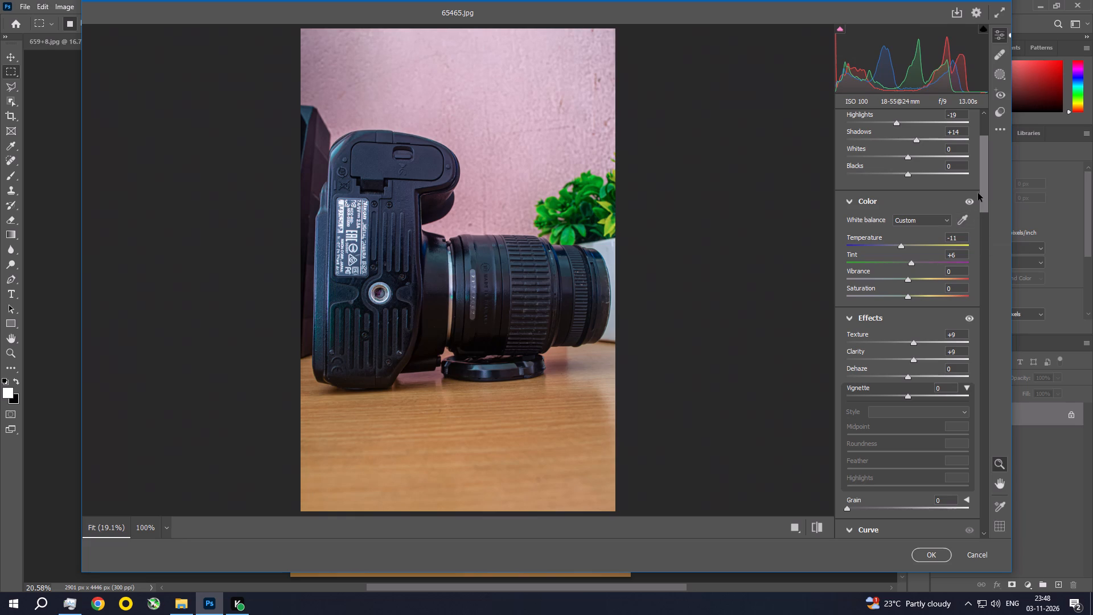
# Adjust the Camera Raw parametric curve to Highlights -21 and Lights -19.
pyautogui.moveTo(985, 184); pyautogui.dragTo(991, 259)
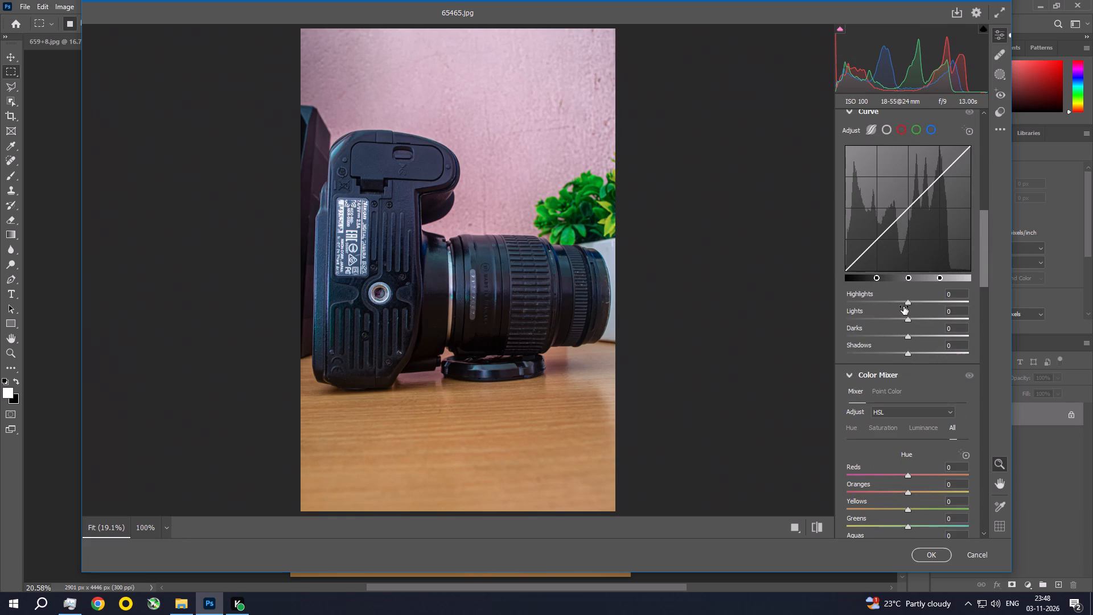
pyautogui.moveTo(903, 304); pyautogui.dragTo(894, 304)
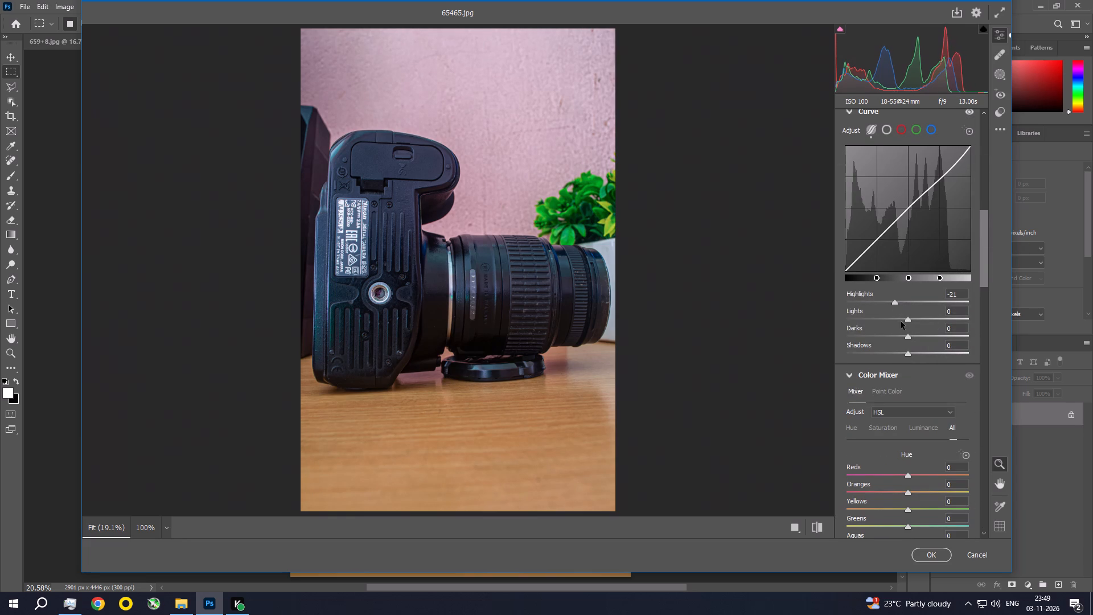
pyautogui.moveTo(910, 320); pyautogui.dragTo(894, 321)
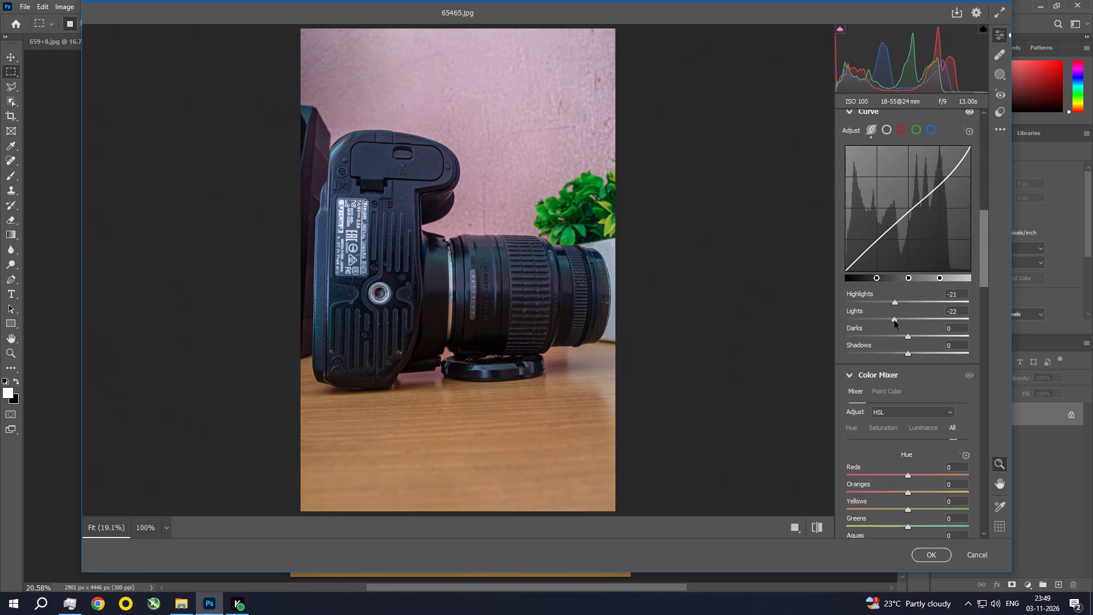
pyautogui.moveTo(894, 321); pyautogui.dragTo(898, 320)
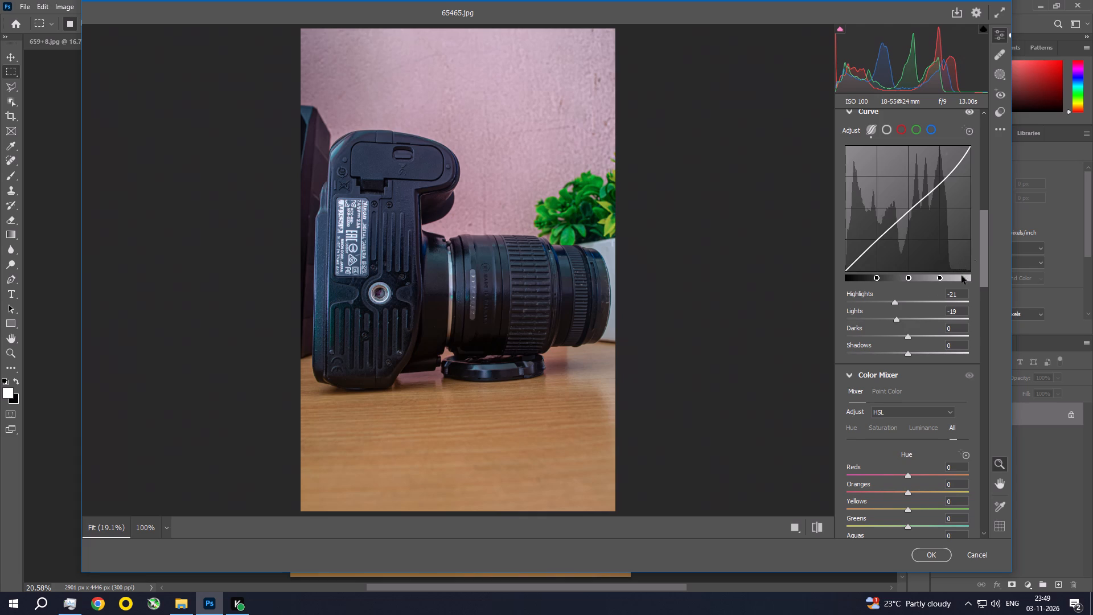
# Raise the Magentas saturation to +25 in the Camera Raw Color Mixer.
pyautogui.moveTo(987, 231); pyautogui.dragTo(984, 354)
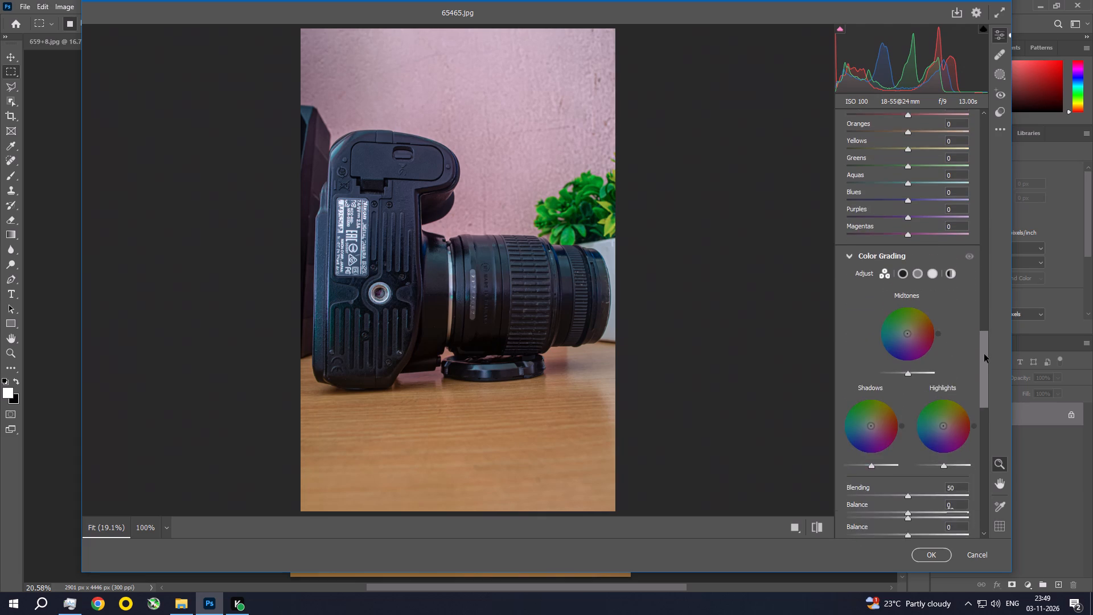
pyautogui.moveTo(984, 354); pyautogui.dragTo(983, 277)
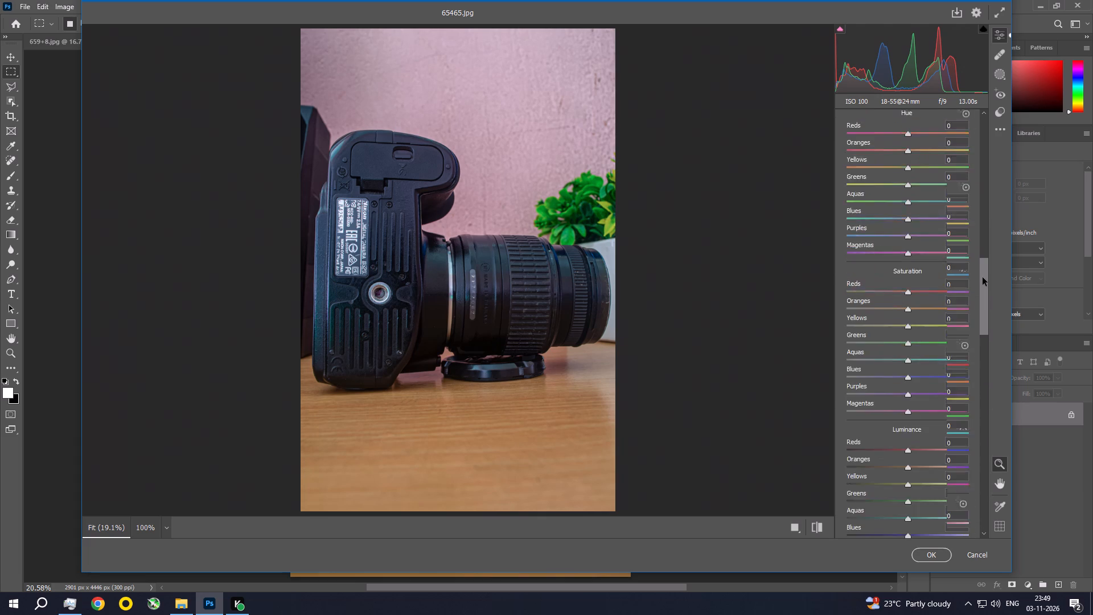
pyautogui.moveTo(983, 277); pyautogui.dragTo(981, 302)
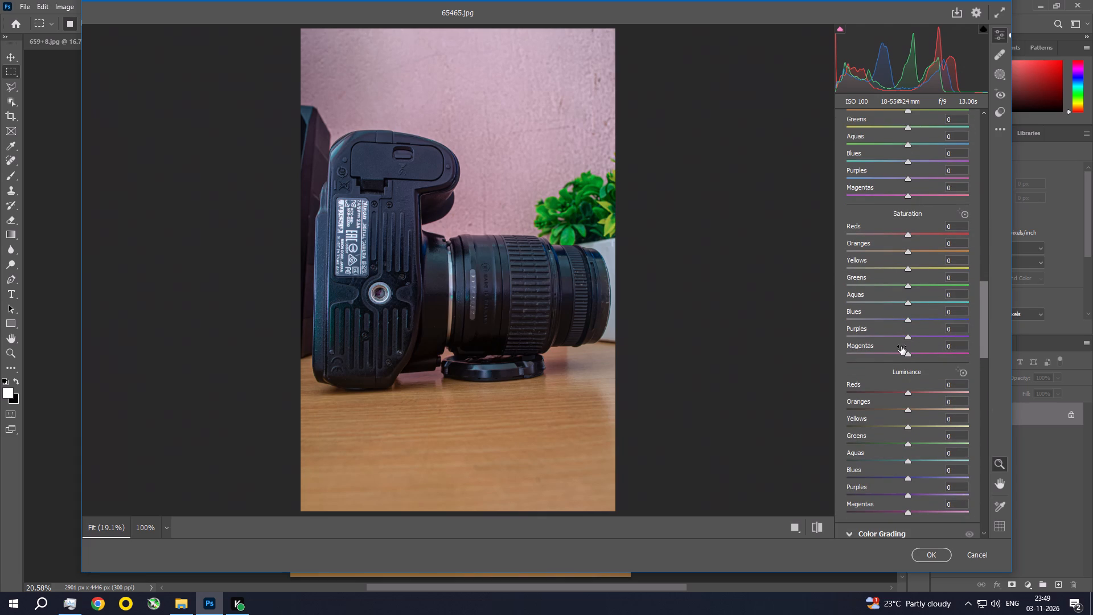
pyautogui.moveTo(910, 354); pyautogui.dragTo(926, 363)
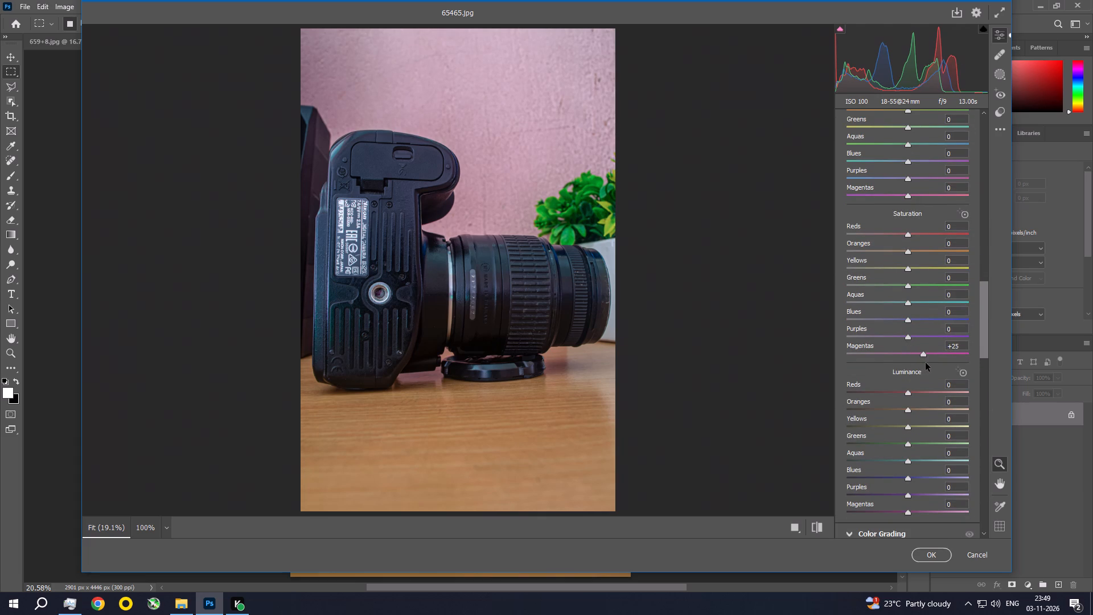
# Reduce the Magentas saturation in the Camera Raw Color Mixer.
pyautogui.moveTo(926, 363); pyautogui.dragTo(918, 354)
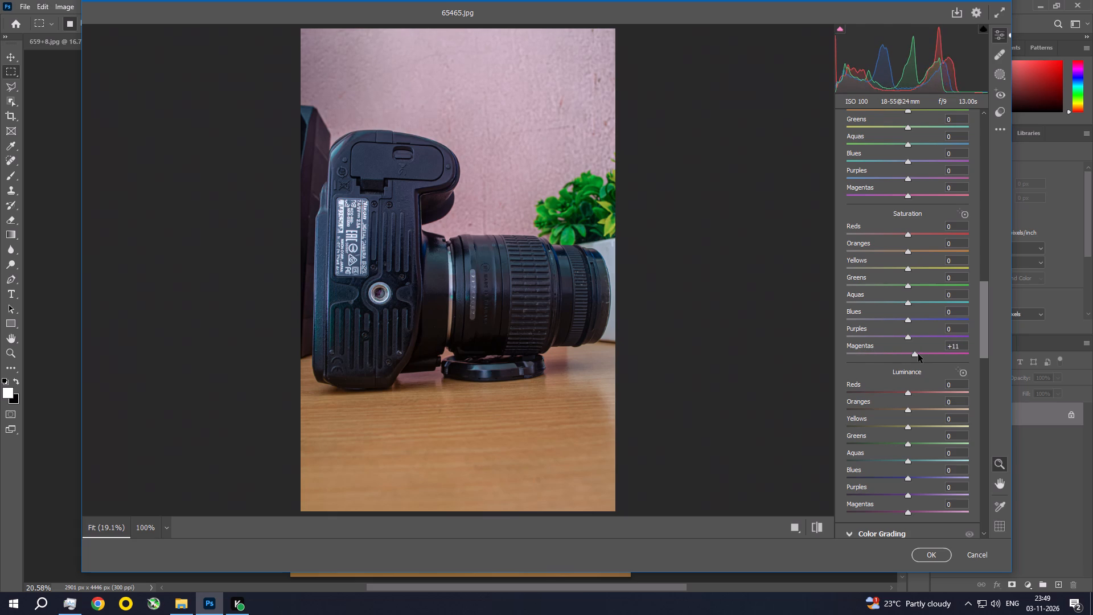
pyautogui.moveTo(918, 354); pyautogui.dragTo(922, 355)
# Set Camera Raw Sharpening, Noise Reduction and Color Noise Reduction to 10 each, and apply the filter to 65465.jpg.
pyautogui.moveTo(982, 300); pyautogui.dragTo(987, 396)
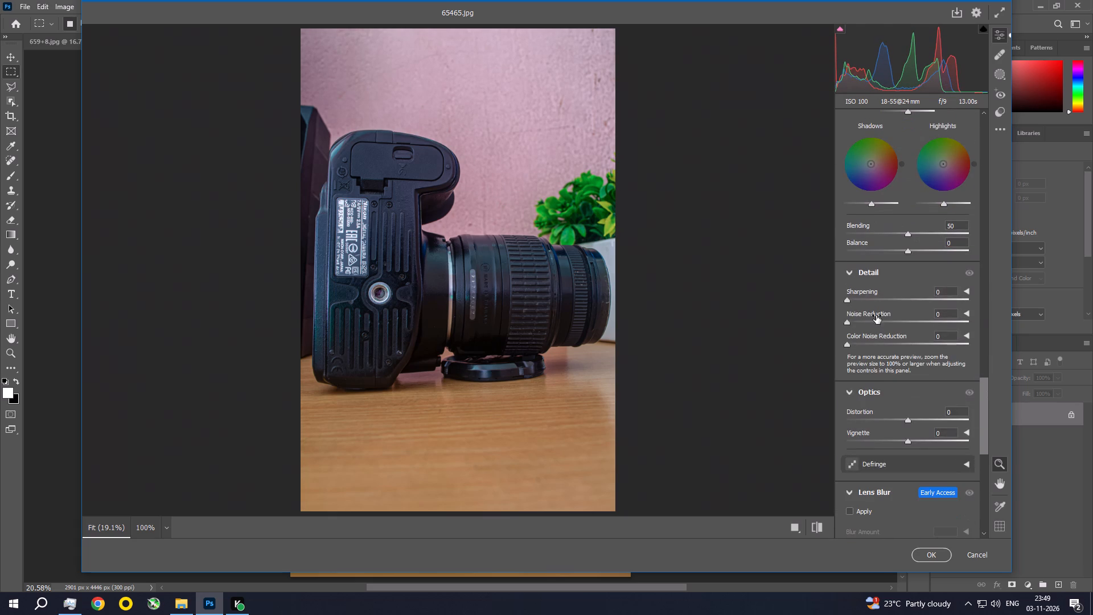
pyautogui.click(854, 301)
pyautogui.moveTo(852, 323); pyautogui.dragTo(859, 325)
pyautogui.moveTo(852, 344); pyautogui.dragTo(856, 346)
pyautogui.moveTo(856, 346); pyautogui.dragTo(858, 346)
pyautogui.click(928, 560)
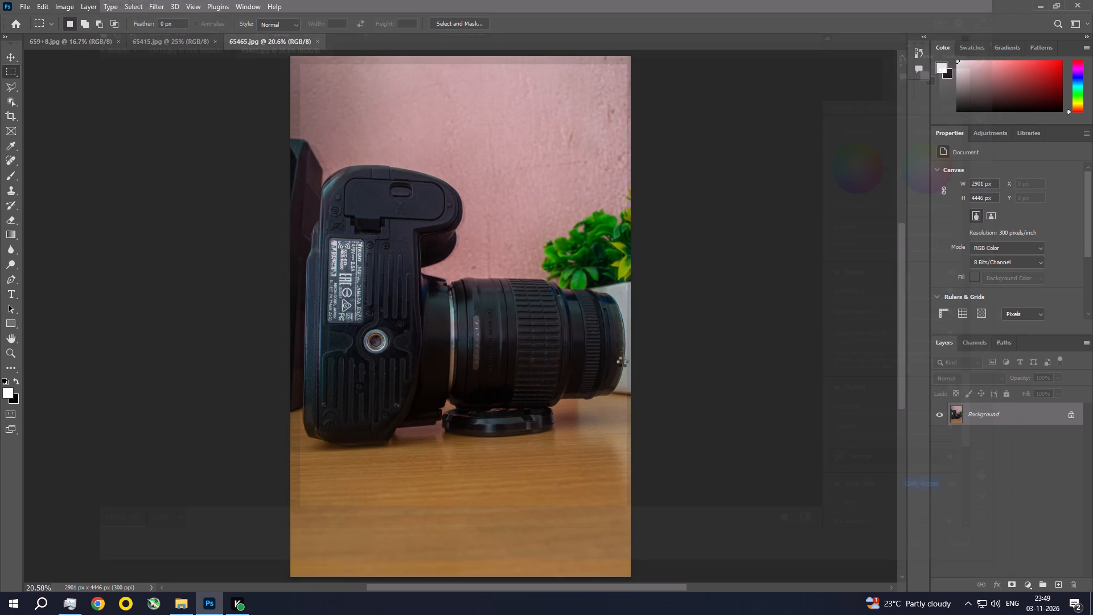
# Examine the filtered photo without the interface panels and up close around the camera body and lens.
pyautogui.press('Tab')
pyautogui.press('Tab')
pyautogui.press('Tab')
pyautogui.press('Tab')
pyautogui.press('Tab')
pyautogui.press('Tab')
pyautogui.press('Tab')
pyautogui.press('Tab')
pyautogui.press('Tab')
pyautogui.press('Tab')
pyautogui.press('Tab')
pyautogui.press('Tab')
pyautogui.press('Tab')
pyautogui.press('Tab')
pyautogui.press('Tab')
pyautogui.press('Tab')
pyautogui.press('Tab')
pyautogui.press('Tab')
pyautogui.press('Tab')
pyautogui.press('Tab')
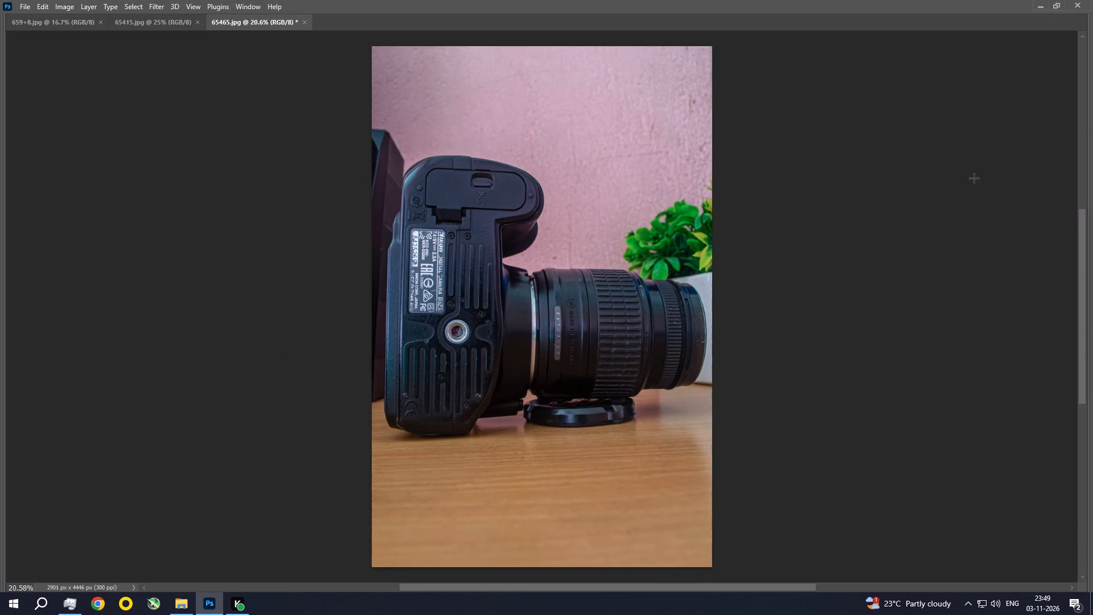
pyautogui.press('Tab')
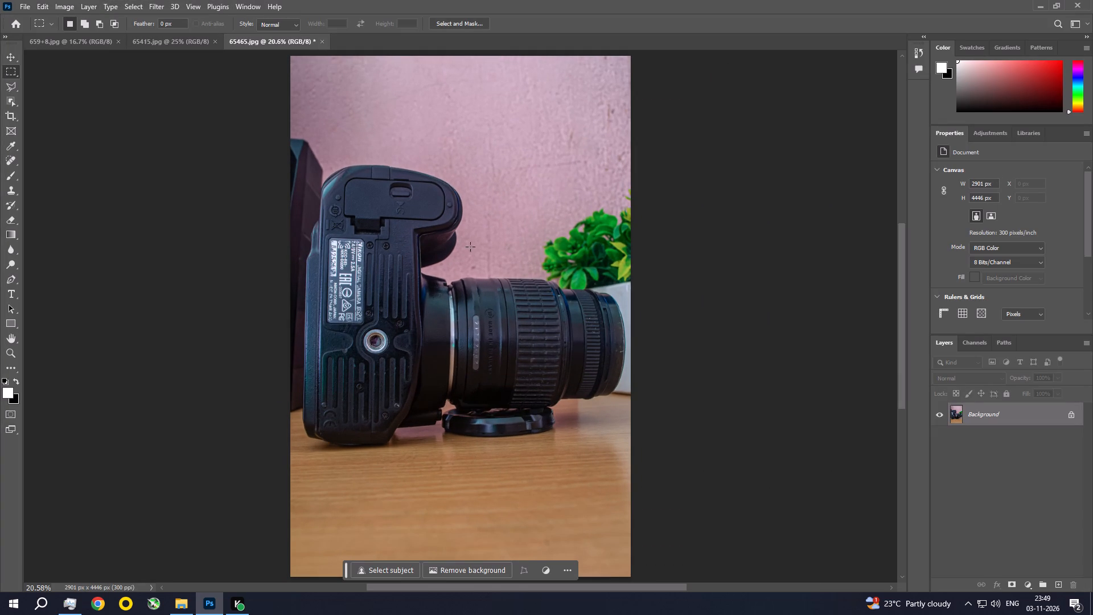
pyautogui.hotkey('ctrl', 'space')
pyautogui.hotkey('ctrl', 'space')
pyautogui.hotkey('ctrl', 'space')
pyautogui.hotkey('ctrl', 'space')
pyautogui.hotkey('ctrl', 'space')
pyautogui.hotkey('ctrl', 'space')
pyautogui.hotkey('ctrl', 'space')
pyautogui.hotkey('ctrl', 'space')
pyautogui.hotkey('ctrl', 'space')
pyautogui.hotkey('ctrl', 'space')
pyautogui.hotkey('ctrl', 'space')
pyautogui.hotkey('ctrl', 'space')
pyautogui.hotkey('ctrl', 'space')
pyautogui.hotkey('ctrl', 'space')
pyautogui.hotkey('ctrl', 'space')
pyautogui.hotkey('ctrl', 'space')
pyautogui.hotkey('ctrl', 'space')
pyautogui.keyDown('ctrl'); pyautogui.doubleClick(451, 209); pyautogui.keyUp('ctrl')
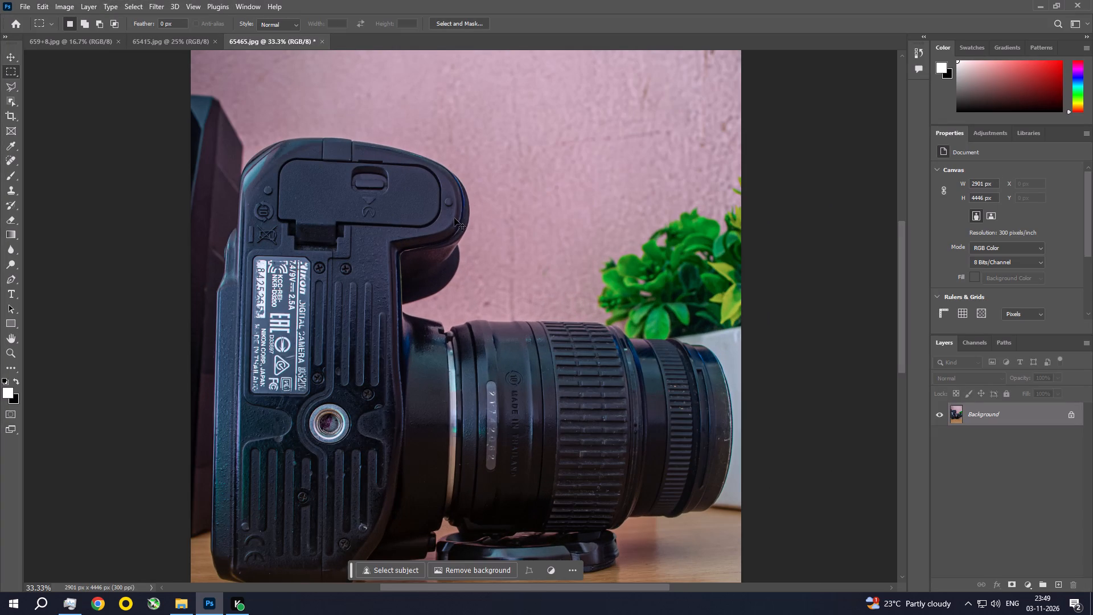
pyautogui.press('space')
pyautogui.press('space')
pyautogui.press('space')
pyautogui.press('space')
pyautogui.press('space')
pyautogui.press('space')
pyautogui.press('space')
pyautogui.press('space')
pyautogui.press('space')
pyautogui.press('space')
pyautogui.press('space')
pyautogui.press('space')
pyautogui.press('space')
pyautogui.press('space')
pyautogui.press('space')
pyautogui.press('space')
pyautogui.press('space')
pyautogui.press('space')
pyautogui.press('space')
pyautogui.press('space')
pyautogui.moveTo(550, 359); pyautogui.dragTo(529, 288)
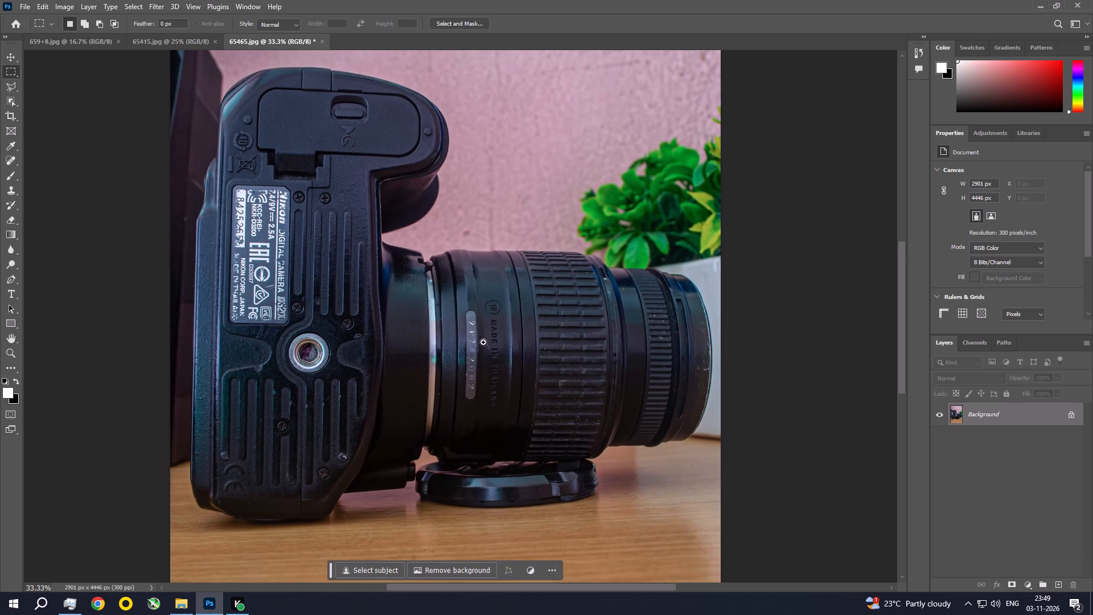
pyautogui.keyDown('ctrl'); pyautogui.doubleClick(483, 342); pyautogui.keyUp('ctrl')
pyautogui.hotkey('ctrl', '0')
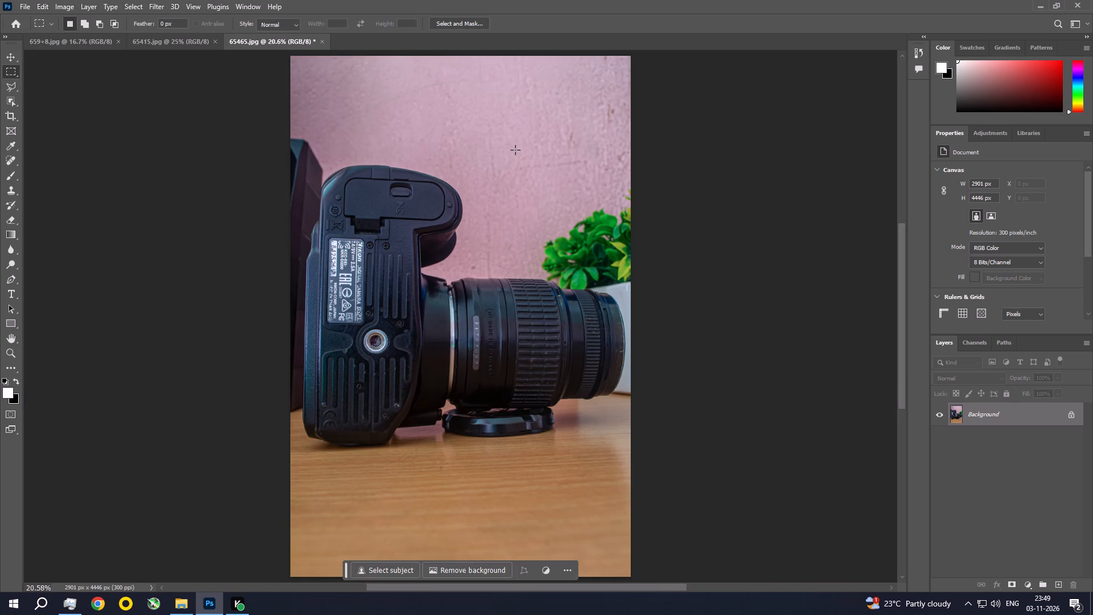
# Select a small rectangle at the wall's upper-right corner in the photo and fill it with Content-Aware.
pyautogui.moveTo(594, 77); pyautogui.dragTo(611, 54)
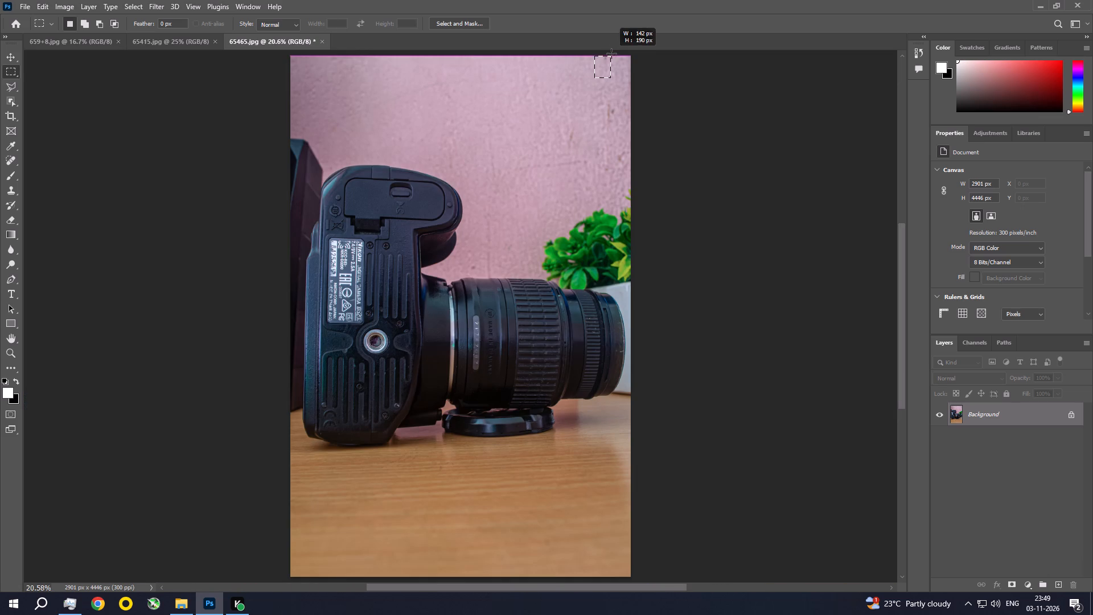
pyautogui.moveTo(611, 54); pyautogui.dragTo(617, 53)
pyautogui.click(46, 0)
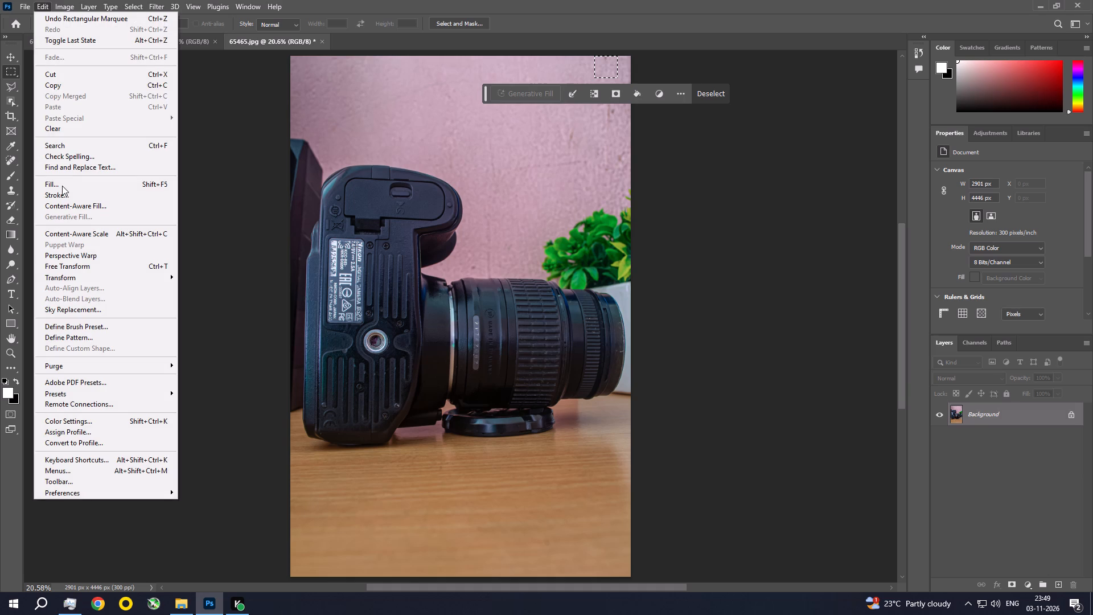
pyautogui.click(62, 186)
pyautogui.click(610, 149)
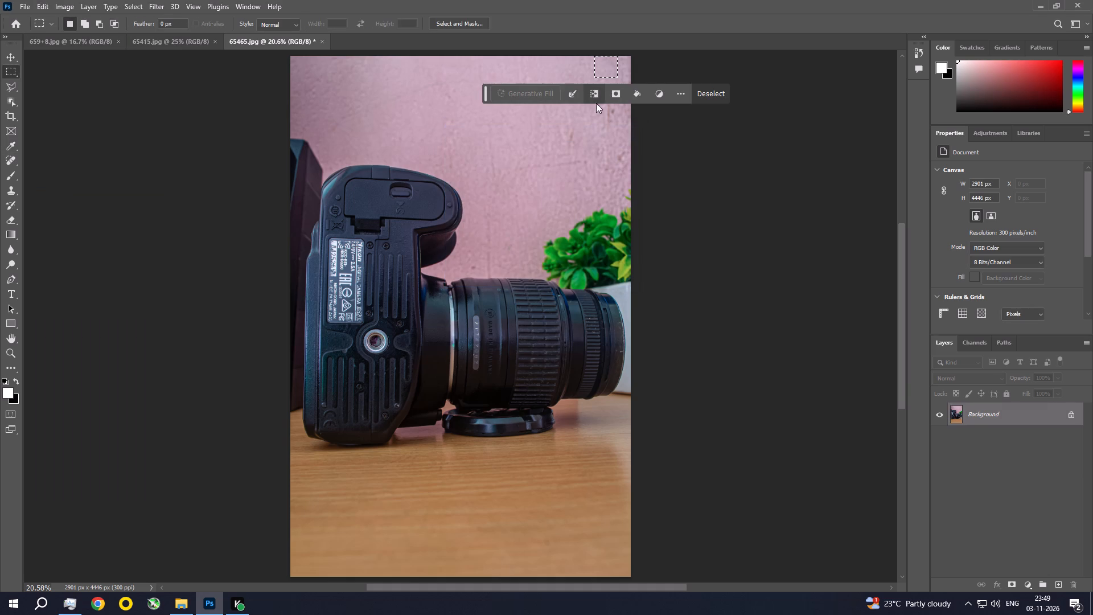
# Move the contextual task bar off the photo and Content-Aware fill the dark wall mark just below the upper-right corner.
pyautogui.moveTo(484, 95); pyautogui.dragTo(711, 20)
pyautogui.moveTo(595, 88); pyautogui.dragTo(619, 132)
pyautogui.click(43, 10)
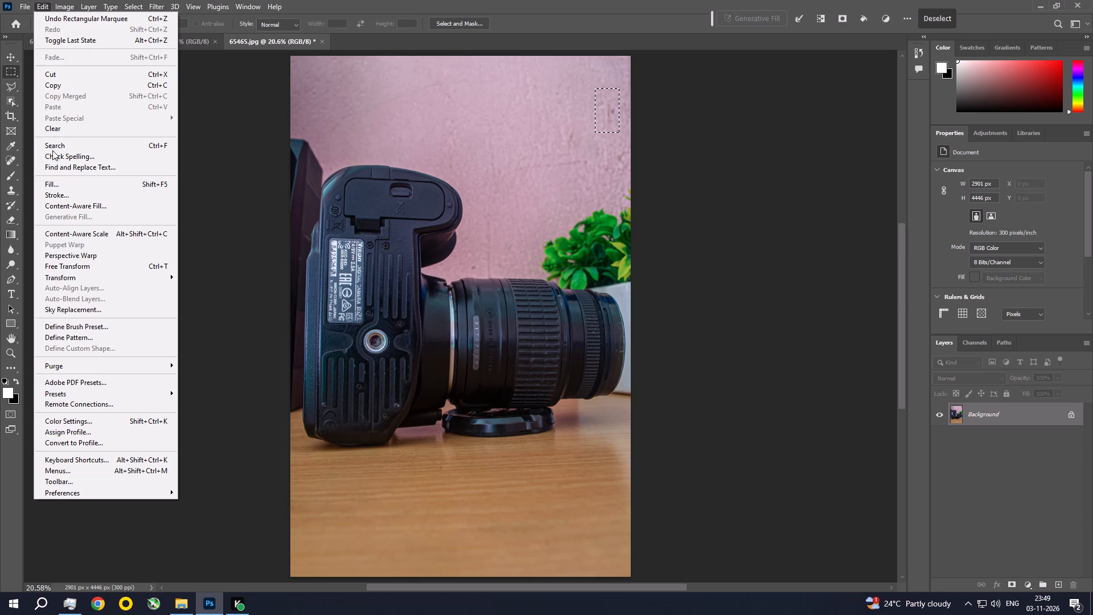
pyautogui.click(57, 183)
pyautogui.click(609, 148)
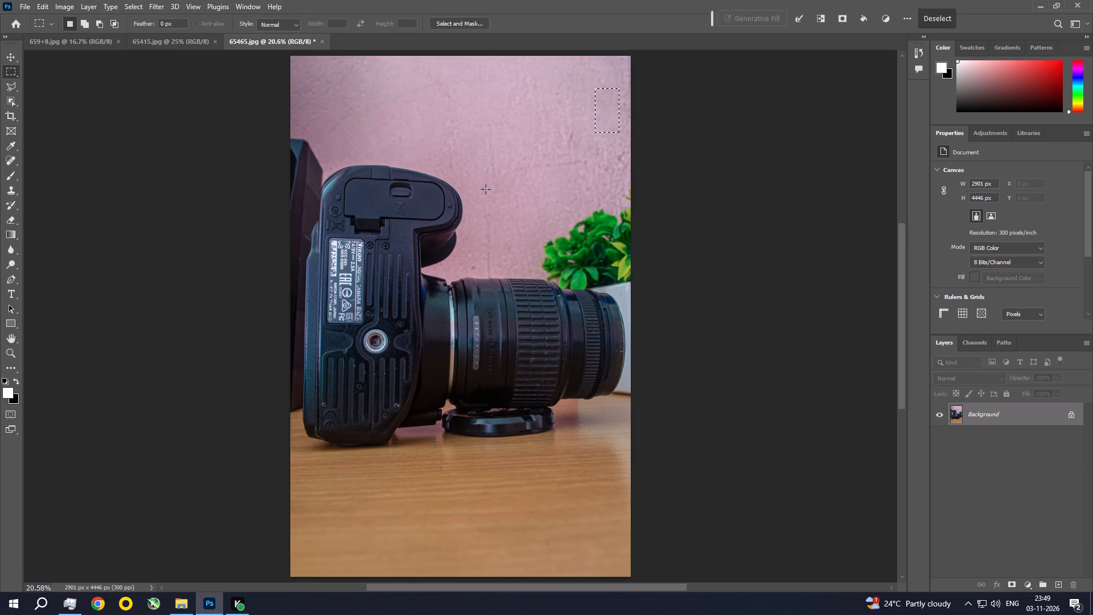
# Select the wide scratched strip of wall above the lens and plant and fill it with Content-Aware at 100% opacity.
pyautogui.moveTo(594, 148); pyautogui.dragTo(542, 174)
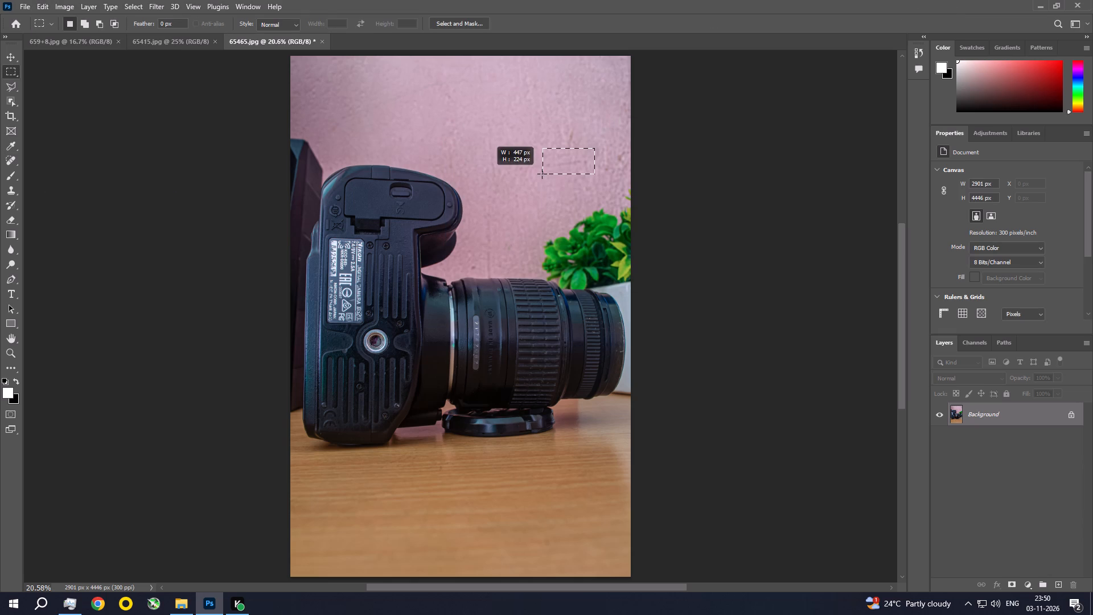
pyautogui.moveTo(542, 174); pyautogui.dragTo(487, 181)
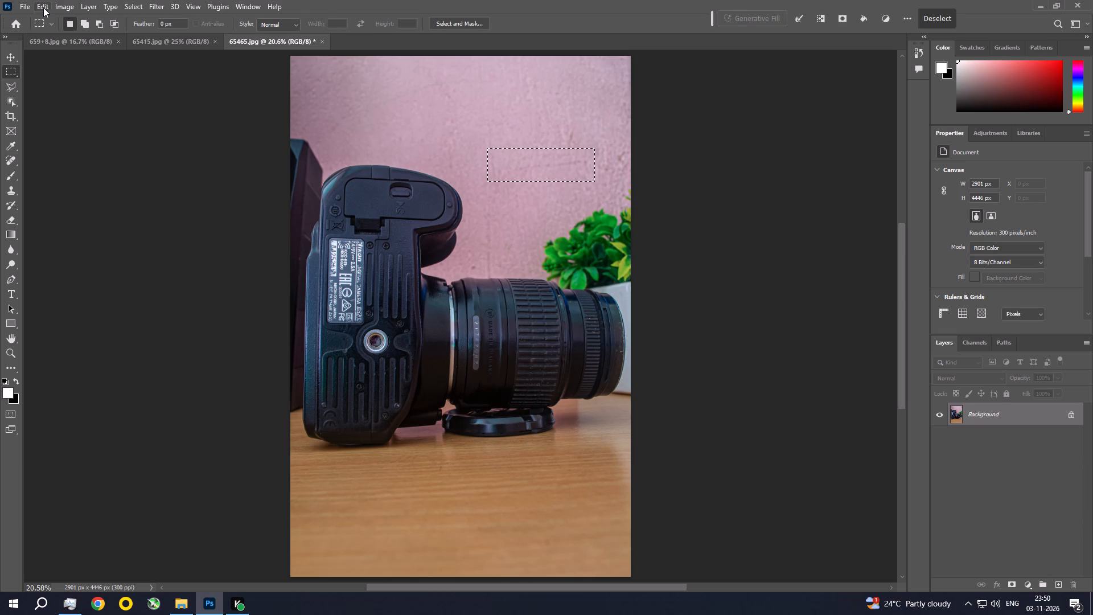
pyautogui.click(43, 7)
pyautogui.click(70, 187)
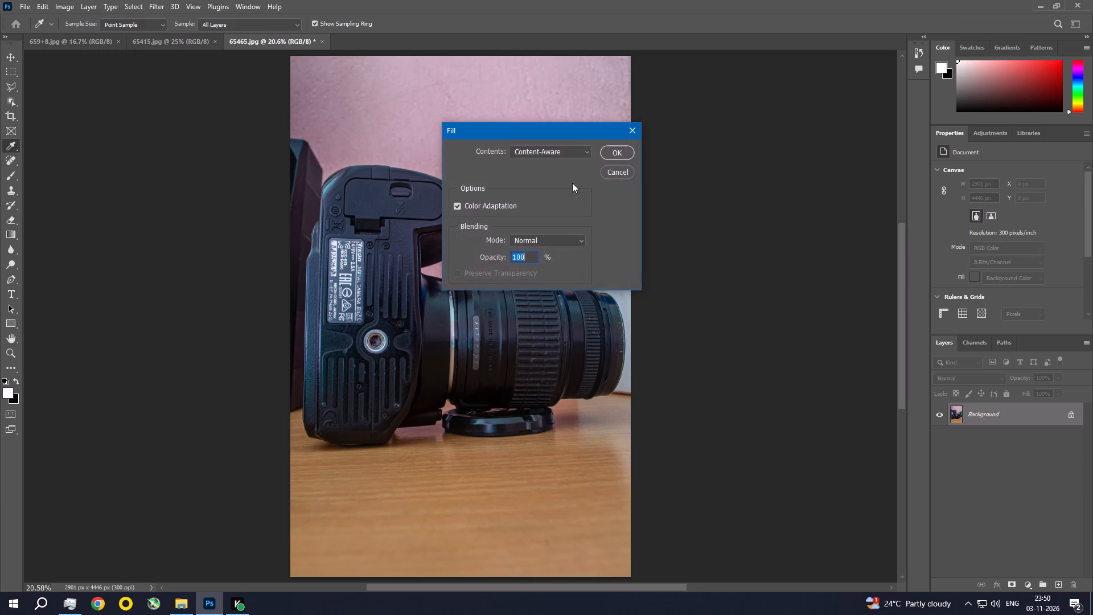
pyautogui.click(623, 150)
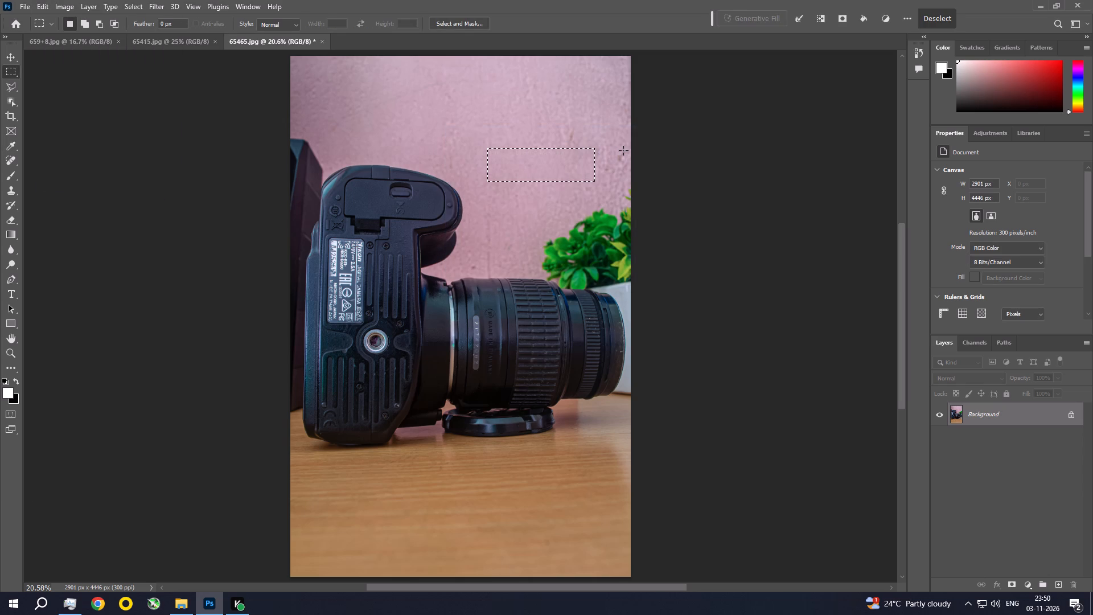
# Select the wall blemish at the photo's right edge above the plant and fill it with Content-Aware.
pyautogui.moveTo(612, 140); pyautogui.dragTo(629, 172)
pyautogui.click(36, 5)
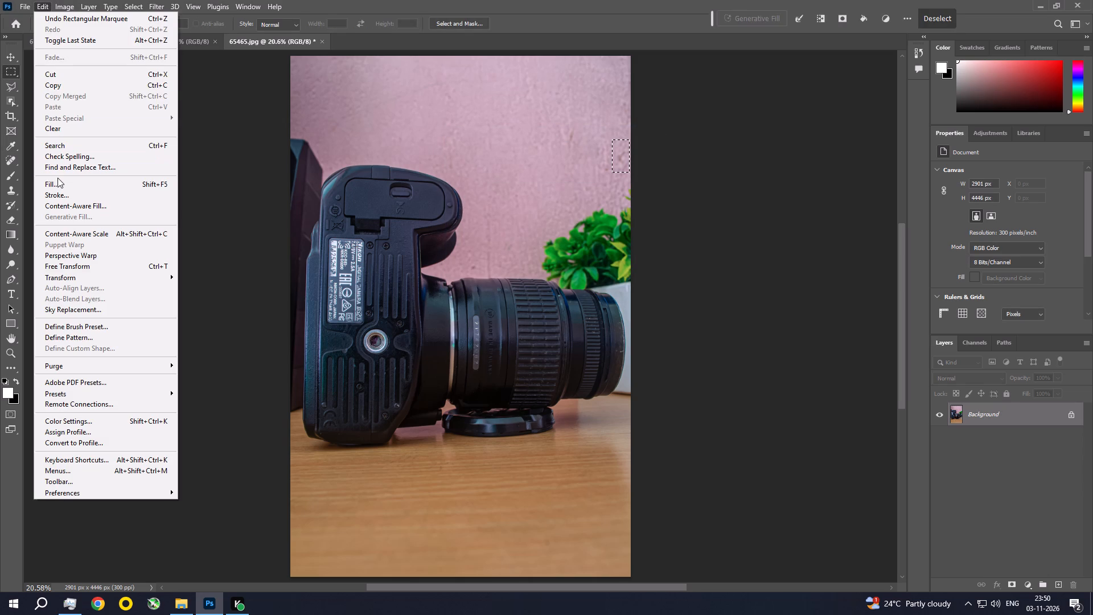
pyautogui.click(57, 178)
pyautogui.click(59, 180)
pyautogui.click(606, 147)
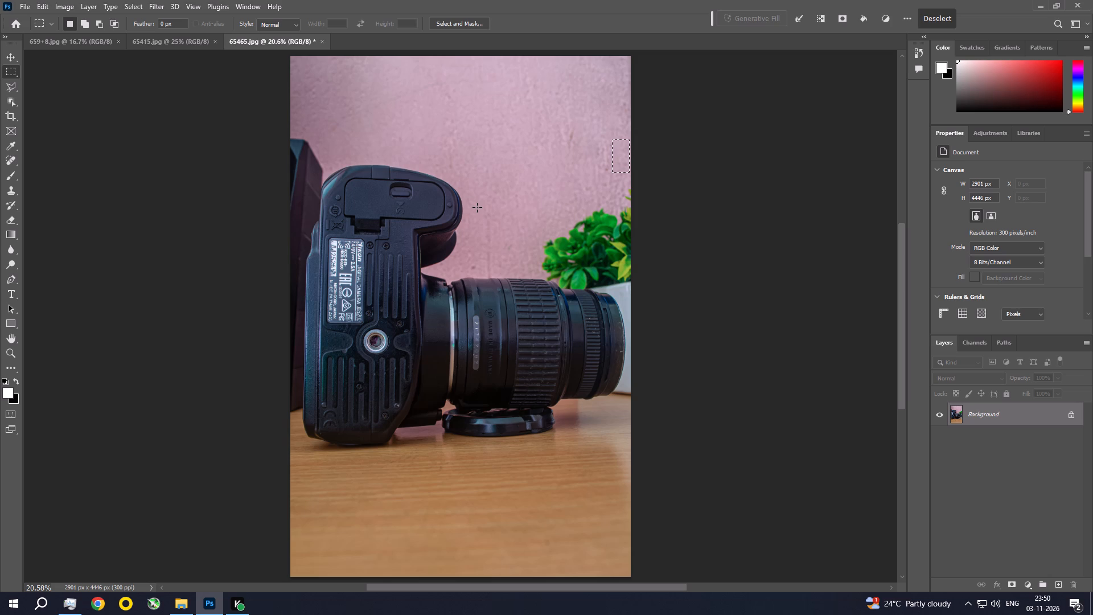
# Select the tall narrow wall streak between the camera grip and the plant and fill it with Content-Aware at 100% opacity.
pyautogui.moveTo(477, 207); pyautogui.dragTo(499, 270)
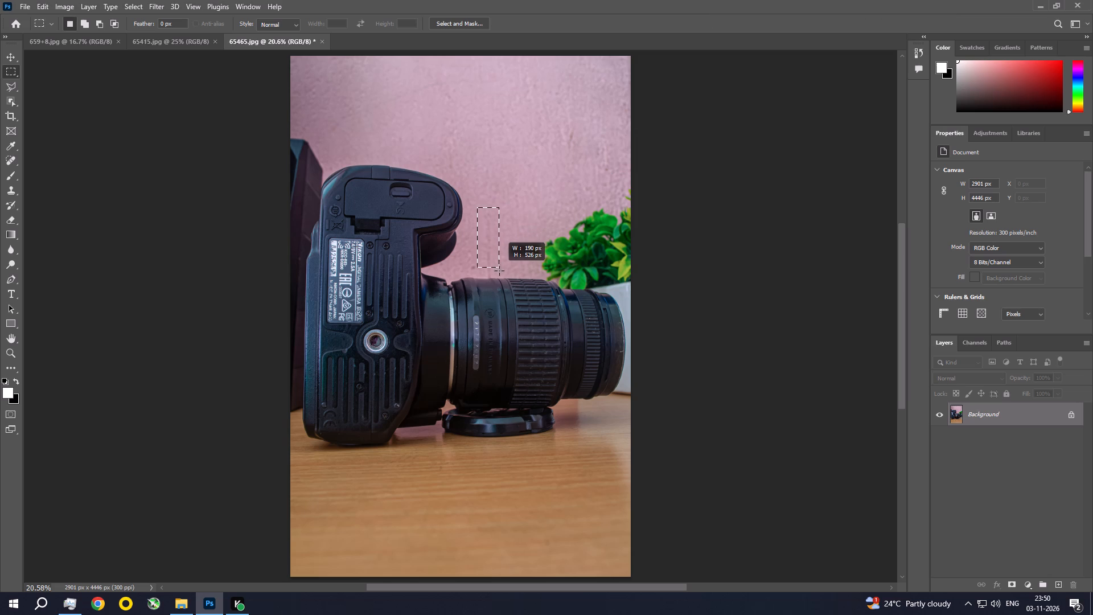
pyautogui.moveTo(499, 270); pyautogui.dragTo(498, 275)
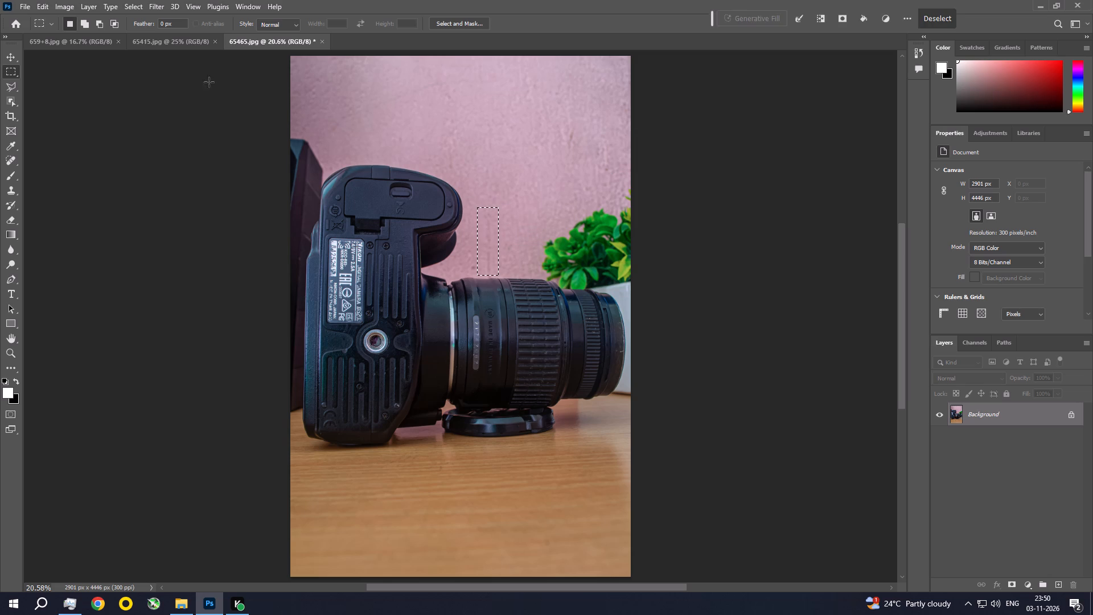
pyautogui.click(40, 0)
pyautogui.click(65, 184)
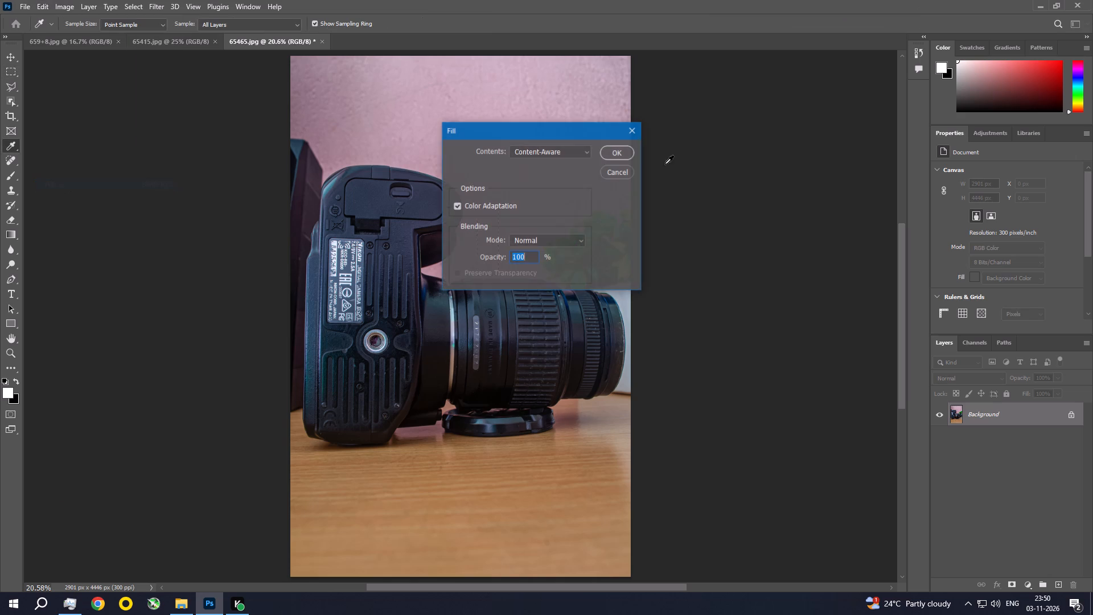
pyautogui.click(627, 150)
# Select the small dark wall spot just above the lens mount and fill it with Content-Aware at 100% opacity.
pyautogui.hotkey('ctrl', 'space')
pyautogui.hotkey('ctrl', 'space')
pyautogui.hotkey('ctrl', 'space')
pyautogui.hotkey('ctrl', 'space')
pyautogui.hotkey('ctrl', 'space')
pyautogui.hotkey('ctrl', 'space')
pyautogui.hotkey('ctrl', 'space')
pyautogui.hotkey('ctrl', 'space')
pyautogui.hotkey('ctrl', 'space')
pyautogui.hotkey('ctrl', 'space')
pyautogui.hotkey('ctrl', 'space')
pyautogui.hotkey('ctrl', 'space')
pyautogui.hotkey('ctrl', 'space')
pyautogui.hotkey('ctrl', 'space')
pyautogui.hotkey('ctrl', 'space')
pyautogui.hotkey('ctrl', 'space')
pyautogui.hotkey('ctrl', 'space')
pyautogui.hotkey('ctrl', 'space')
pyautogui.hotkey('ctrl', 'space')
pyautogui.hotkey('ctrl', 'space')
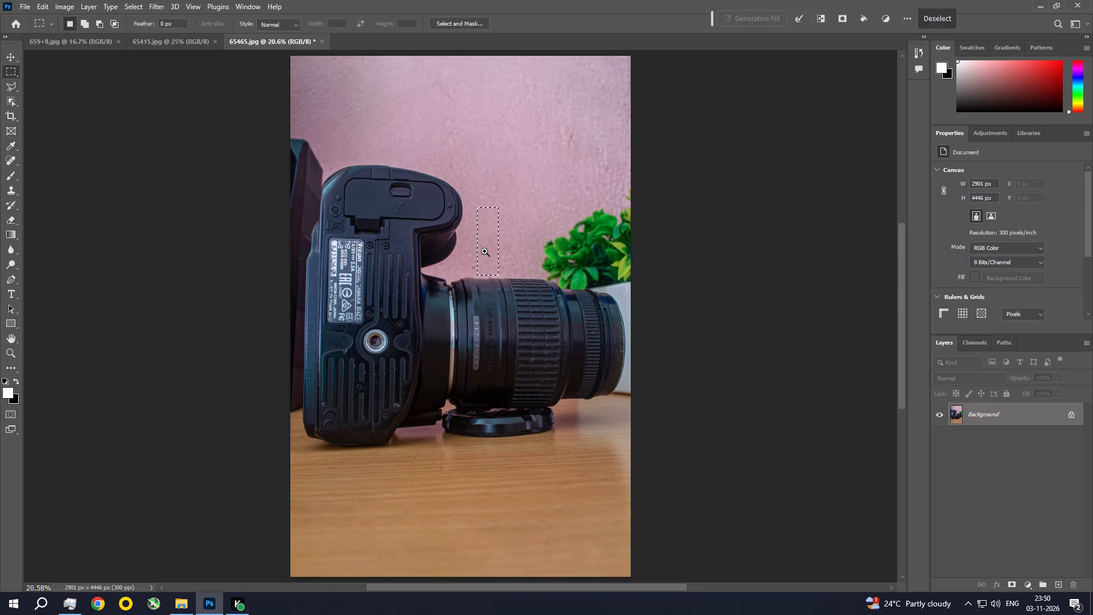
pyautogui.keyDown('ctrl'); pyautogui.tripleClick(484, 251); pyautogui.keyUp('ctrl')
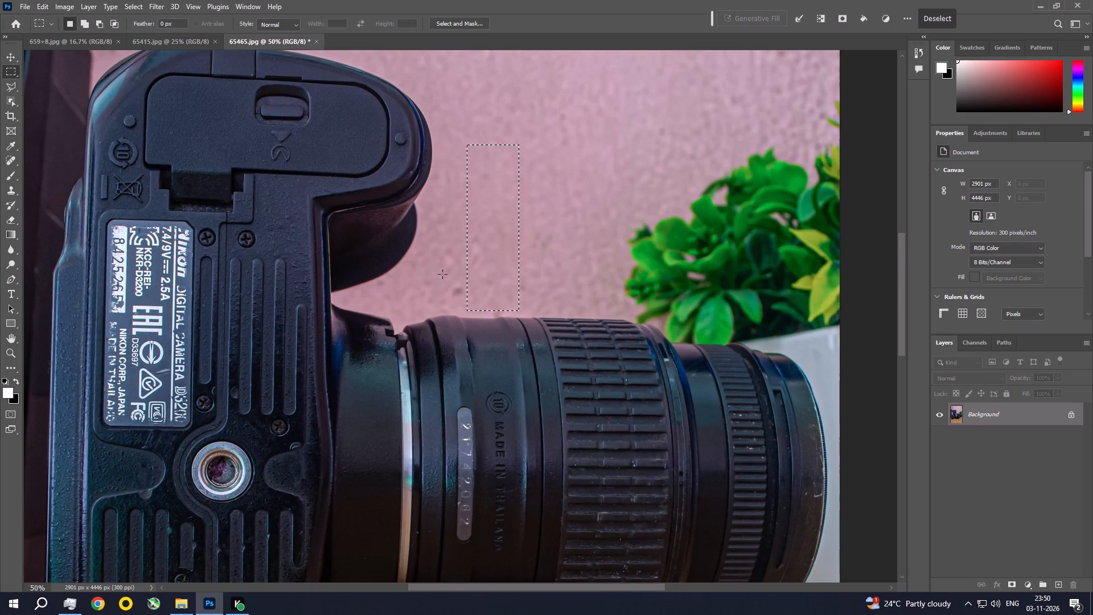
pyautogui.moveTo(442, 274); pyautogui.dragTo(471, 303)
pyautogui.click(43, 3)
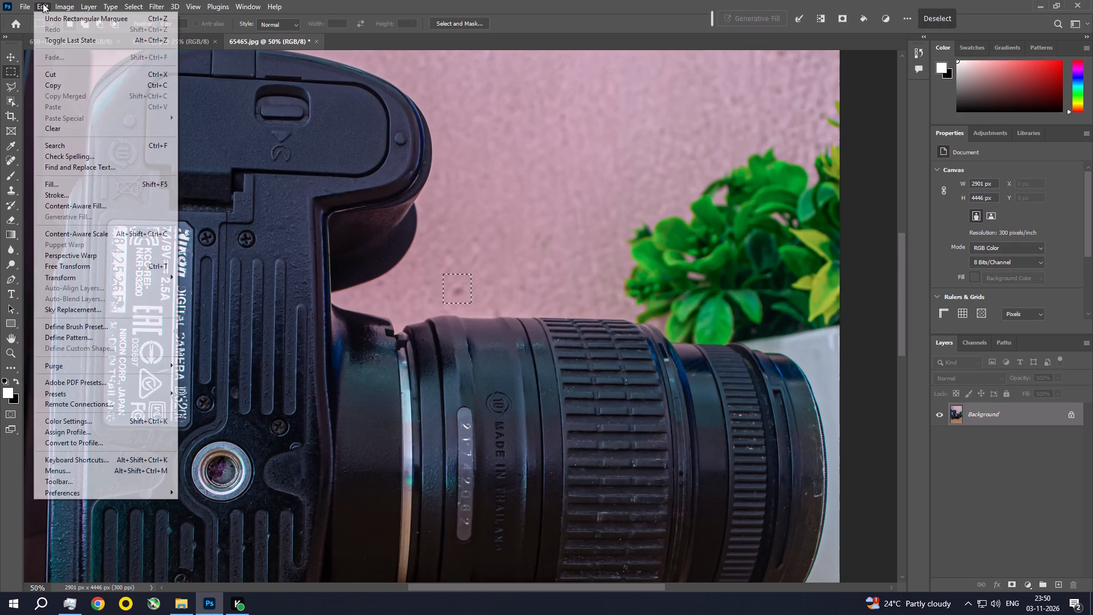
pyautogui.click(67, 182)
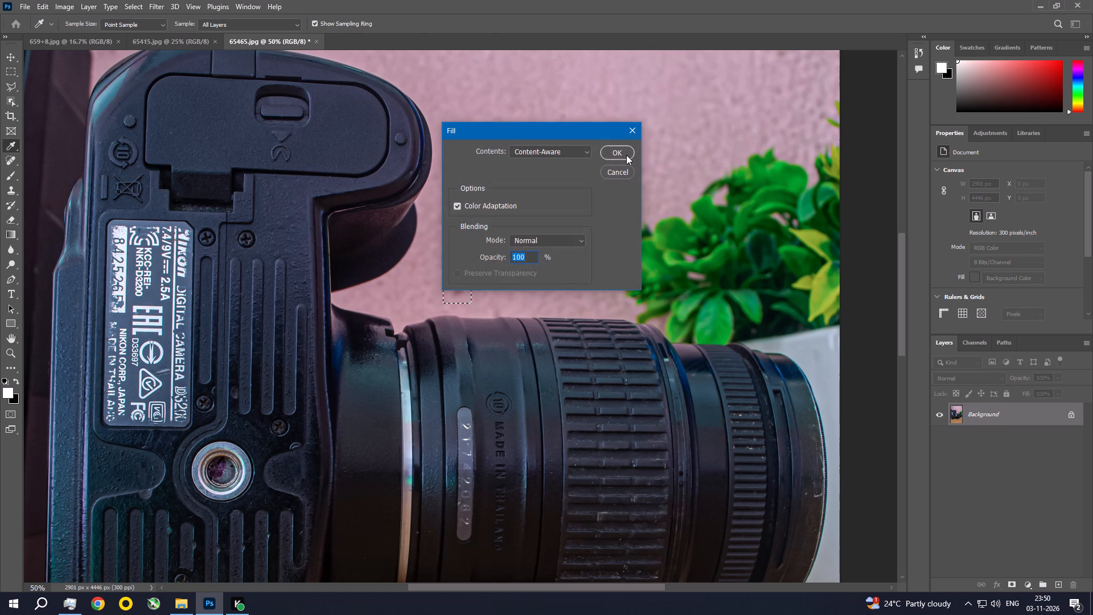
pyautogui.click(626, 155)
# Select the large blotchy area of pink wall above the camera grip, fill it with Content-Aware at 100% opacity, and deselect.
pyautogui.hotkey('ctrl', '0')
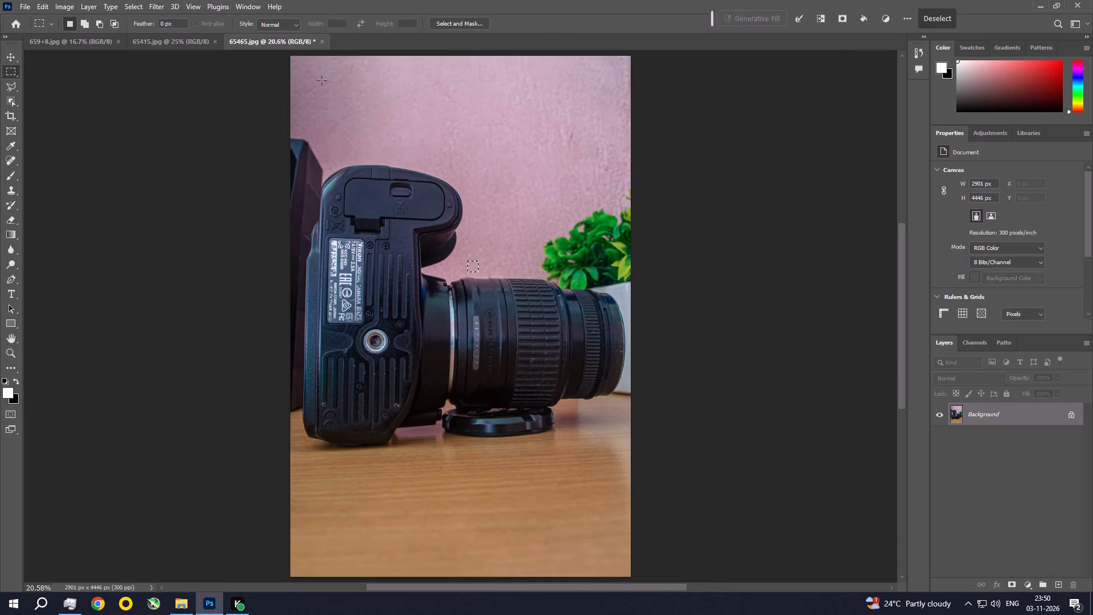
pyautogui.moveTo(482, 68); pyautogui.dragTo(378, 112)
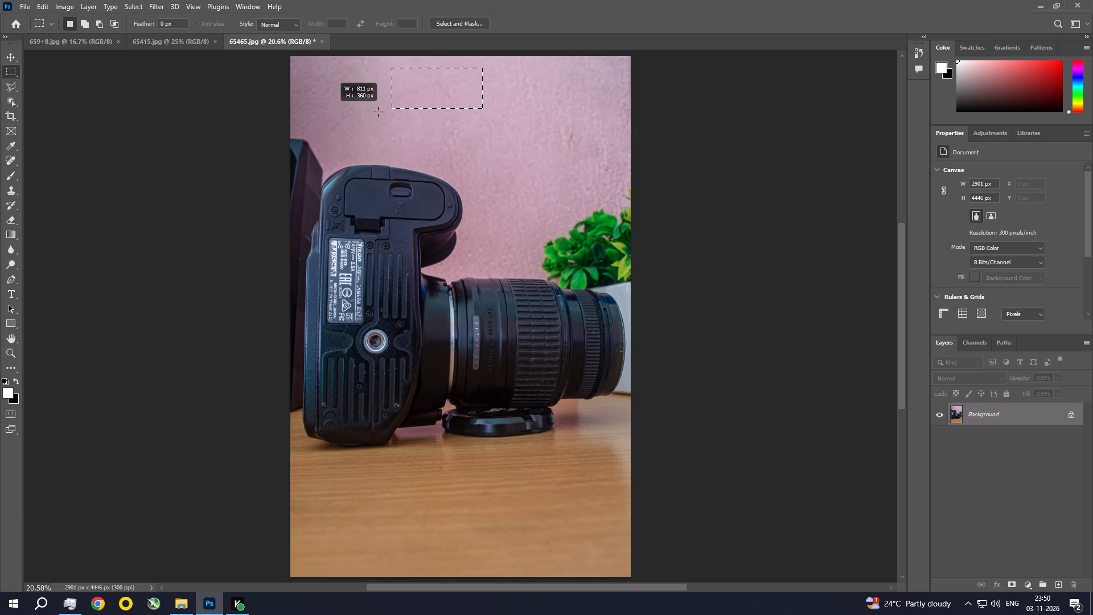
pyautogui.moveTo(378, 112); pyautogui.dragTo(317, 143)
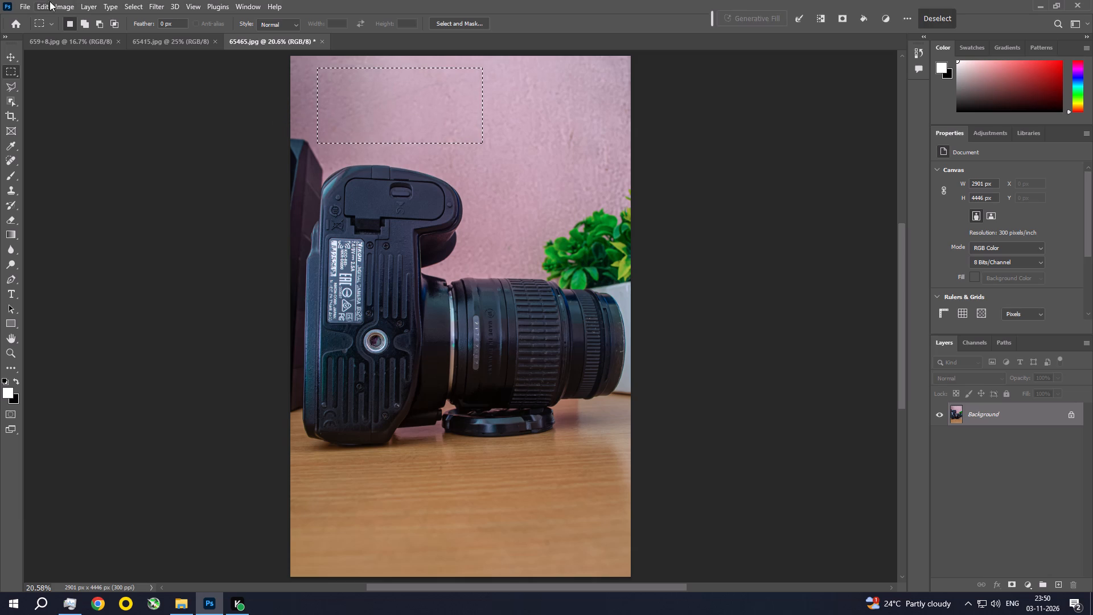
pyautogui.click(45, 2)
pyautogui.click(64, 182)
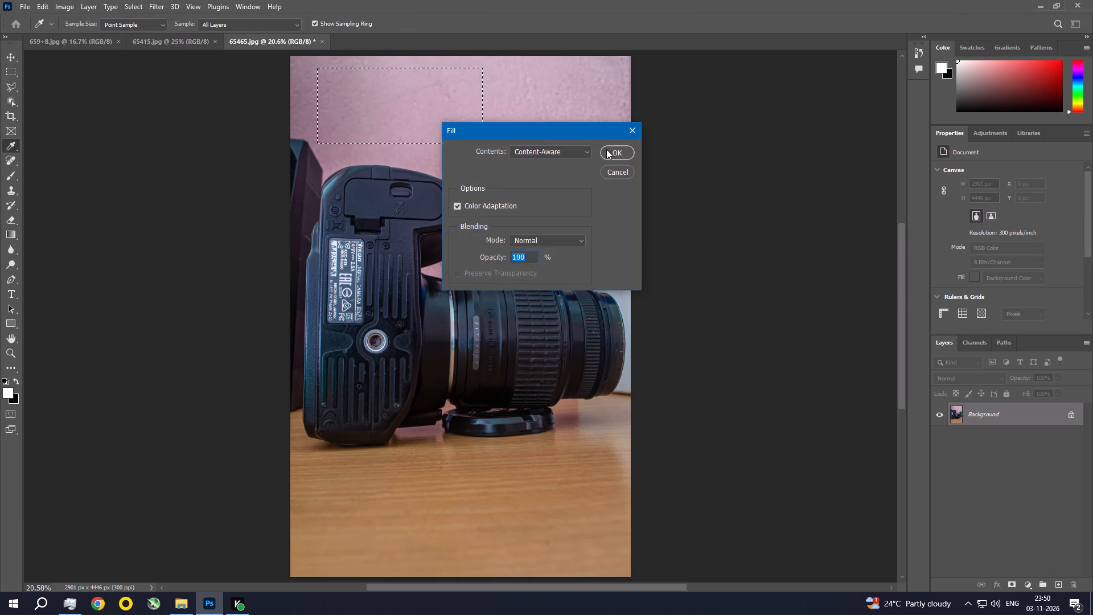
pyautogui.click(610, 149)
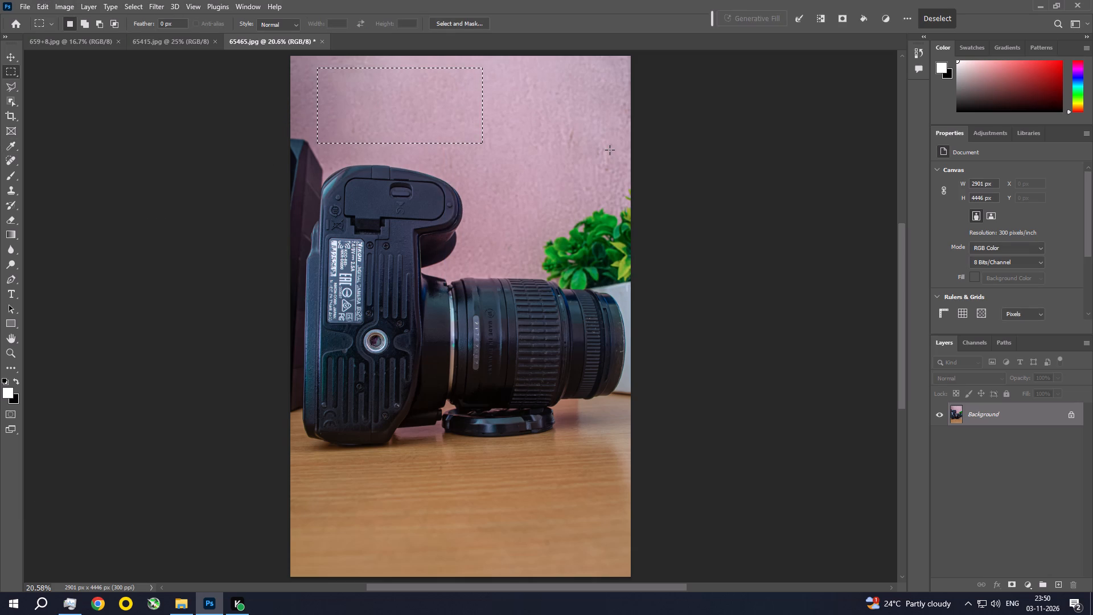
pyautogui.hotkey('ctrl', 'd')
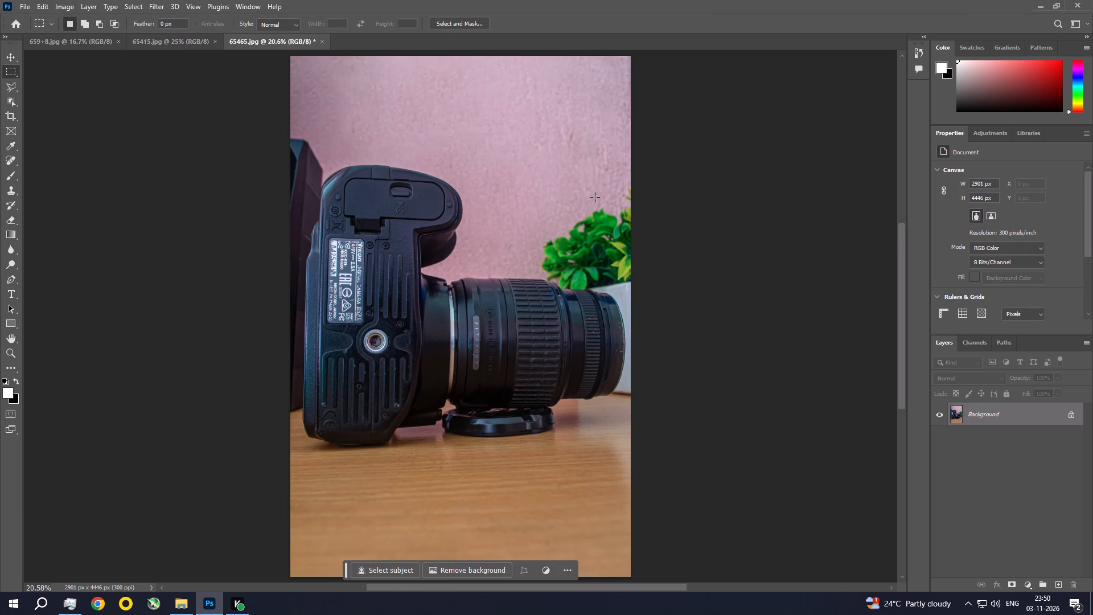
# Select the small mark on the wooden tabletop in front of the lens cap and fill it with Content-Aware at 100% opacity.
pyautogui.hotkey('ctrl', 'space')
pyautogui.hotkey('ctrl', 'space')
pyautogui.hotkey('ctrl', 'space')
pyautogui.hotkey('ctrl', 'space')
pyautogui.hotkey('ctrl', 'space')
pyautogui.hotkey('ctrl', 'space')
pyautogui.hotkey('ctrl', 'space')
pyautogui.hotkey('ctrl', 'space')
pyautogui.hotkey('ctrl', 'space')
pyautogui.hotkey('ctrl', 'space')
pyautogui.hotkey('ctrl', 'space')
pyautogui.hotkey('ctrl', 'space')
pyautogui.hotkey('ctrl', 'space')
pyautogui.hotkey('ctrl', 'space')
pyautogui.hotkey('ctrl', 'space')
pyautogui.hotkey('ctrl', 'space')
pyautogui.hotkey('ctrl', 'space')
pyautogui.hotkey('ctrl', 'space')
pyautogui.hotkey('ctrl', 'space')
pyautogui.hotkey('ctrl', 'space')
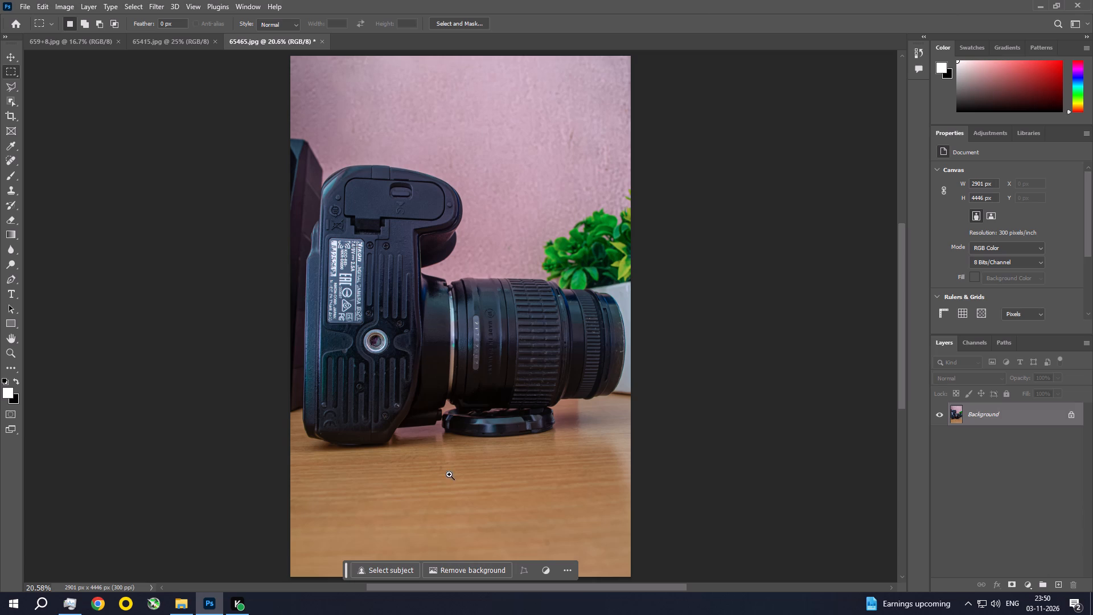
pyautogui.keyDown('ctrl'); pyautogui.doubleClick(443, 466); pyautogui.keyUp('ctrl')
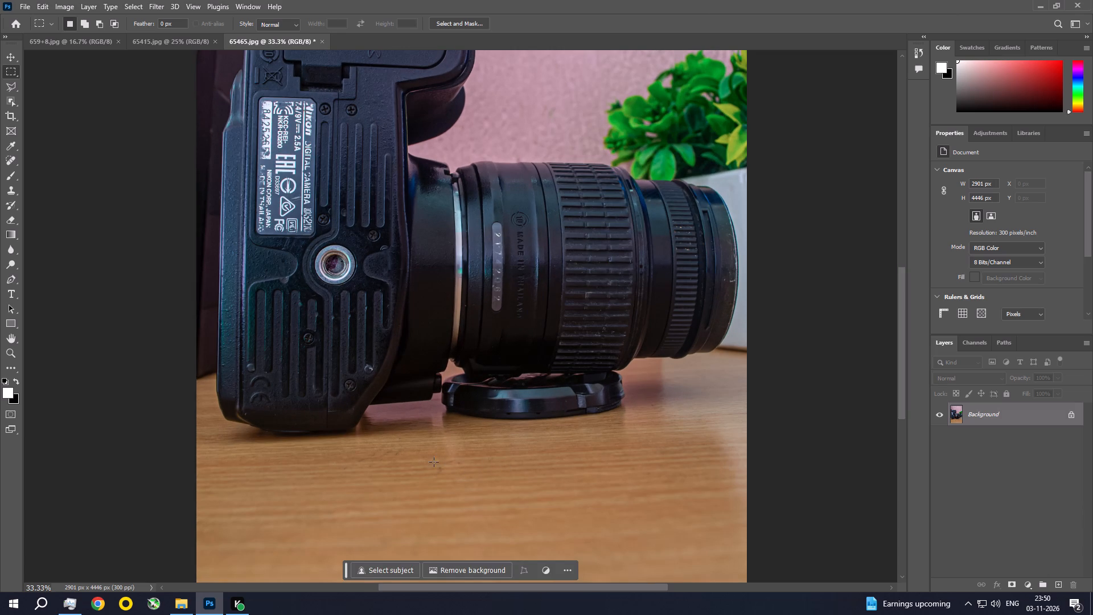
pyautogui.moveTo(419, 487); pyautogui.dragTo(475, 456)
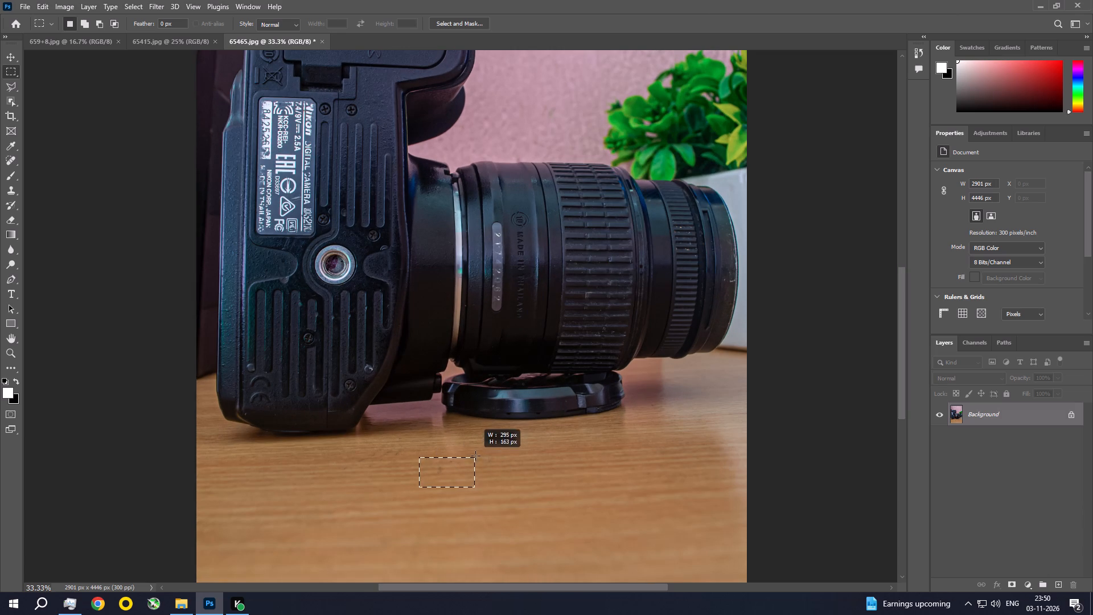
pyautogui.moveTo(475, 456); pyautogui.dragTo(486, 450)
pyautogui.click(39, 1)
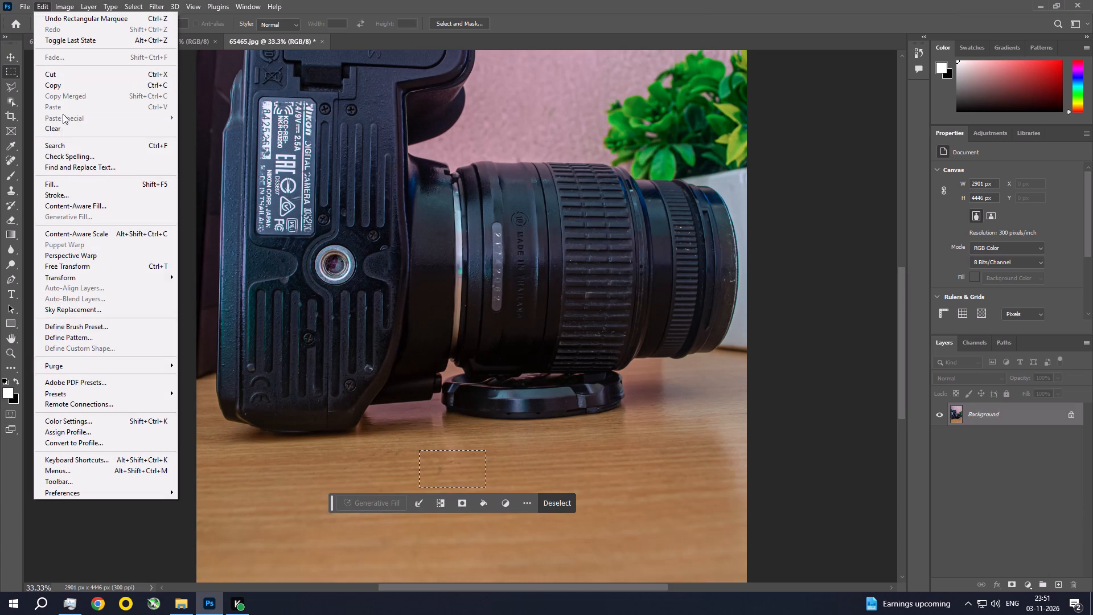
pyautogui.click(64, 187)
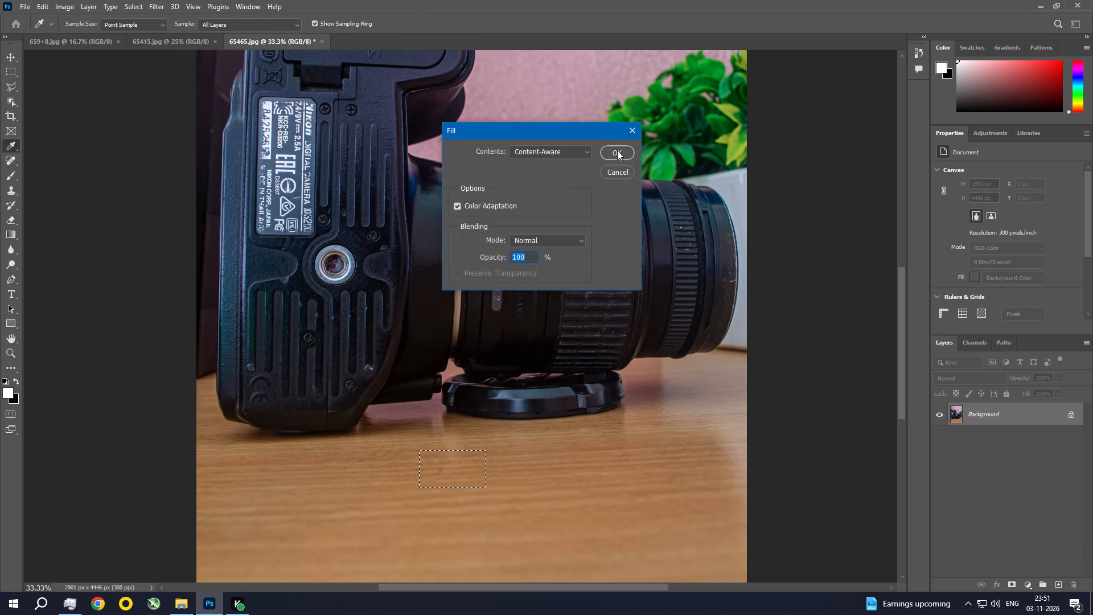
pyautogui.click(617, 150)
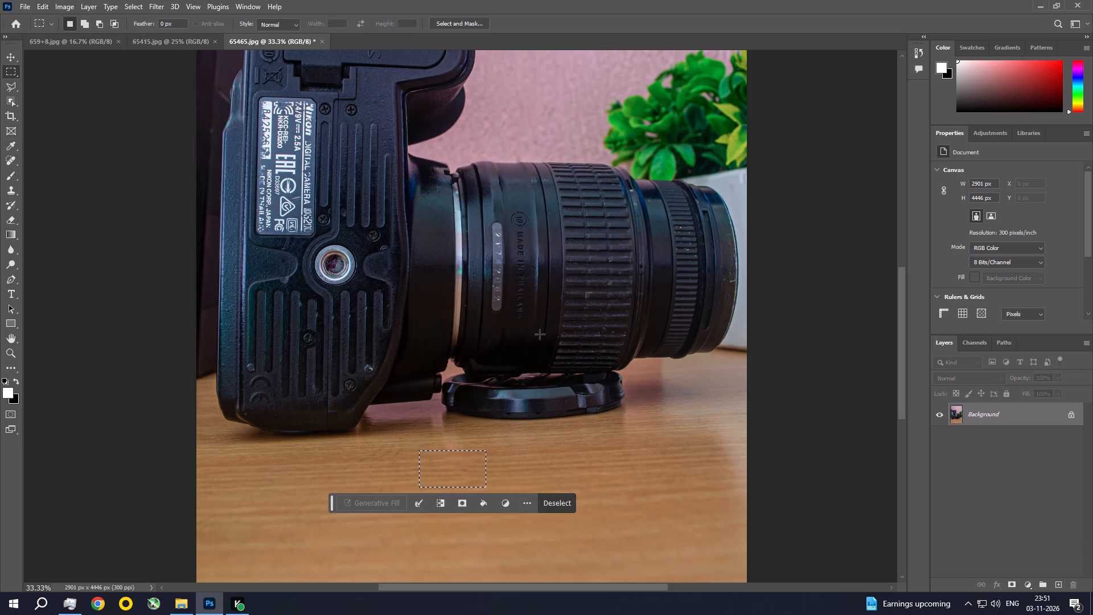
pyautogui.hotkey('ctrl', 'd')
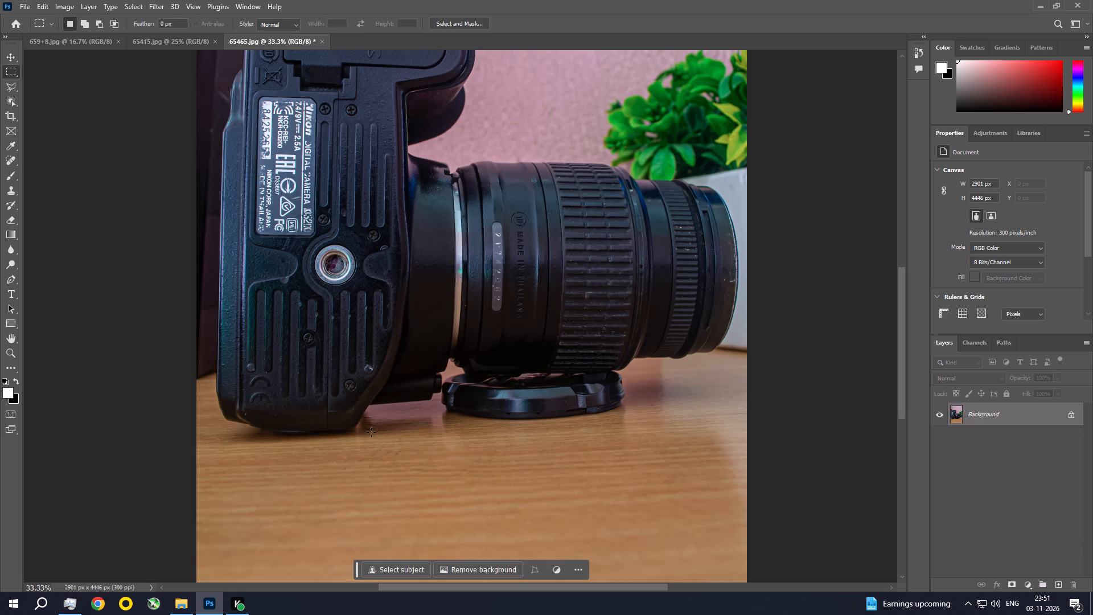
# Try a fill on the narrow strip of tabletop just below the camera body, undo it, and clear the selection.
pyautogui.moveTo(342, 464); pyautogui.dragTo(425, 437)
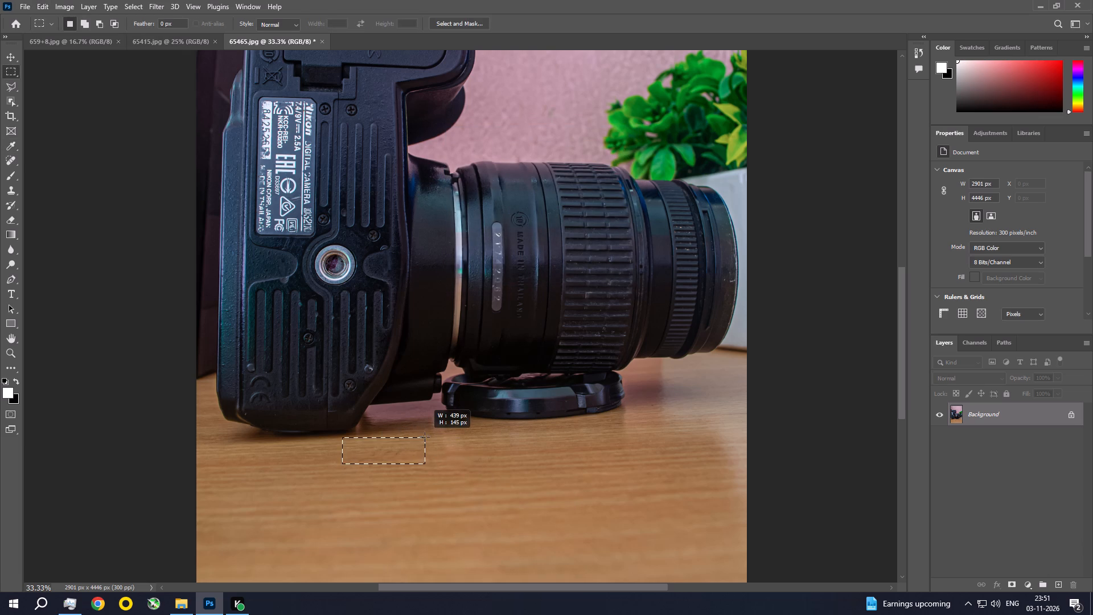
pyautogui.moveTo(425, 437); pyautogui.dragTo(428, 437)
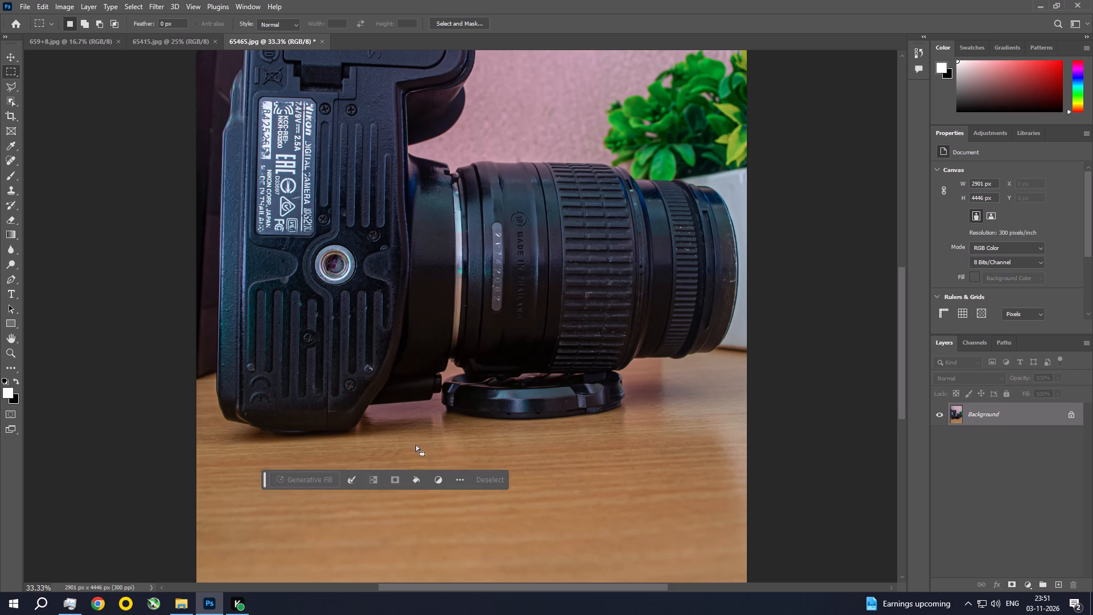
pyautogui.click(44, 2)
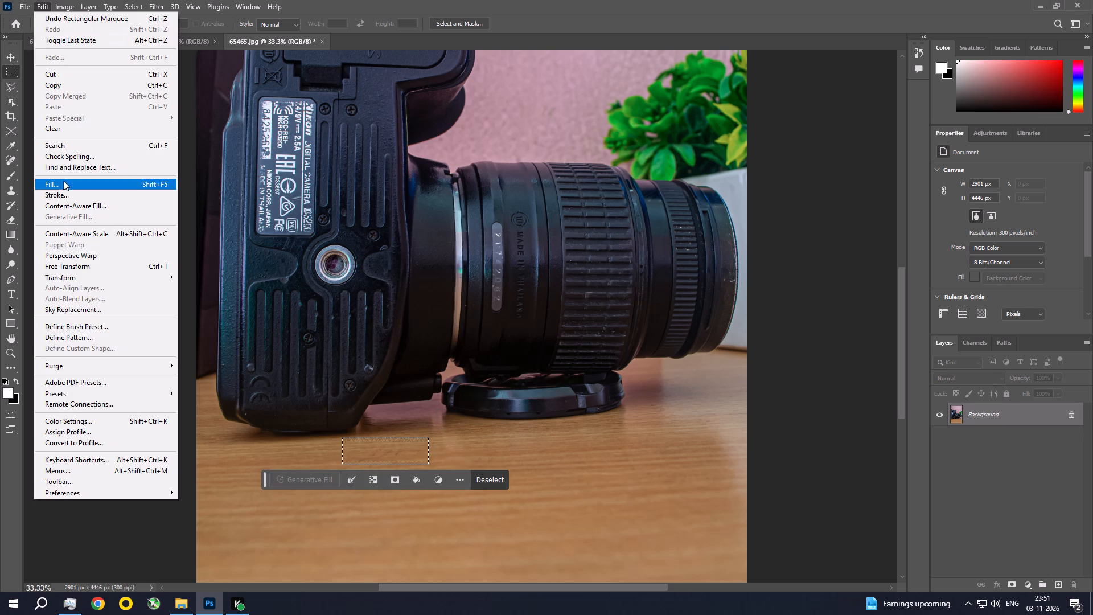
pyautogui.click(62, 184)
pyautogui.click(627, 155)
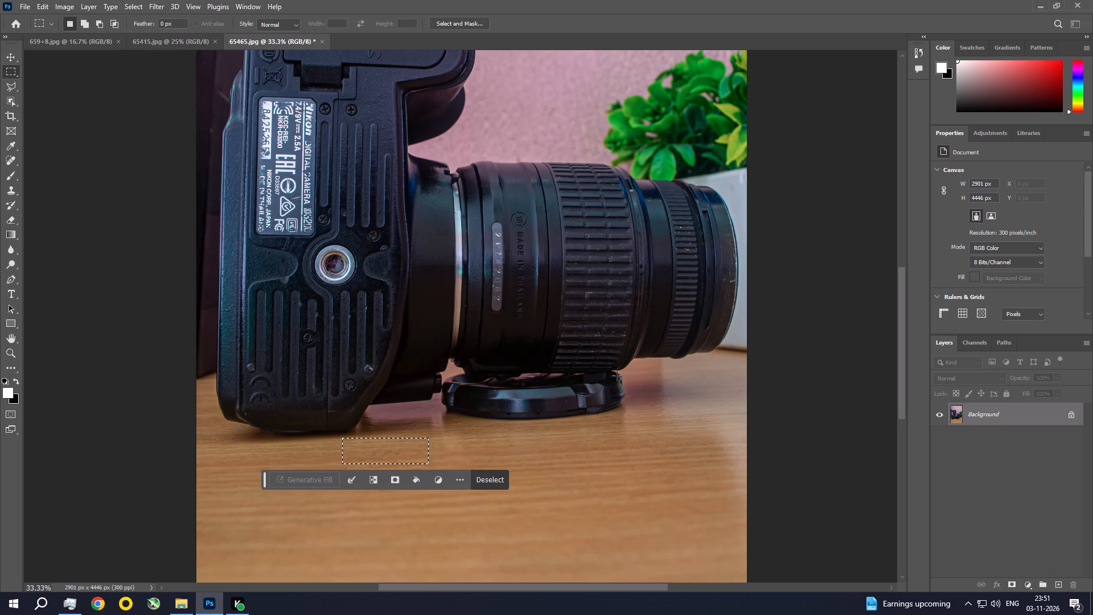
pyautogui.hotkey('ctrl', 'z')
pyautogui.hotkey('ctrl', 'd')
# Apply a Photo Filter to the camera photo using Warming Filter (85) at 25% density with luminosity preserved.
pyautogui.hotkey('ctrl', '0')
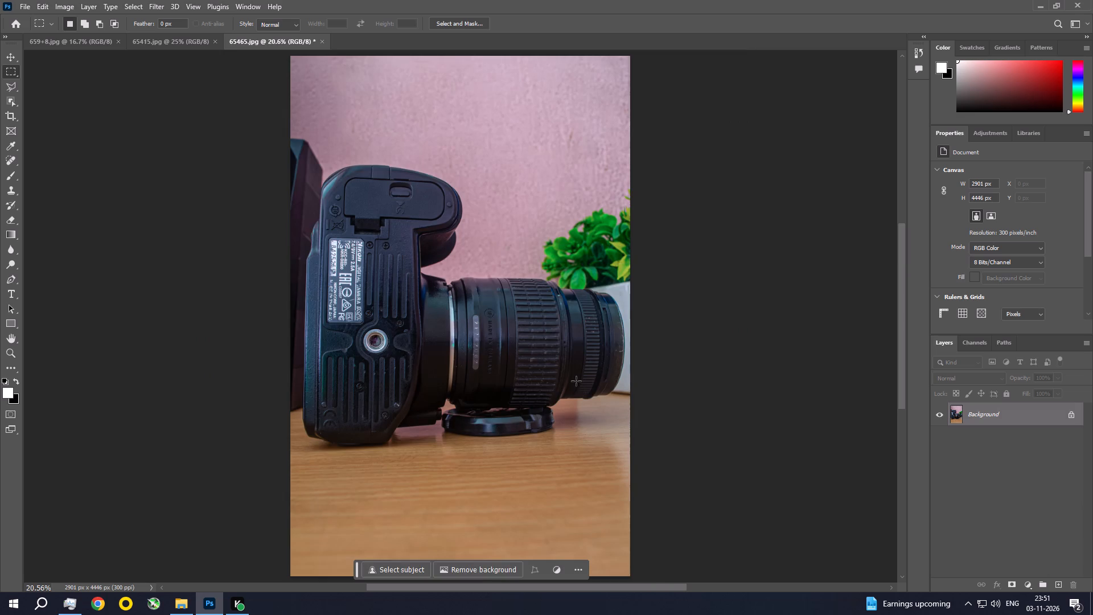
pyautogui.click(69, 0)
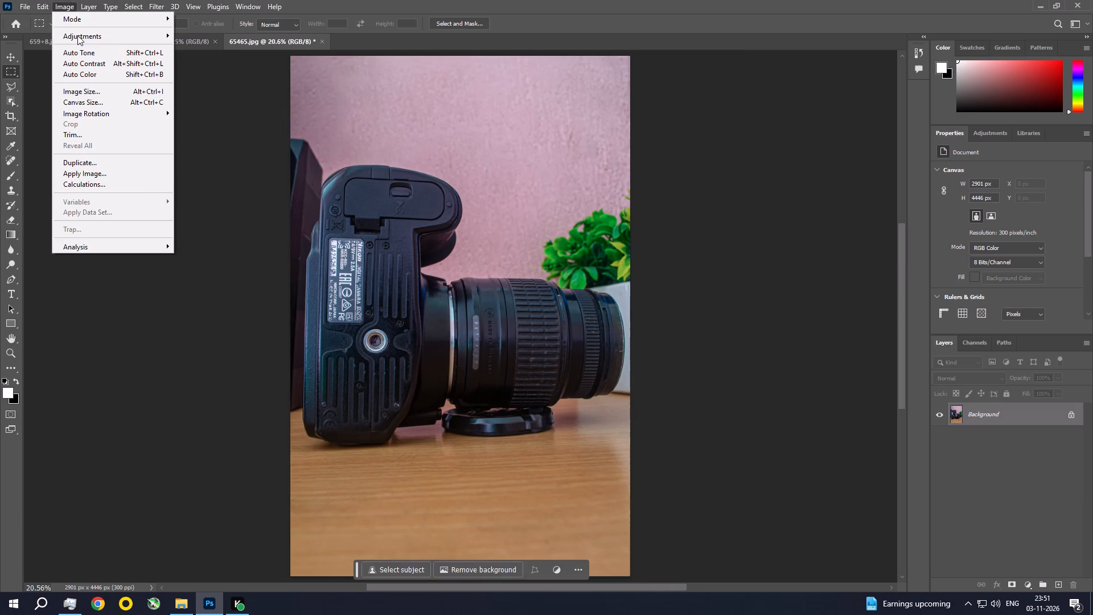
pyautogui.click(77, 35)
pyautogui.click(246, 131)
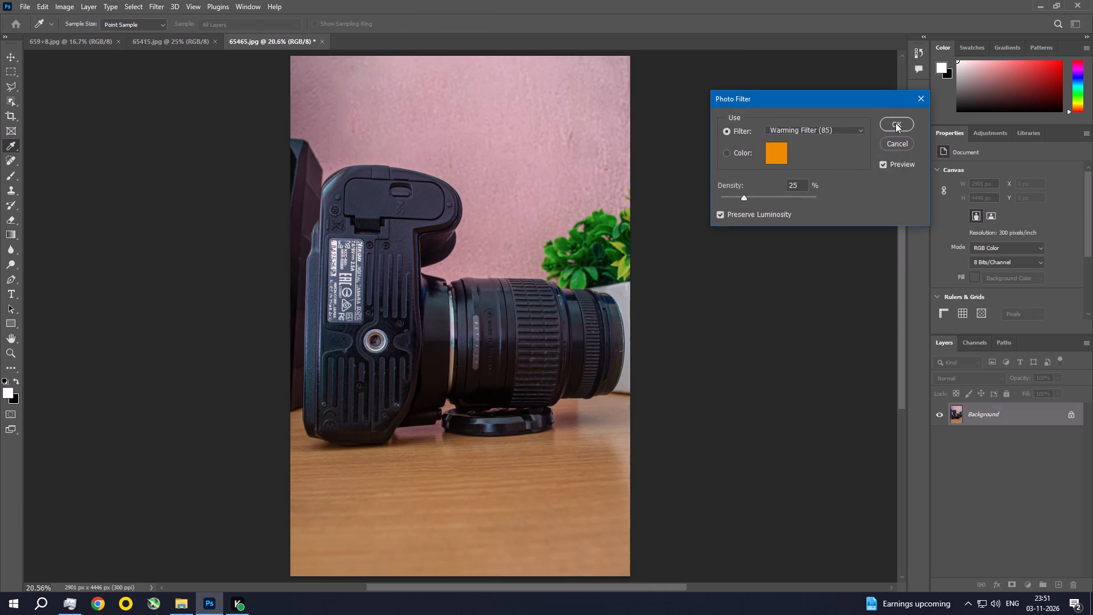
pyautogui.click(895, 123)
# Save 65465.jpg as a JPEG at quality 12 (Maximum) with the Baseline ("Standard") format.
pyautogui.hotkey('ctrl', 's')
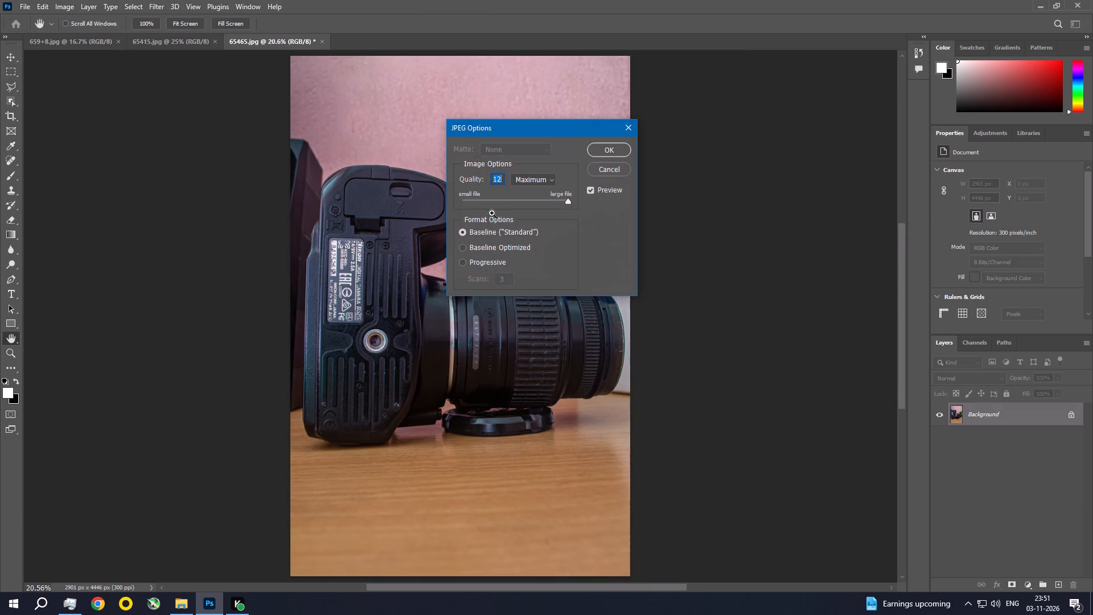
pyautogui.click(537, 177)
pyautogui.click(537, 177)
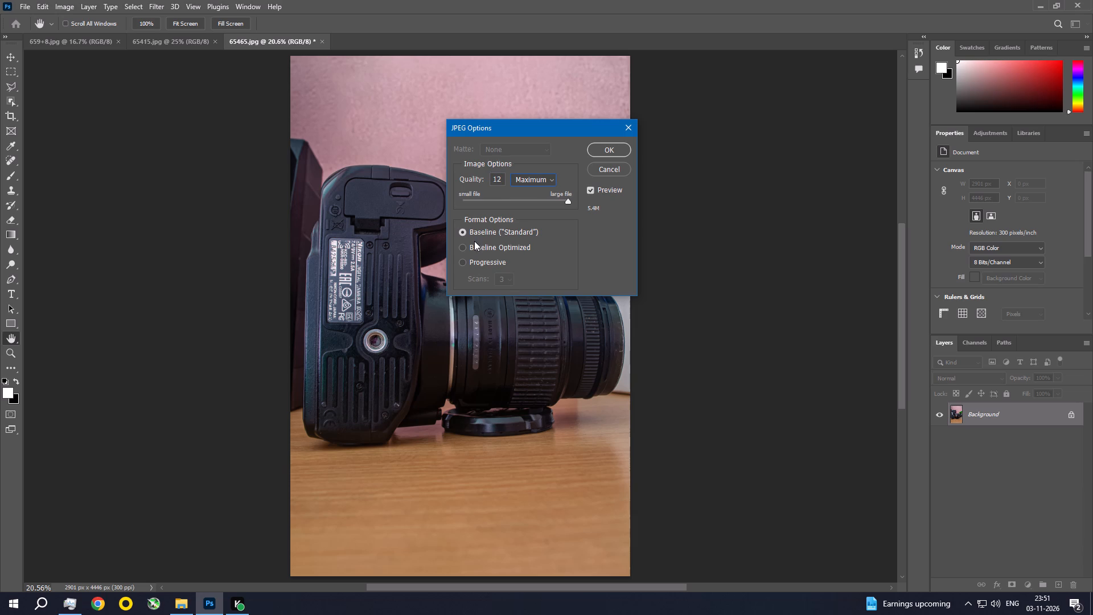
pyautogui.click(470, 247)
pyautogui.click(467, 260)
pyautogui.click(467, 232)
pyautogui.moveTo(569, 202); pyautogui.dragTo(643, 196)
pyautogui.click(604, 150)
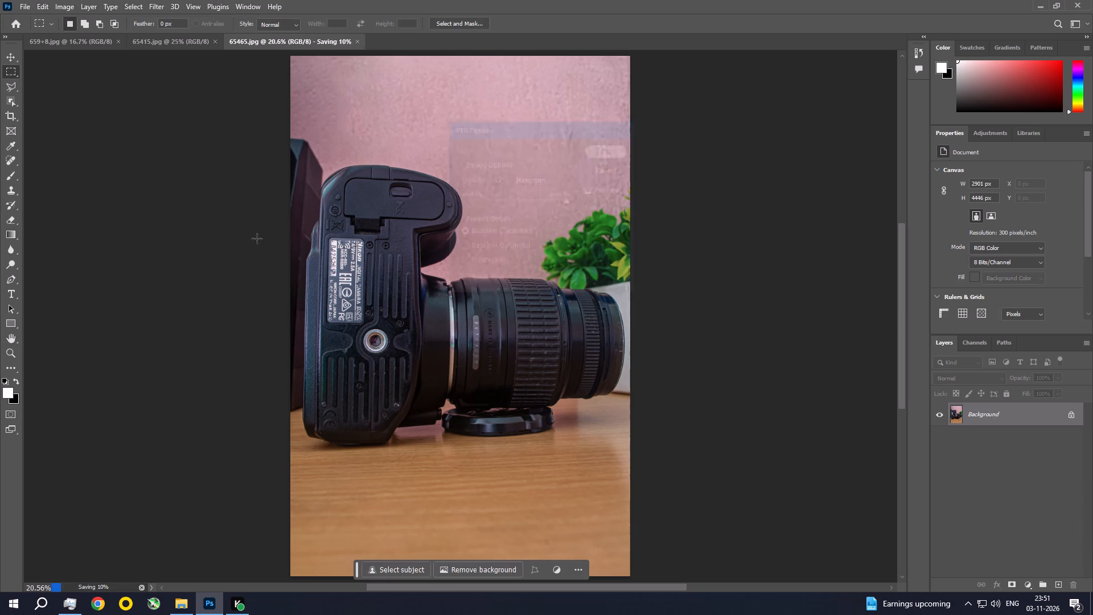
# Clear all Windows notifications and return to the photo.
pyautogui.click(1081, 607)
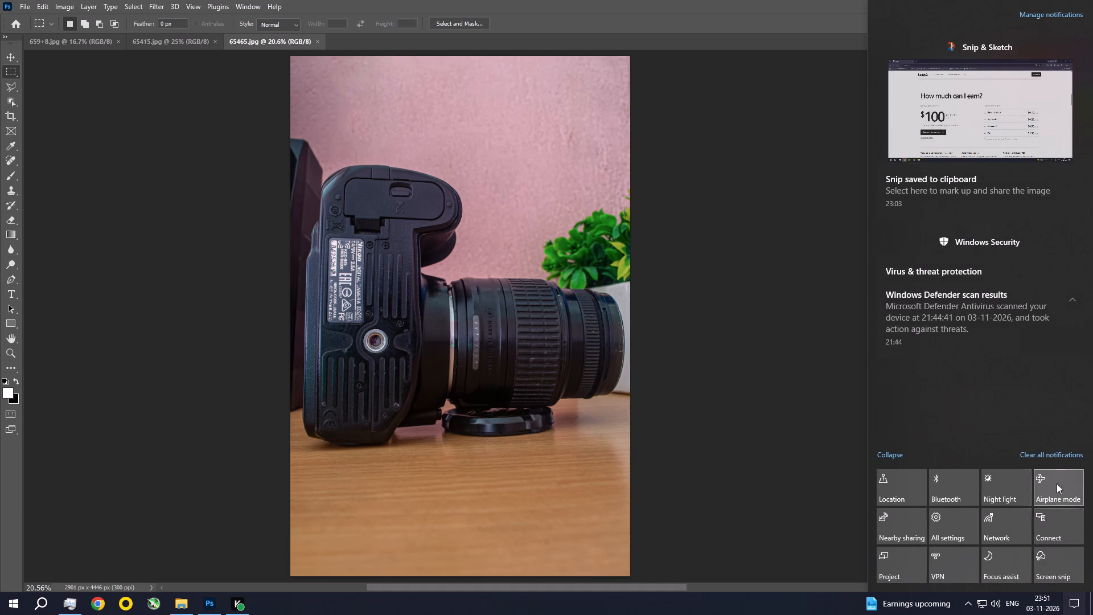
pyautogui.click(1053, 456)
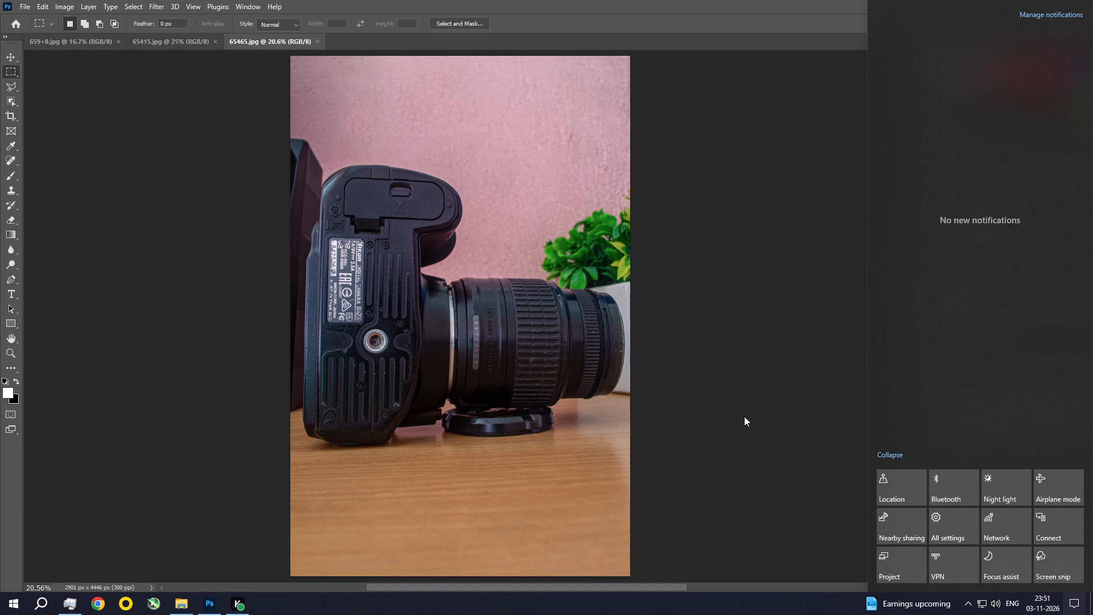
pyautogui.click(744, 416)
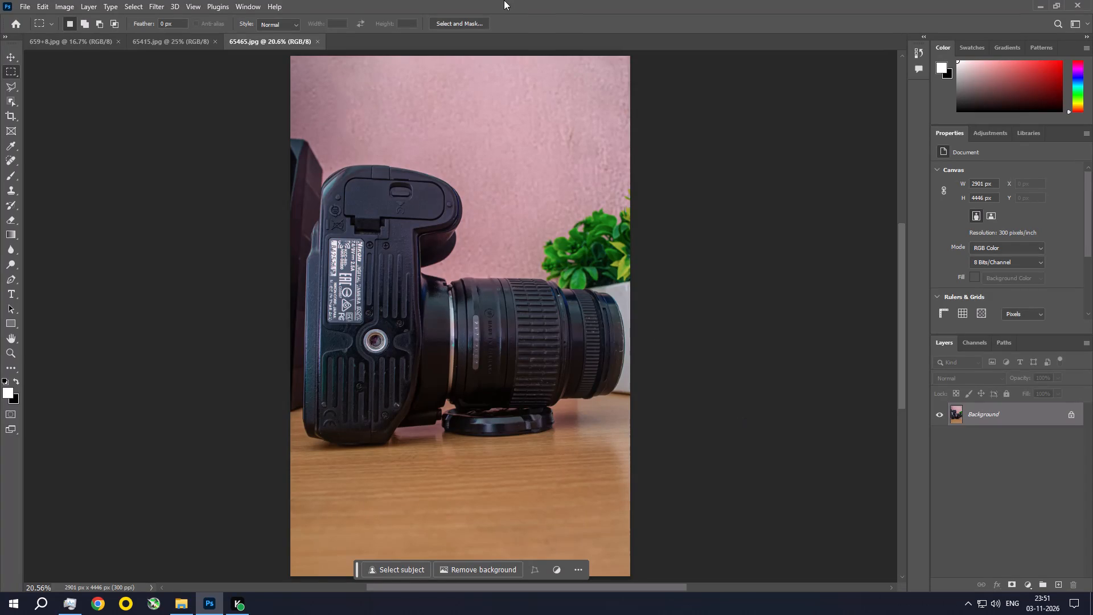
# Close the saved 65465.jpg document.
pyautogui.click(317, 40)
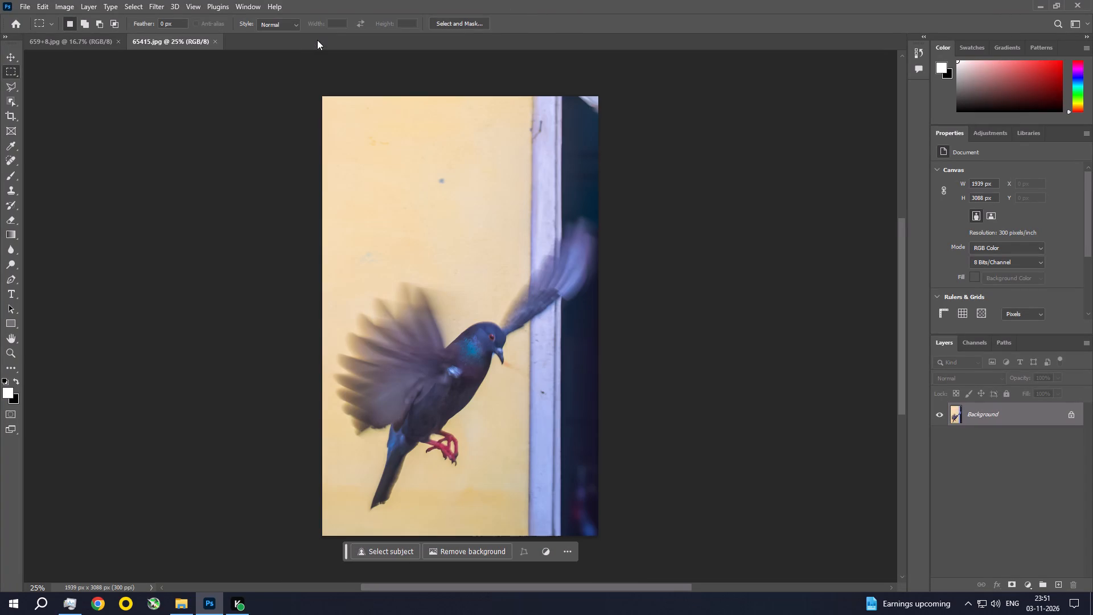
# Select the dark spot on the yellow wall above the pigeon in 65415.jpg and fill it with Content-Aware at 100% opacity.
pyautogui.hotkey('ctrl', 'space')
pyautogui.hotkey('ctrl', 'space')
pyautogui.hotkey('ctrl', 'space')
pyautogui.hotkey('ctrl', 'space')
pyautogui.hotkey('ctrl', 'space')
pyautogui.hotkey('ctrl', 'space')
pyautogui.hotkey('ctrl', 'space')
pyautogui.hotkey('ctrl', 'space')
pyautogui.hotkey('ctrl', 'space')
pyautogui.hotkey('ctrl', 'space')
pyautogui.hotkey('ctrl', 'space')
pyautogui.hotkey('ctrl', 'space')
pyautogui.hotkey('ctrl', 'space')
pyautogui.hotkey('ctrl', 'space')
pyautogui.hotkey('ctrl', 'space')
pyautogui.hotkey('ctrl', 'space')
pyautogui.hotkey('ctrl', 'space')
pyautogui.hotkey('ctrl', 'space')
pyautogui.hotkey('ctrl', 'space')
pyautogui.hotkey('ctrl', 'space')
pyautogui.keyDown('ctrl'); pyautogui.tripleClick(486, 331); pyautogui.keyUp('ctrl')
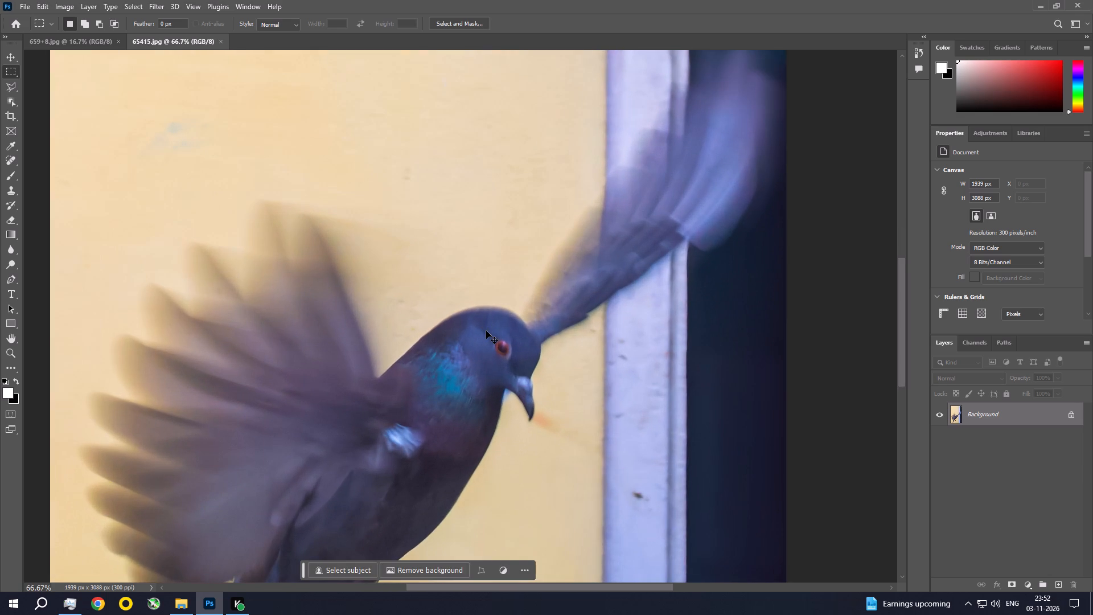
pyautogui.hotkey('ctrl', '0')
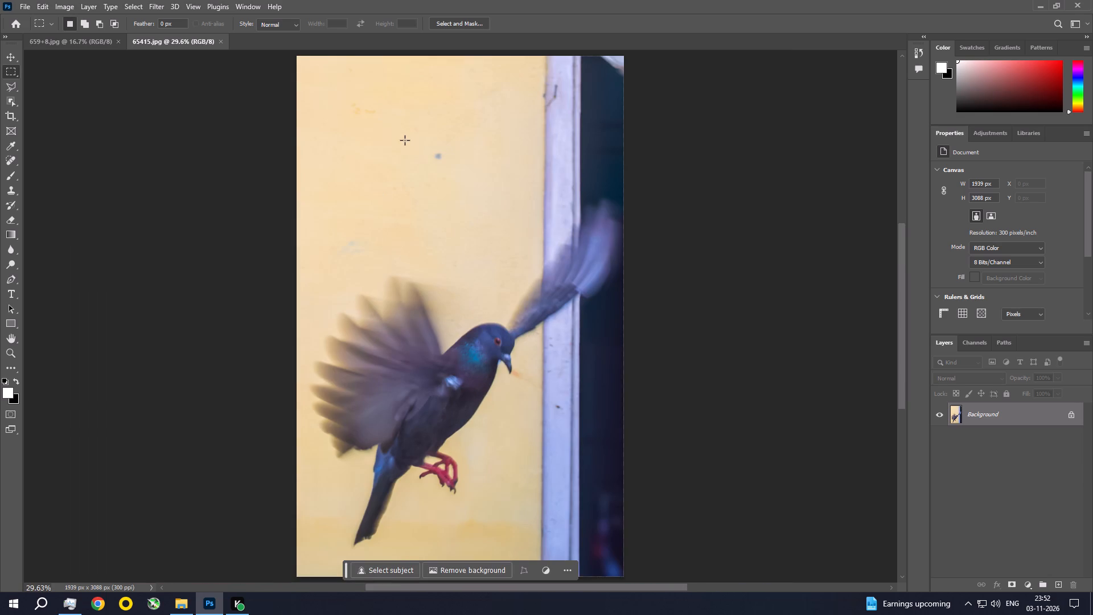
pyautogui.moveTo(417, 136); pyautogui.dragTo(457, 173)
pyautogui.click(40, 0)
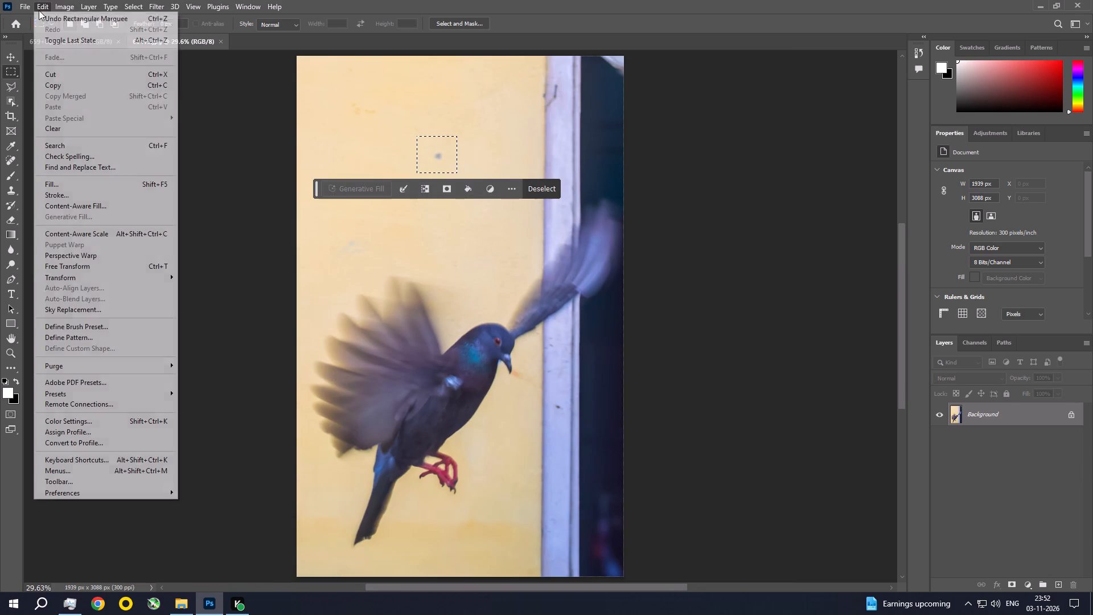
pyautogui.click(57, 183)
pyautogui.click(611, 150)
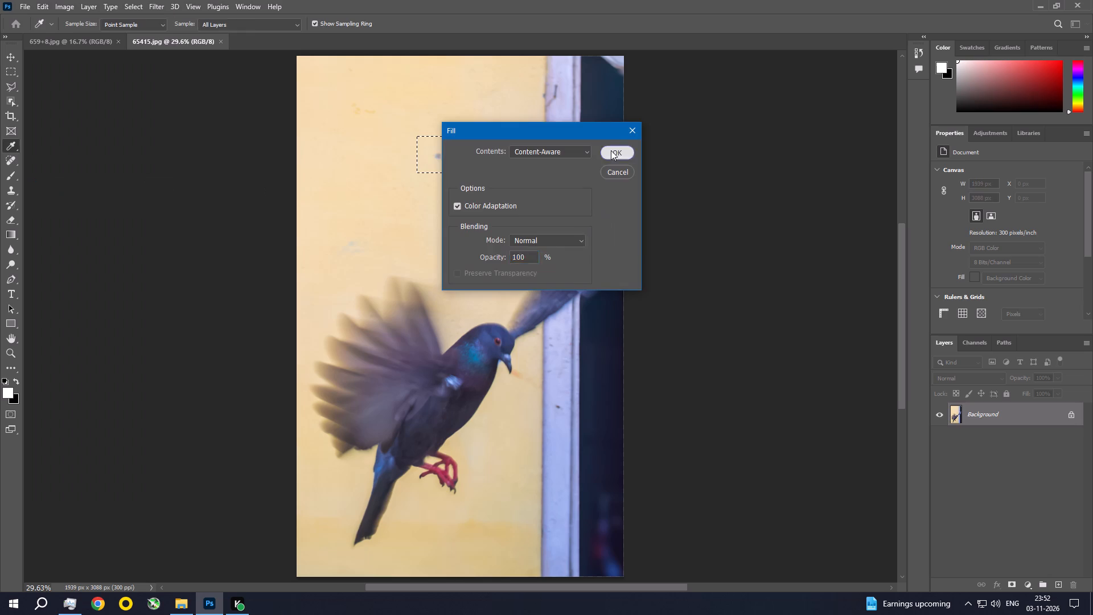
pyautogui.hotkey('ctrl', 'd')
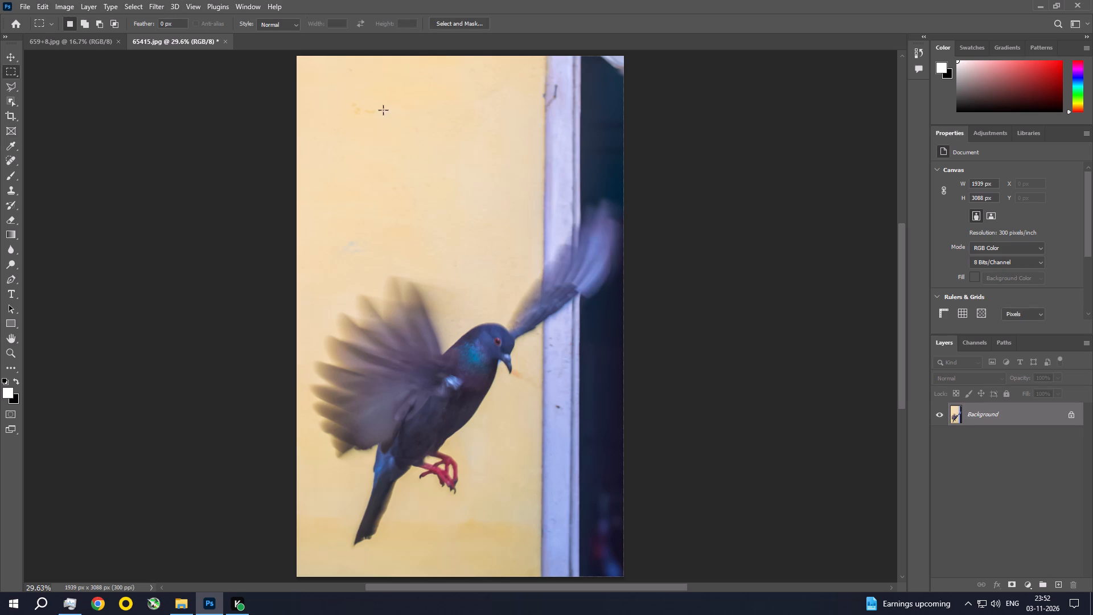
# Select the faint brownish mark high on the yellow wall, fill it with Content-Aware at 100% opacity, and deselect.
pyautogui.moveTo(327, 86); pyautogui.dragTo(393, 127)
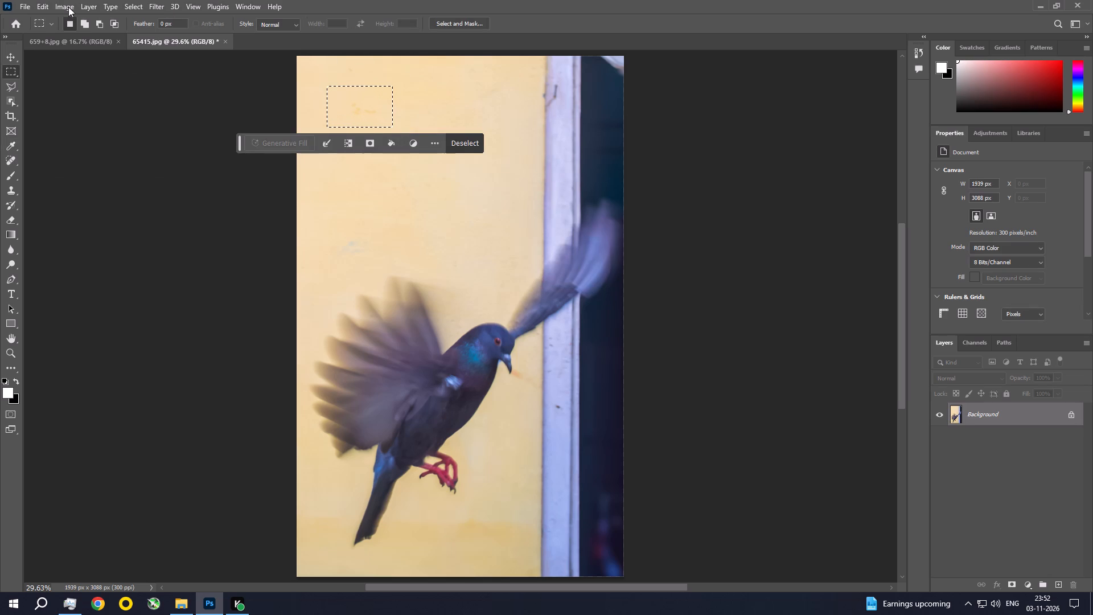
pyautogui.click(44, 0)
pyautogui.click(75, 189)
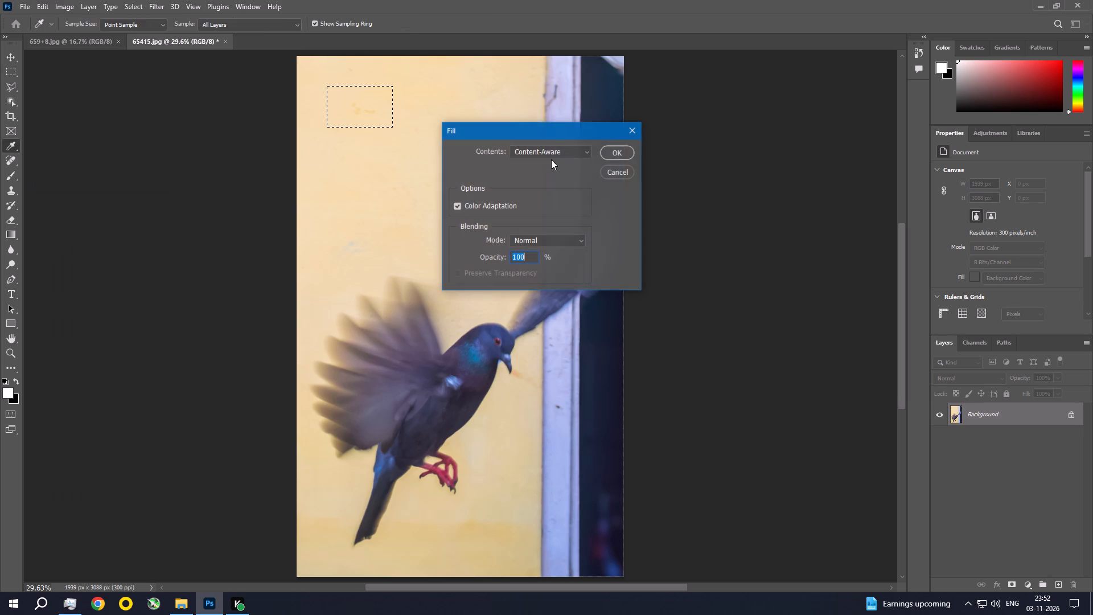
pyautogui.click(603, 149)
pyautogui.hotkey('ctrl', 'd')
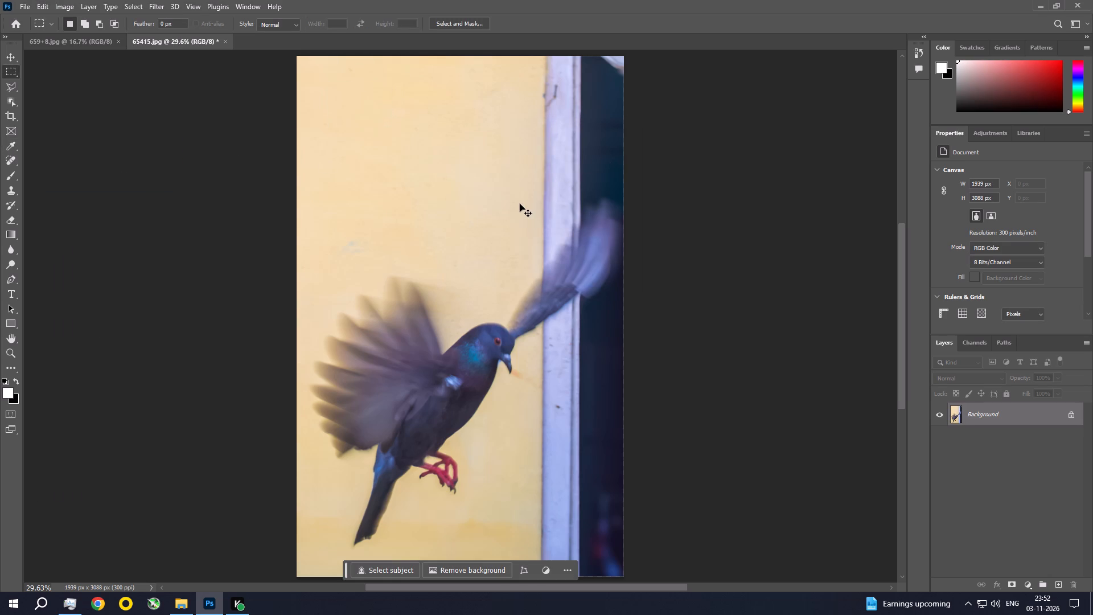
# Select the small dark spot on the pale door frame beside the pigeon's body and fill it with Content-Aware.
pyautogui.hotkey('ctrl', 'space')
pyautogui.hotkey('ctrl', 'space')
pyautogui.hotkey('ctrl', 'space')
pyautogui.hotkey('ctrl', 'space')
pyautogui.hotkey('ctrl', 'space')
pyautogui.hotkey('ctrl', 'space')
pyautogui.hotkey('ctrl', 'space')
pyautogui.hotkey('ctrl', 'space')
pyautogui.hotkey('ctrl', 'space')
pyautogui.hotkey('ctrl', 'space')
pyautogui.hotkey('ctrl', 'space')
pyautogui.hotkey('ctrl', 'space')
pyautogui.hotkey('ctrl', 'space')
pyautogui.hotkey('ctrl', 'space')
pyautogui.hotkey('ctrl', 'space')
pyautogui.hotkey('ctrl', 'space')
pyautogui.hotkey('ctrl', 'space')
pyautogui.hotkey('ctrl', 'space')
pyautogui.hotkey('ctrl', 'space')
pyautogui.hotkey('ctrl', 'space')
pyautogui.keyDown('ctrl'); pyautogui.doubleClick(554, 417); pyautogui.keyUp('ctrl')
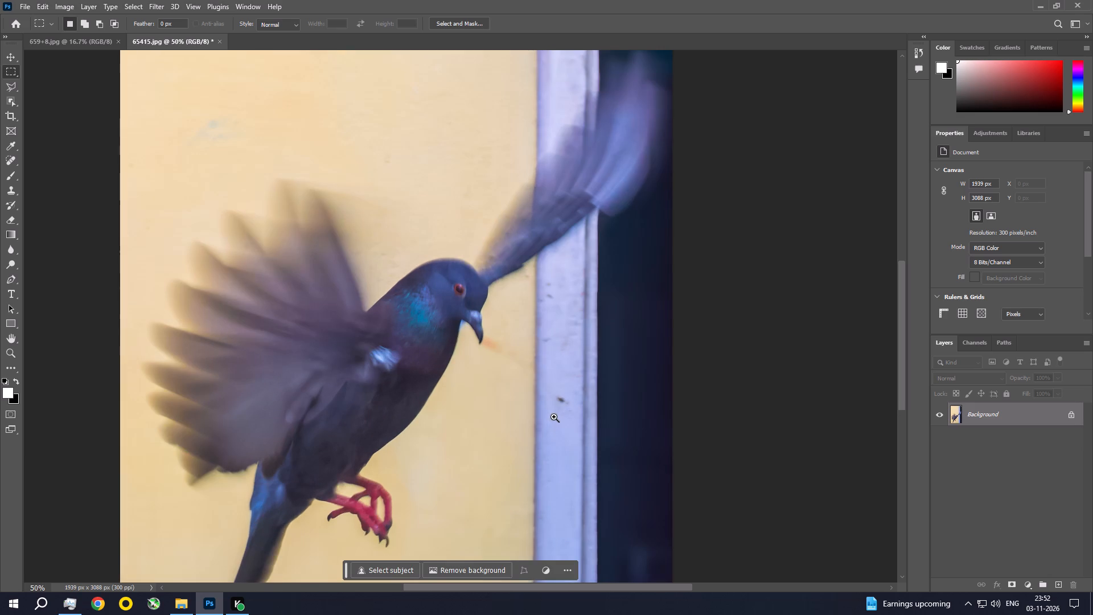
pyautogui.moveTo(550, 383); pyautogui.dragTo(573, 417)
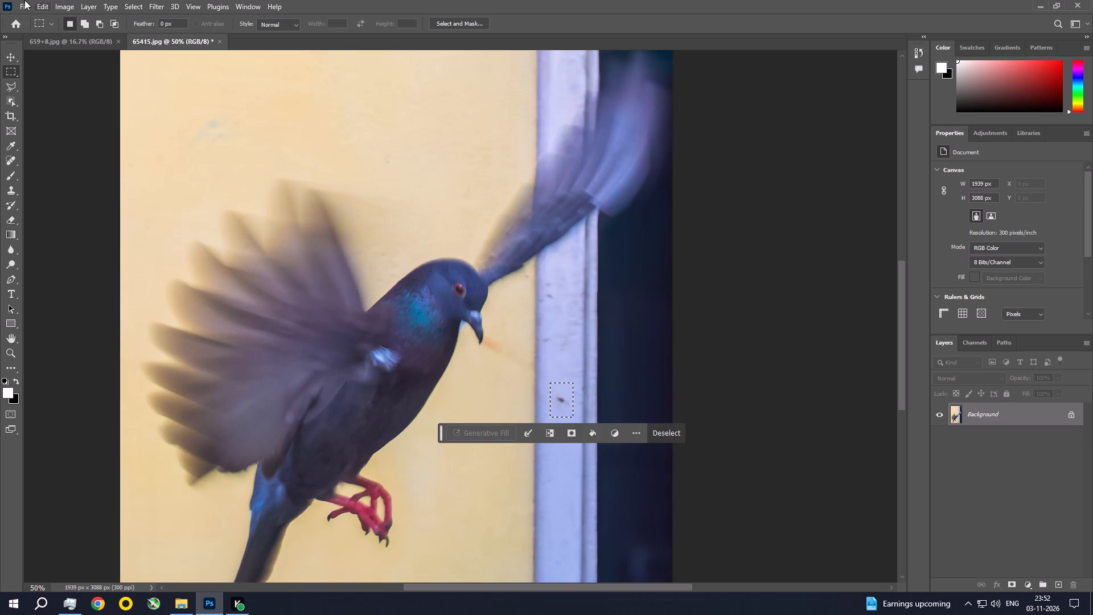
pyautogui.click(44, 2)
pyautogui.click(54, 187)
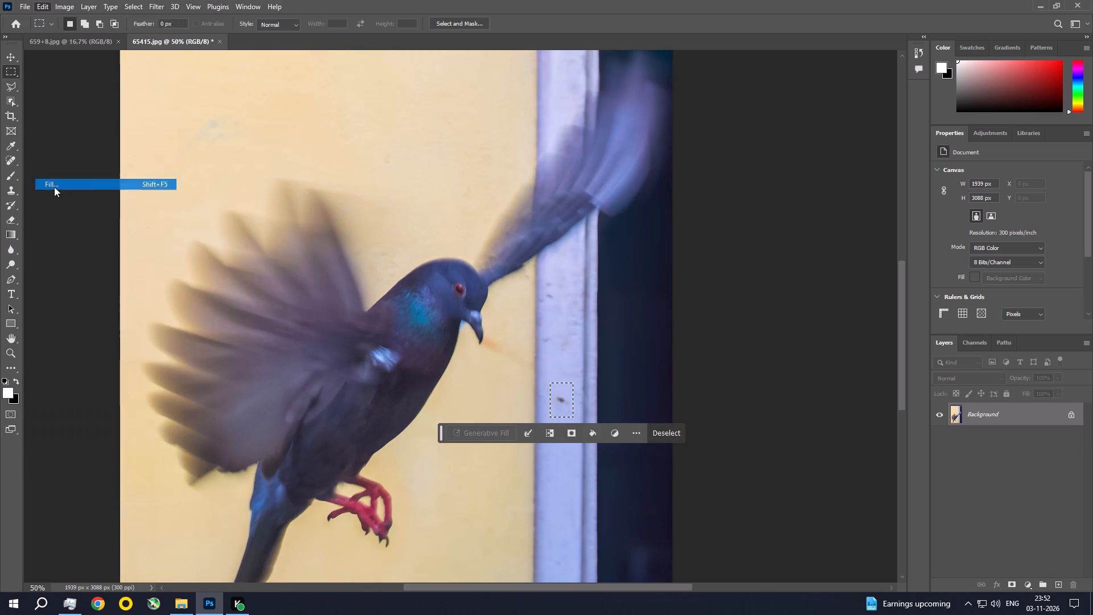
pyautogui.click(611, 145)
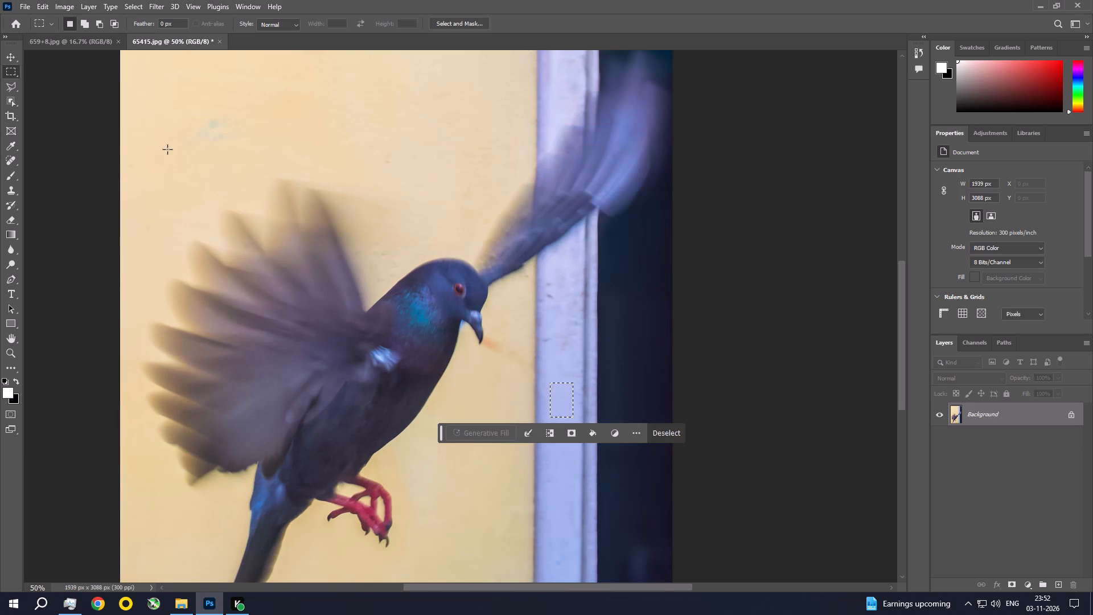
# Select the greyish mark on the yellow wall above the pigeon's spread wing, fill it with Content-Aware at 100% opacity, and deselect.
pyautogui.moveTo(265, 106); pyautogui.dragTo(172, 159)
pyautogui.click(46, 0)
pyautogui.click(48, 186)
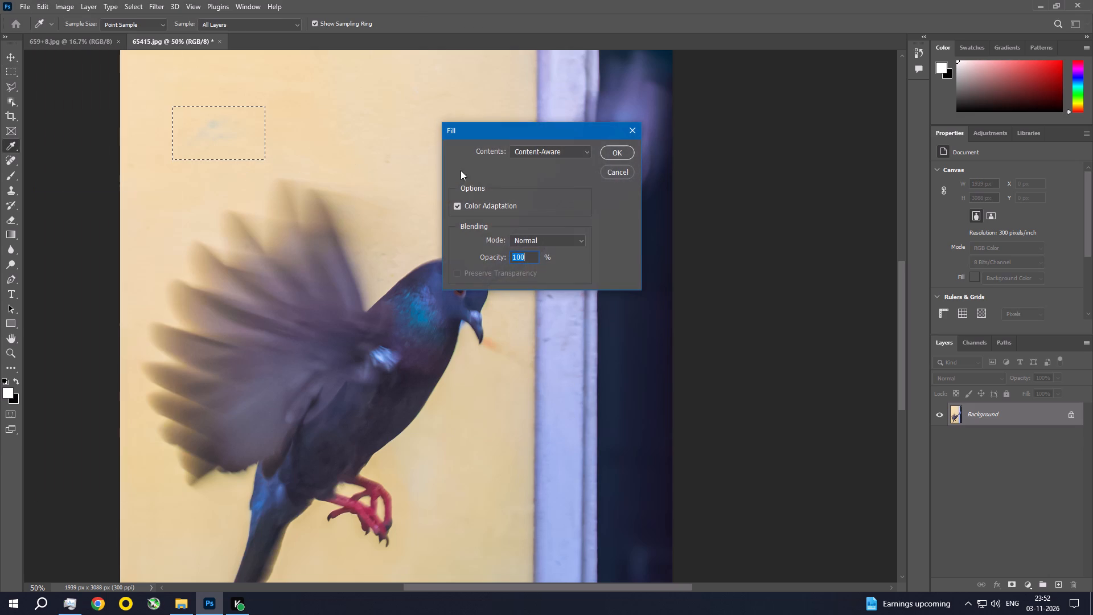
pyautogui.click(615, 148)
pyautogui.hotkey('ctrl', 'd')
# Select the dark scratch near the top of the pale door frame, fill it with Content-Aware at 100% opacity, and deselect.
pyautogui.press('space')
pyautogui.press('space')
pyautogui.press('space')
pyautogui.press('space')
pyautogui.press('space')
pyautogui.press('space')
pyautogui.press('space')
pyautogui.press('space')
pyautogui.press('space')
pyautogui.press('space')
pyautogui.press('space')
pyautogui.press('space')
pyautogui.press('space')
pyautogui.press('space')
pyautogui.press('space')
pyautogui.press('space')
pyautogui.press('space')
pyautogui.press('space')
pyautogui.press('space')
pyautogui.press('space')
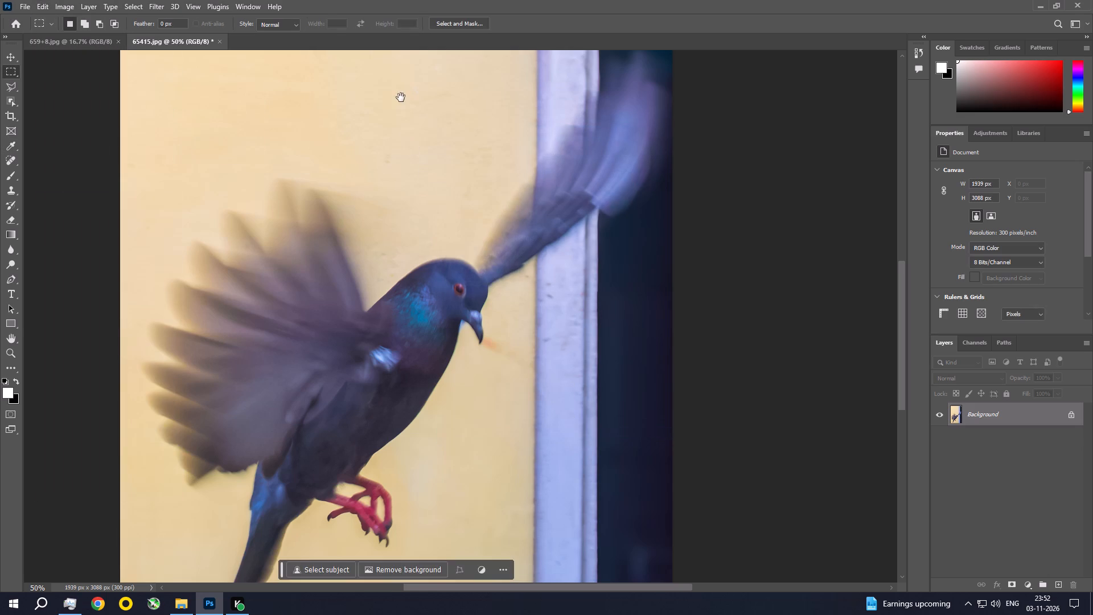
pyautogui.moveTo(401, 100); pyautogui.dragTo(372, 370)
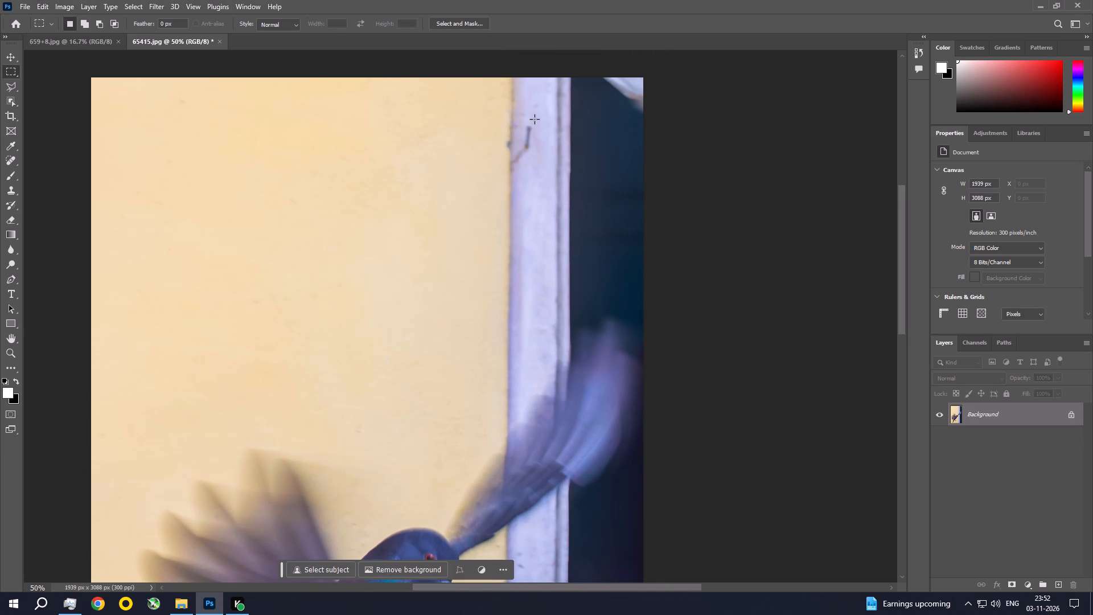
pyautogui.moveTo(539, 116); pyautogui.dragTo(513, 177)
pyautogui.click(45, 5)
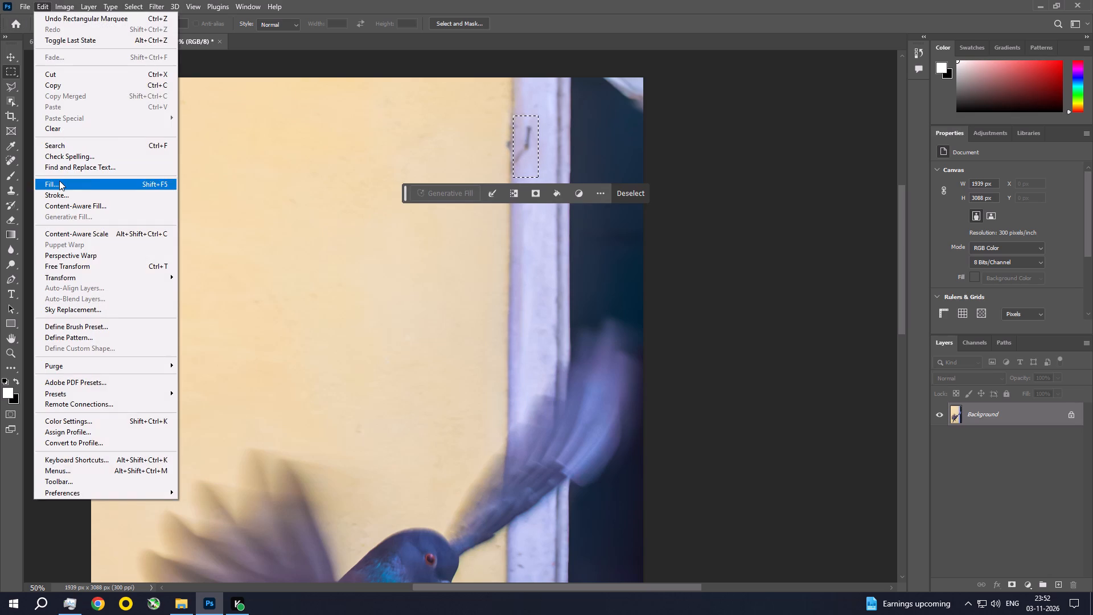
pyautogui.click(59, 181)
pyautogui.click(541, 153)
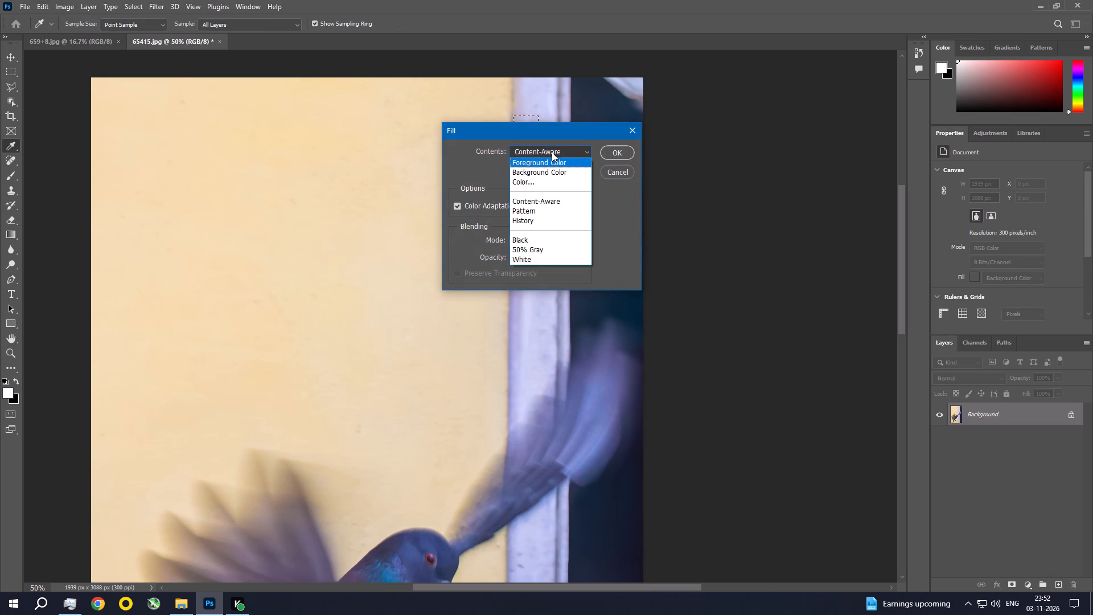
pyautogui.click(547, 204)
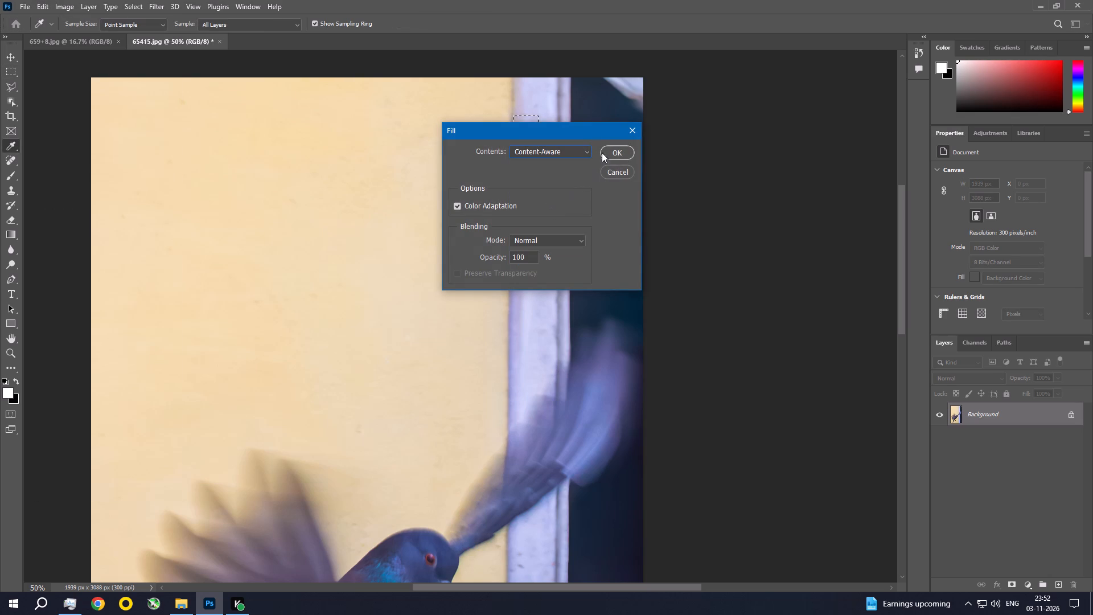
pyautogui.click(609, 149)
pyautogui.hotkey('ctrl', 'd')
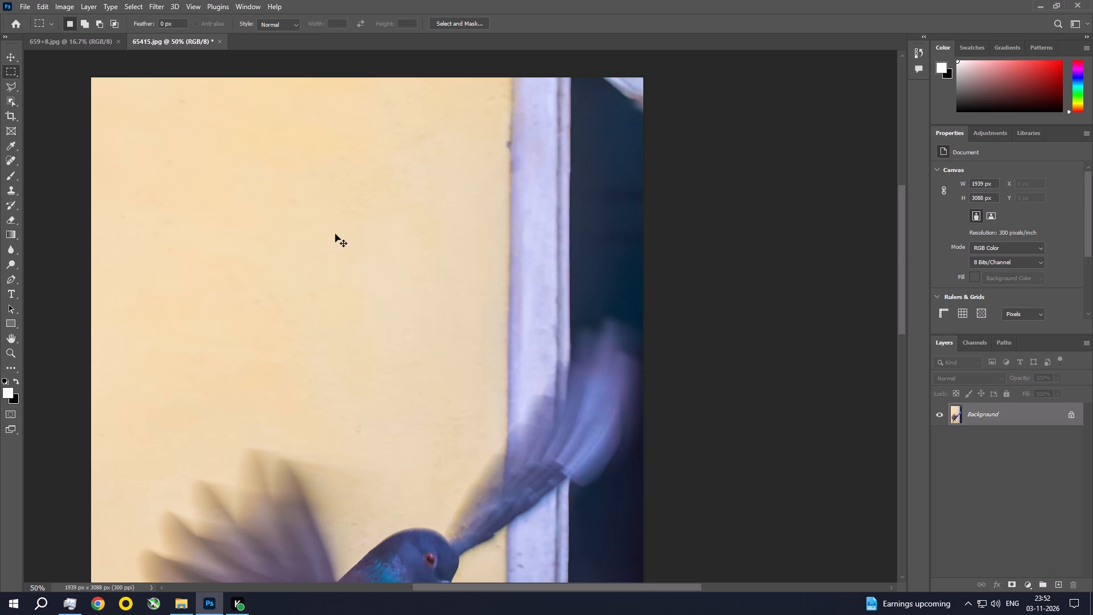
# Select the orange streak on the wall beside the pigeon's beak, fill it with Content-Aware at 100% opacity, and deselect.
pyautogui.hotkey('ctrl', '0')
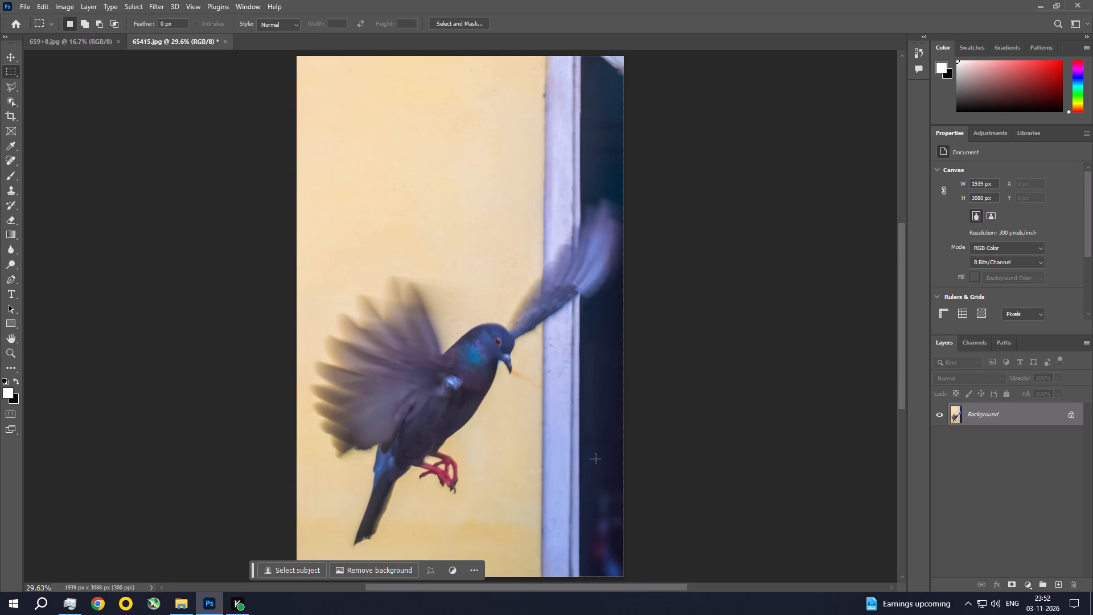
pyautogui.hotkey('ctrl', 'space')
pyautogui.hotkey('ctrl', 'space')
pyautogui.hotkey('ctrl', 'space')
pyautogui.hotkey('ctrl', 'space')
pyautogui.hotkey('ctrl', 'space')
pyautogui.hotkey('ctrl', 'space')
pyautogui.hotkey('ctrl', 'space')
pyautogui.hotkey('ctrl', 'space')
pyautogui.hotkey('ctrl', 'space')
pyautogui.hotkey('ctrl', 'space')
pyautogui.hotkey('ctrl', 'space')
pyautogui.hotkey('ctrl', 'space')
pyautogui.hotkey('ctrl', 'space')
pyautogui.hotkey('ctrl', 'space')
pyautogui.hotkey('ctrl', 'space')
pyautogui.hotkey('ctrl', 'space')
pyautogui.hotkey('ctrl', 'space')
pyautogui.keyDown('ctrl'); pyautogui.tripleClick(518, 399); pyautogui.keyUp('ctrl')
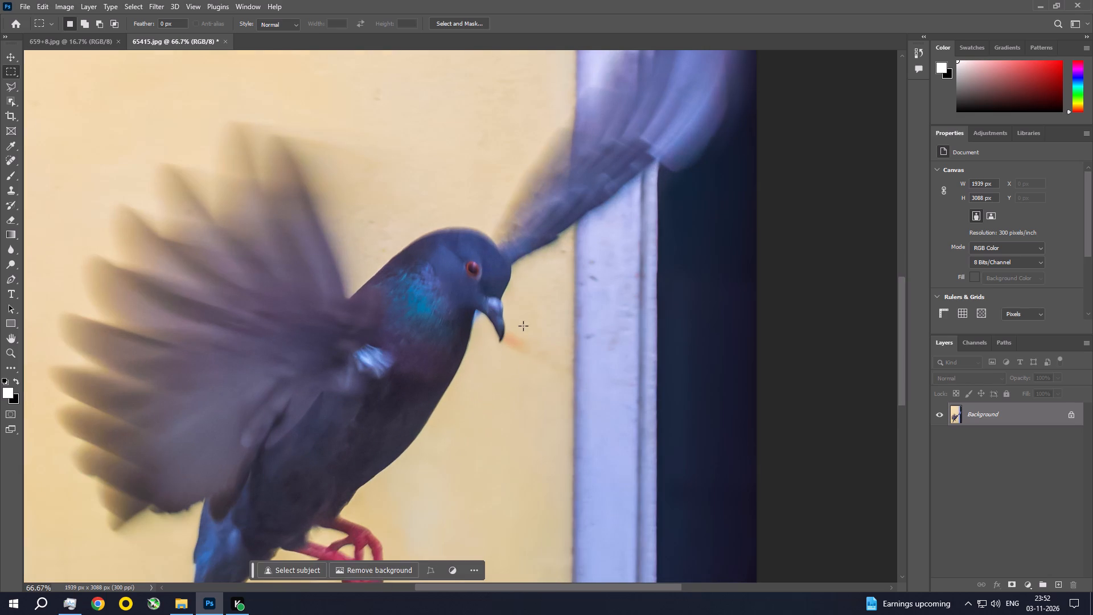
pyautogui.moveTo(512, 324); pyautogui.dragTo(565, 393)
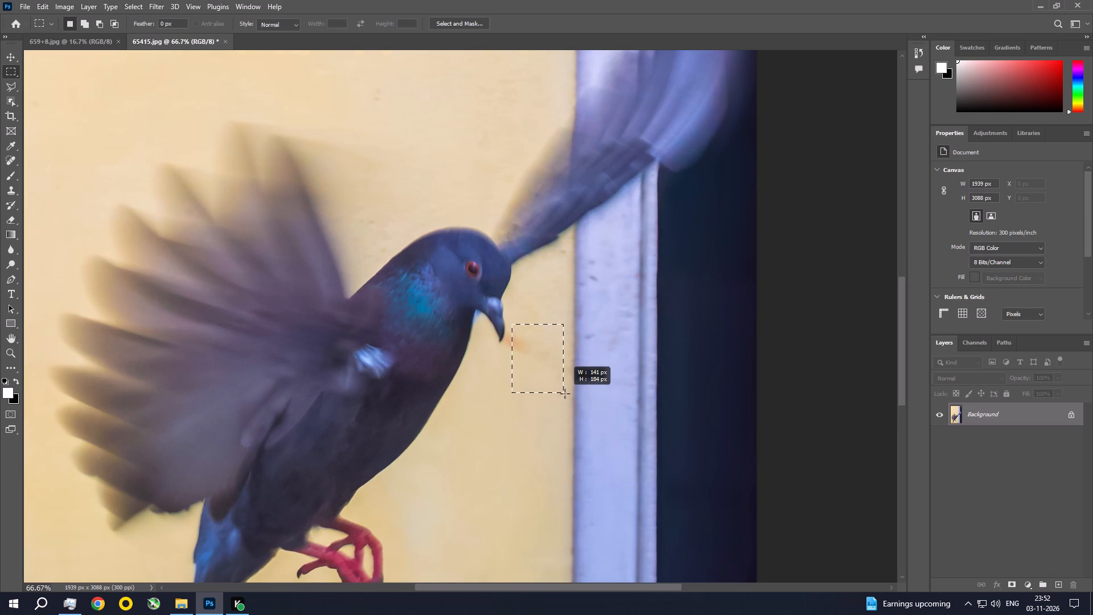
pyautogui.moveTo(565, 393); pyautogui.dragTo(566, 395)
pyautogui.click(52, 7)
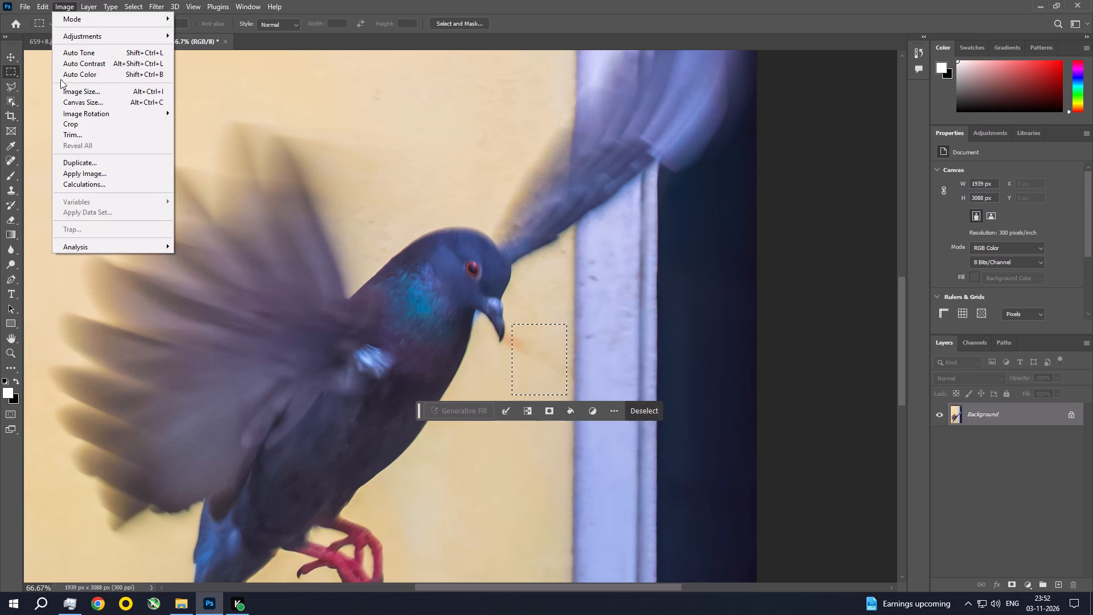
pyautogui.click(67, 184)
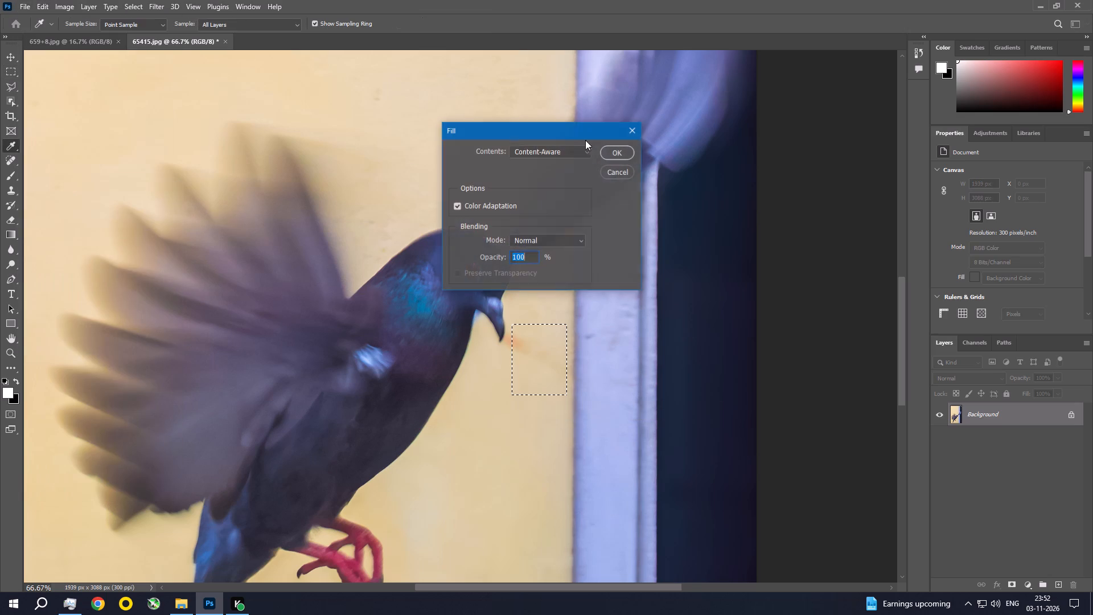
pyautogui.click(615, 155)
pyautogui.hotkey('ctrl', 'd')
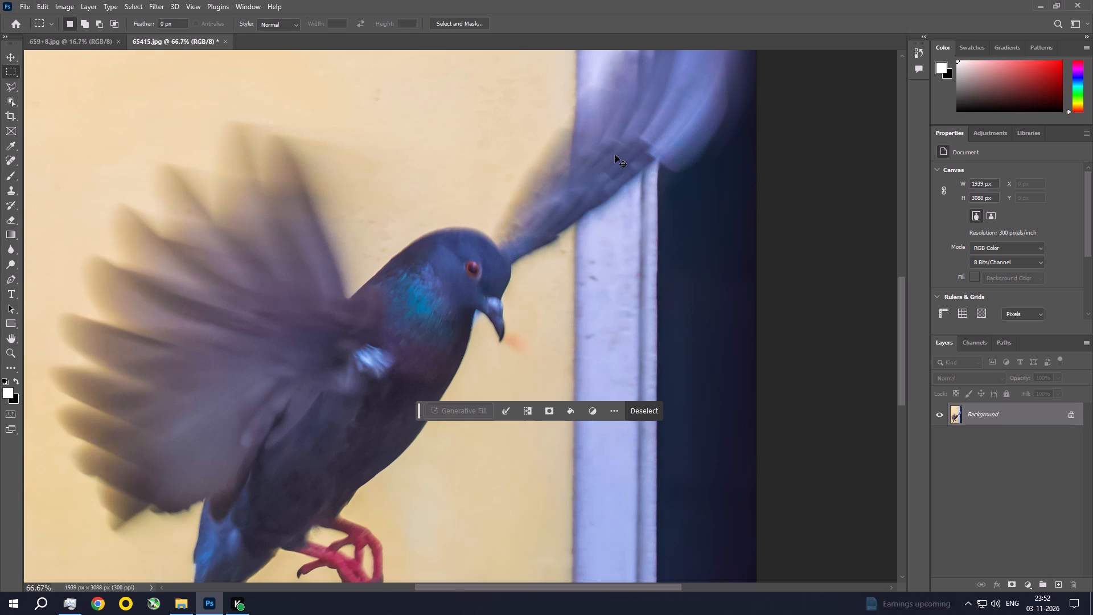
# In the Camera Raw Filter, set Exposure to -0.50, Contrast to +14, Highlights to -30, Shadows to +41 and Whites to -15.
pyautogui.hotkey('ctrl', '0')
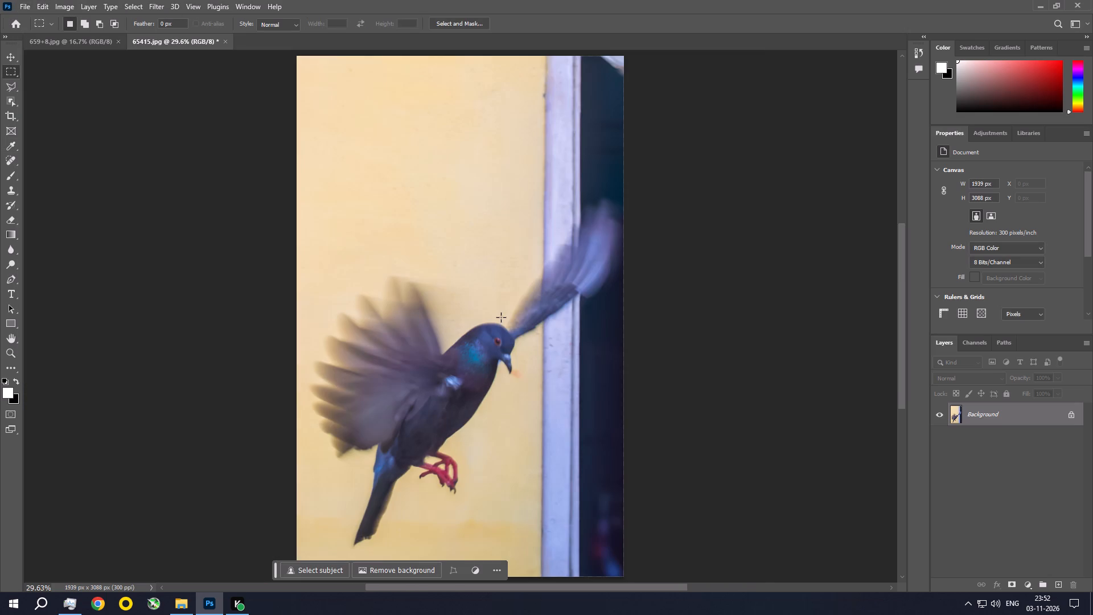
pyautogui.click(165, 2)
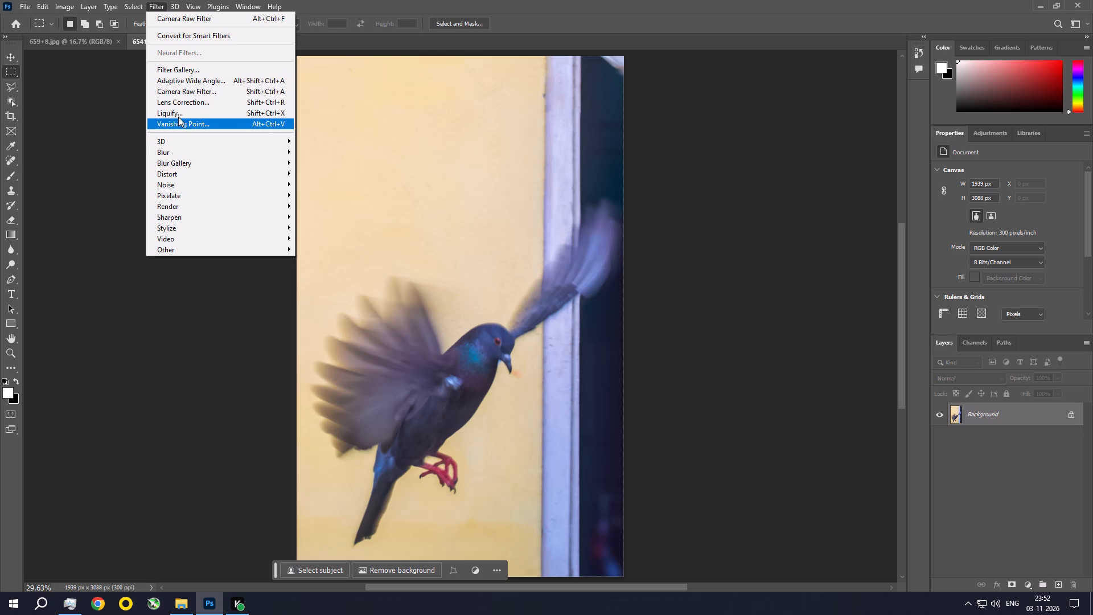
pyautogui.click(187, 95)
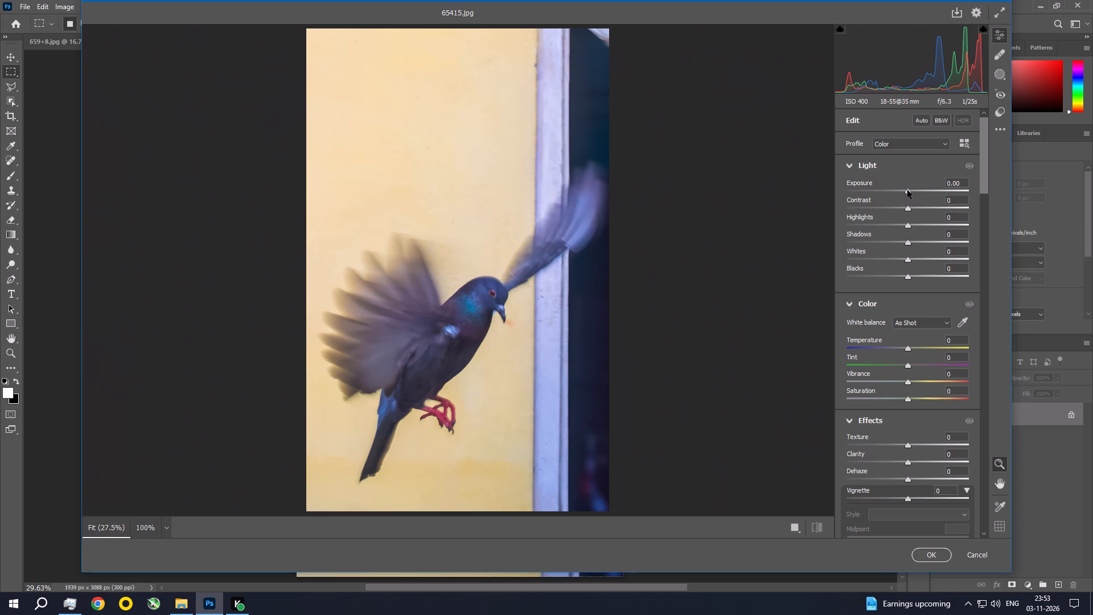
pyautogui.moveTo(907, 190); pyautogui.dragTo(901, 192)
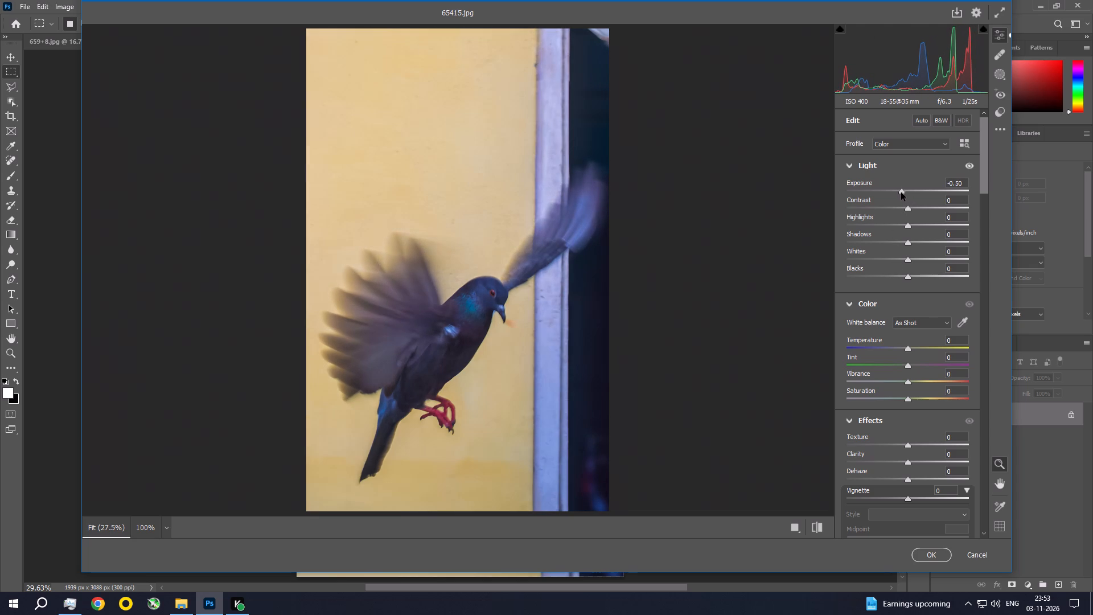
pyautogui.moveTo(910, 210); pyautogui.dragTo(918, 209)
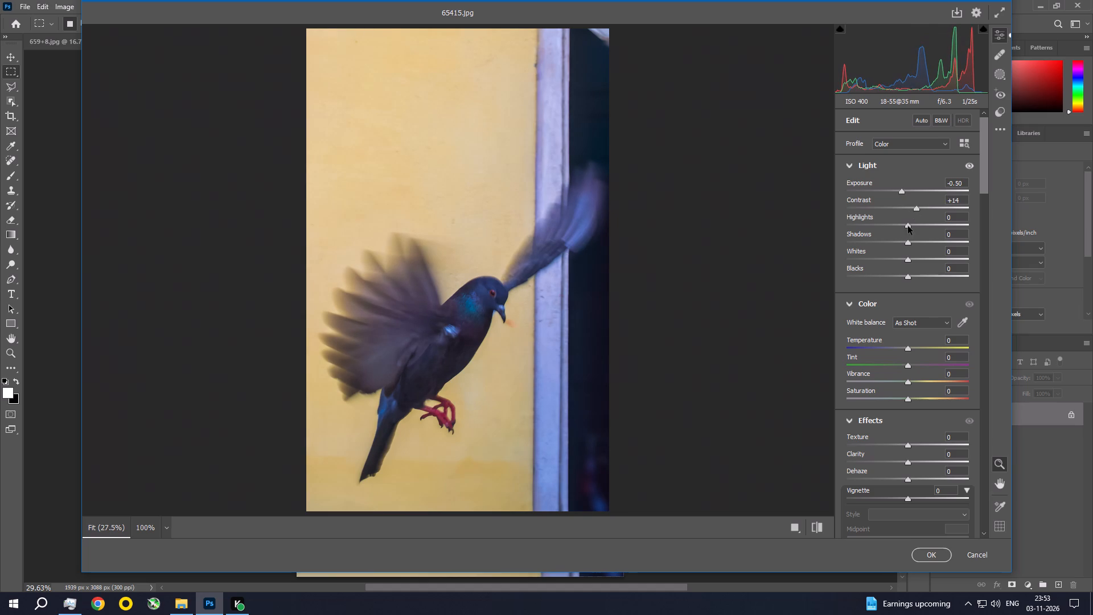
pyautogui.moveTo(908, 225); pyautogui.dragTo(890, 222)
pyautogui.moveTo(909, 243); pyautogui.dragTo(924, 244)
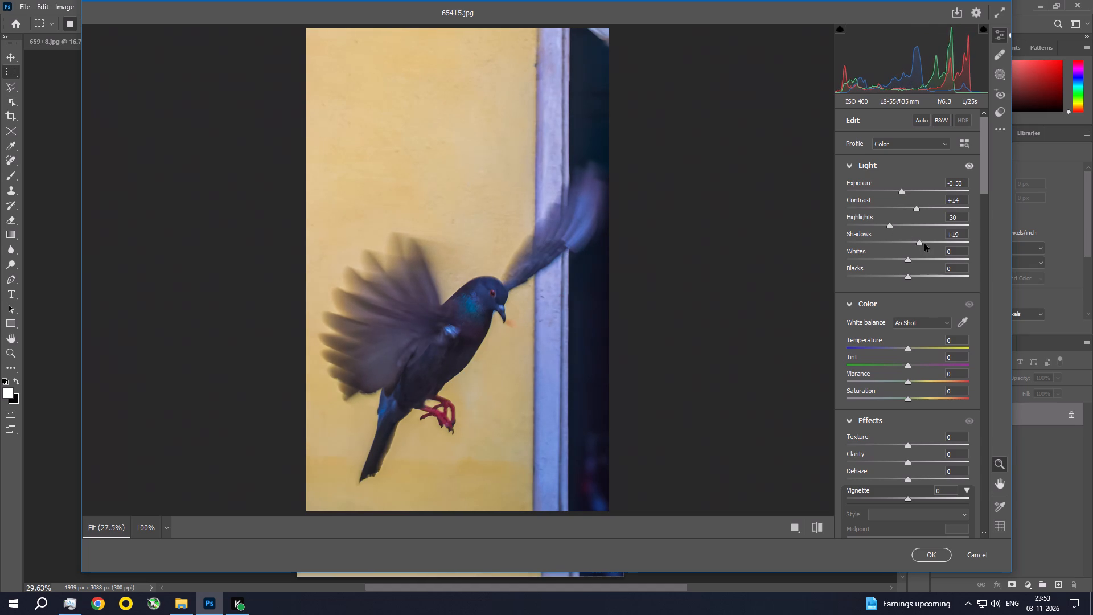
pyautogui.moveTo(924, 244); pyautogui.dragTo(934, 249)
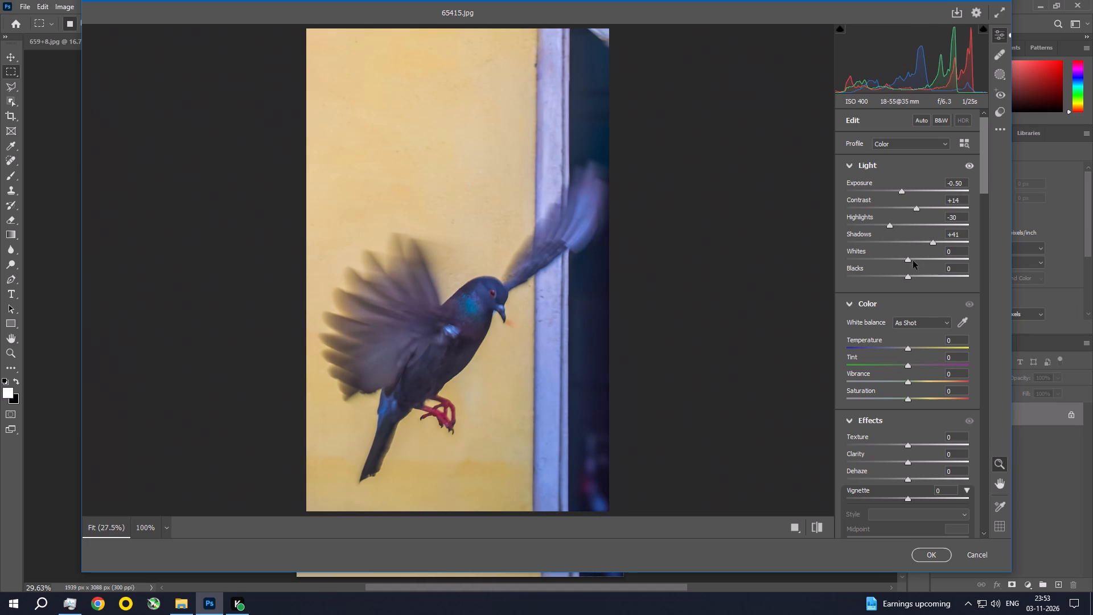
pyautogui.moveTo(910, 258); pyautogui.dragTo(901, 254)
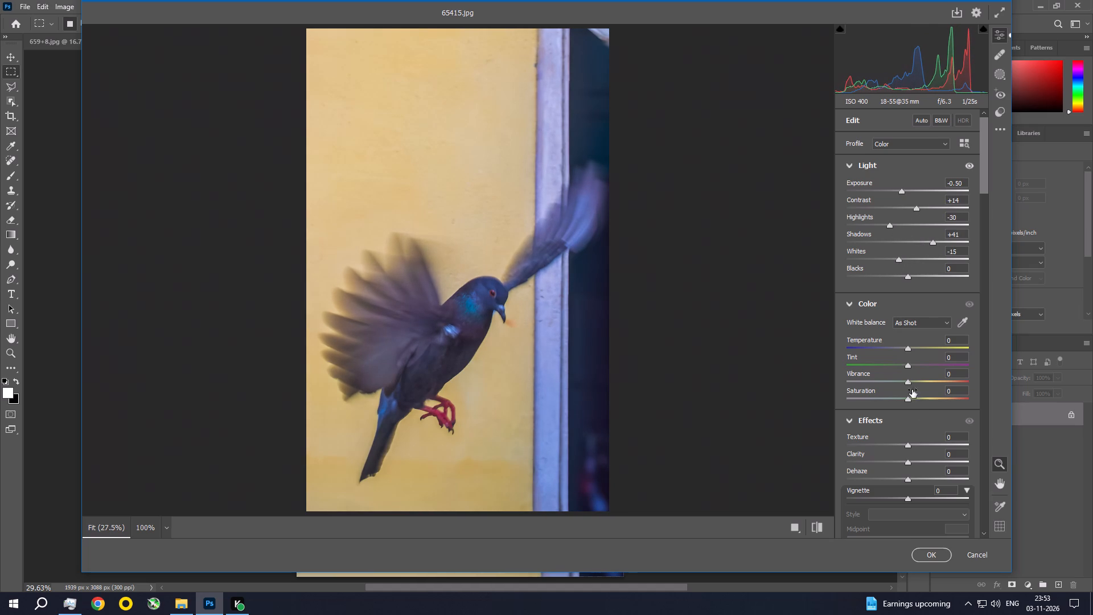
# Set the Camera Raw effects to Texture +10 and Clarity +5.
pyautogui.moveTo(984, 158); pyautogui.dragTo(987, 187)
pyautogui.moveTo(908, 281); pyautogui.dragTo(914, 284)
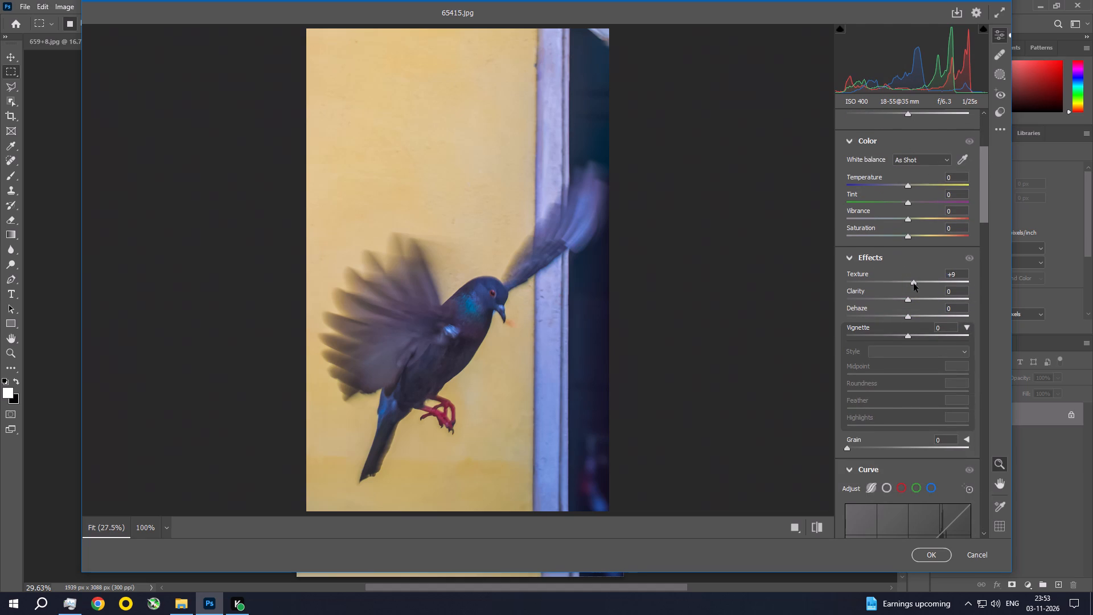
pyautogui.moveTo(914, 284); pyautogui.dragTo(914, 285)
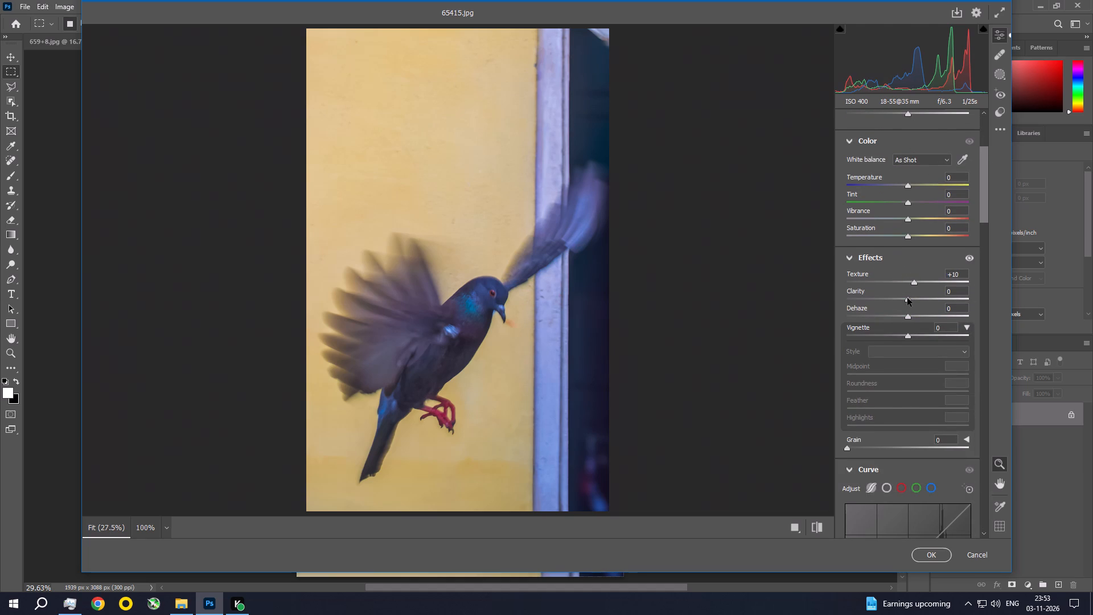
pyautogui.click(908, 297)
# Lower the parametric tone curve's Highlights to -29 and Lights to -8.
pyautogui.moveTo(984, 183); pyautogui.dragTo(988, 219)
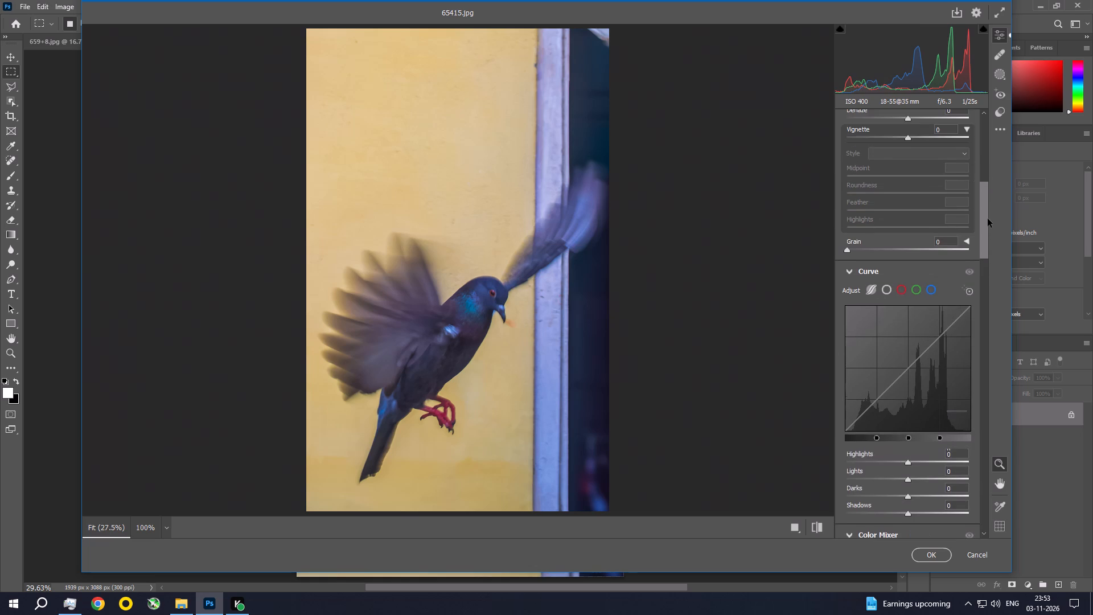
pyautogui.moveTo(988, 219); pyautogui.dragTo(988, 235)
pyautogui.moveTo(911, 375); pyautogui.dragTo(893, 374)
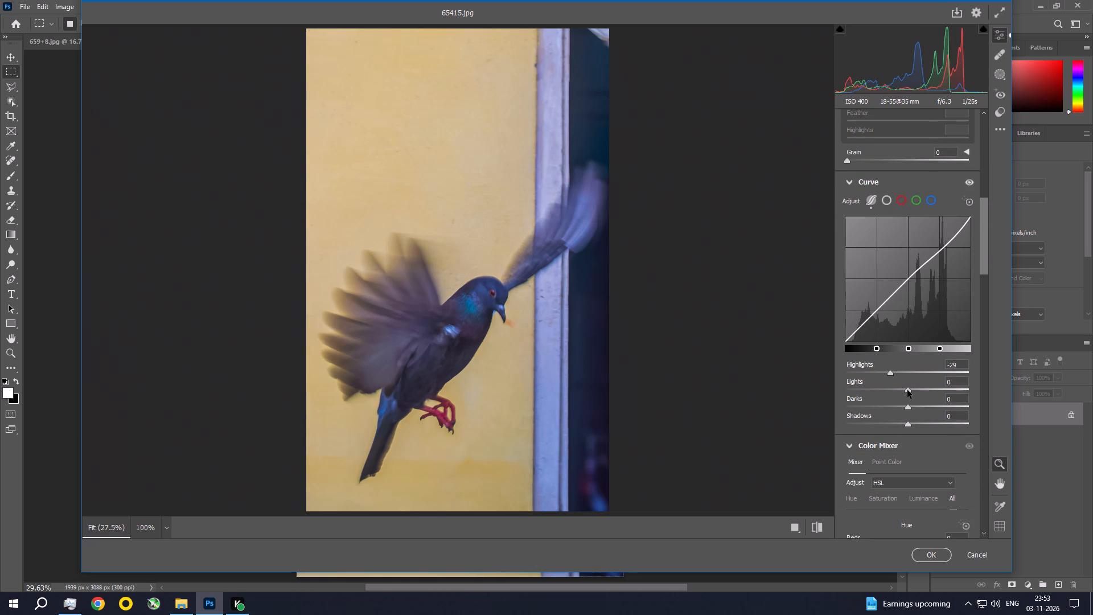
pyautogui.moveTo(907, 390); pyautogui.dragTo(902, 383)
pyautogui.moveTo(984, 244); pyautogui.dragTo(983, 273)
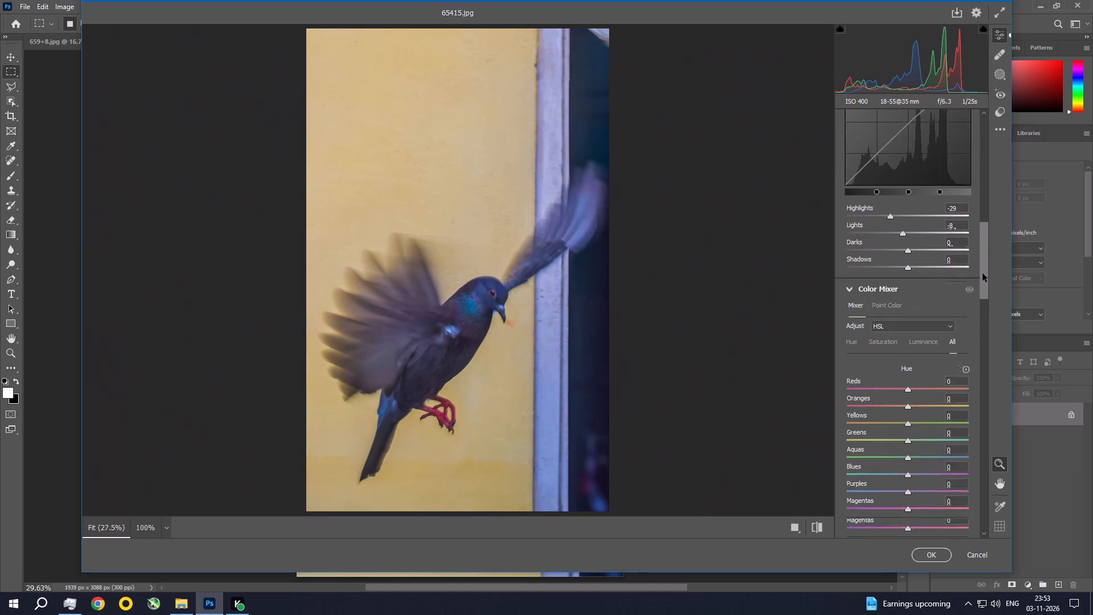
# Set the Camera Raw detail values to Color Noise Reduction 10, Noise Reduction 12 and Sharpening 18.
pyautogui.moveTo(983, 273); pyautogui.dragTo(981, 278)
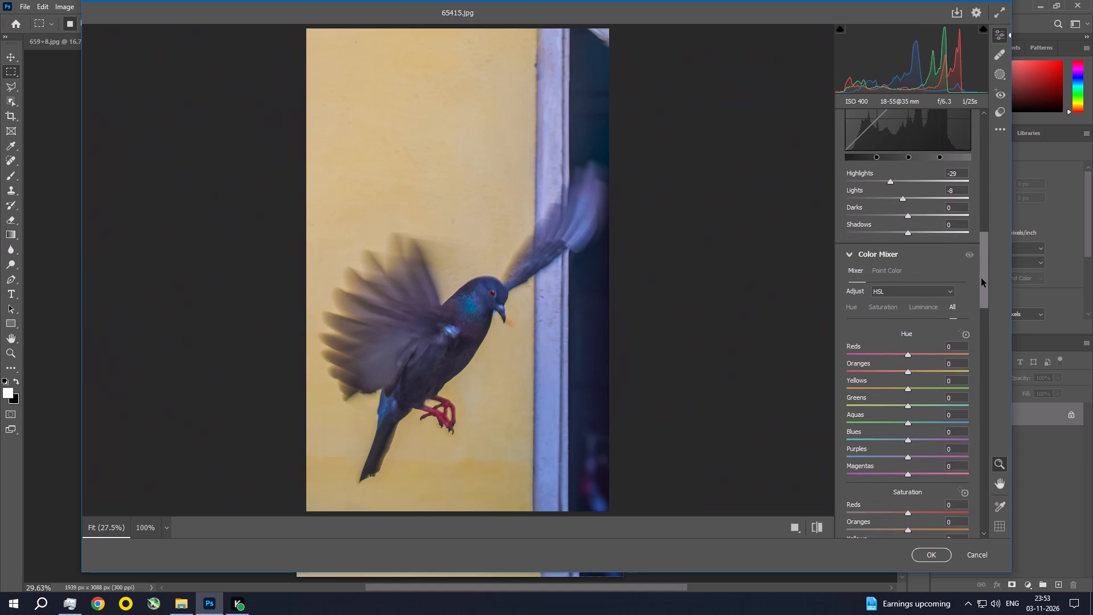
pyautogui.moveTo(981, 278); pyautogui.dragTo(994, 343)
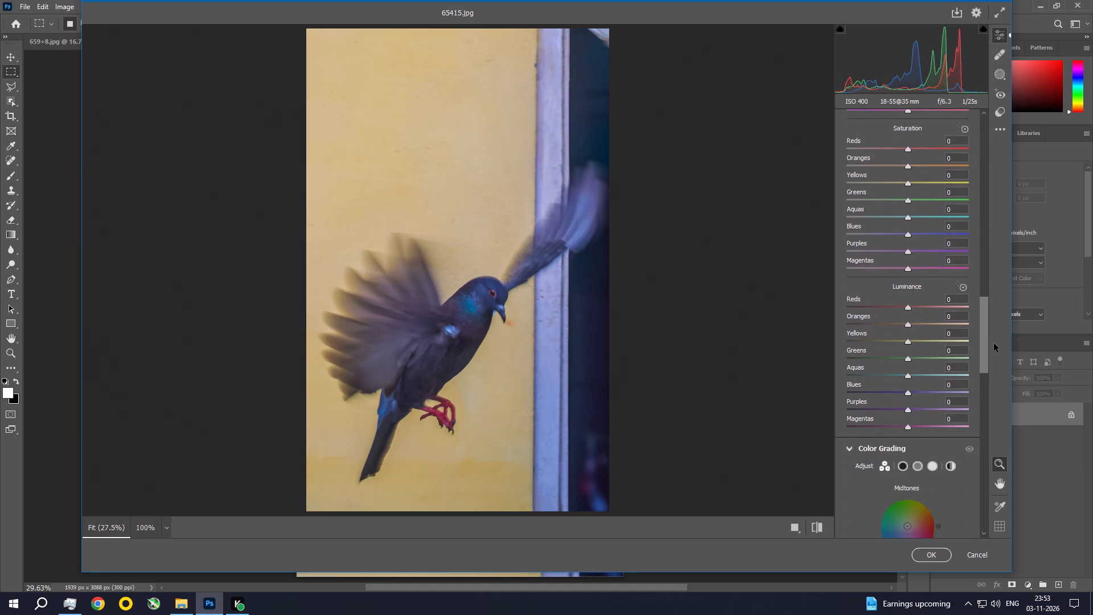
pyautogui.moveTo(994, 343); pyautogui.dragTo(993, 396)
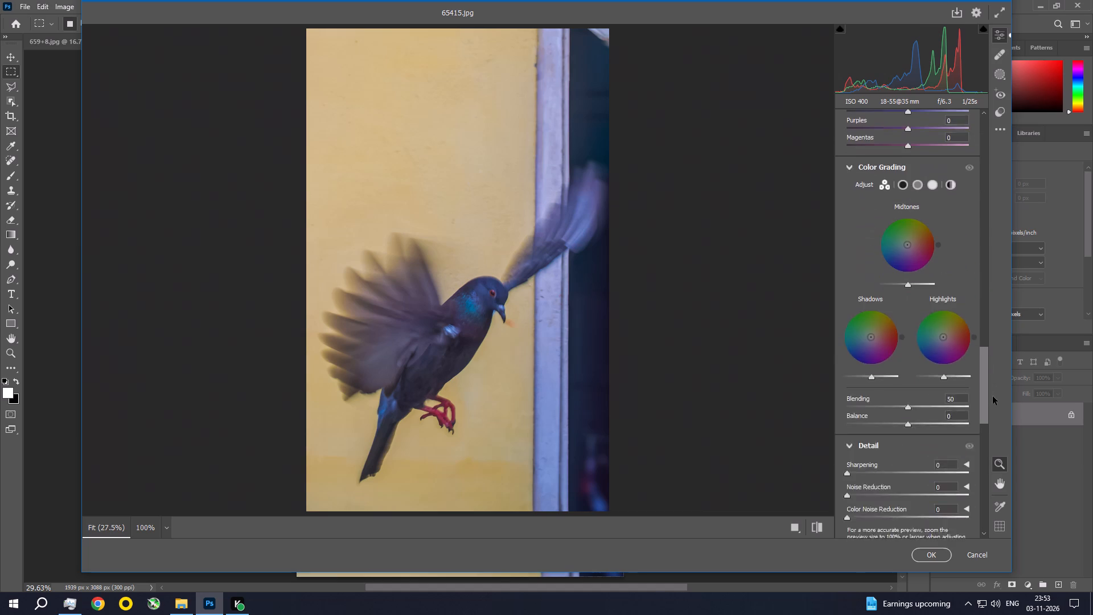
pyautogui.moveTo(993, 396); pyautogui.dragTo(997, 429)
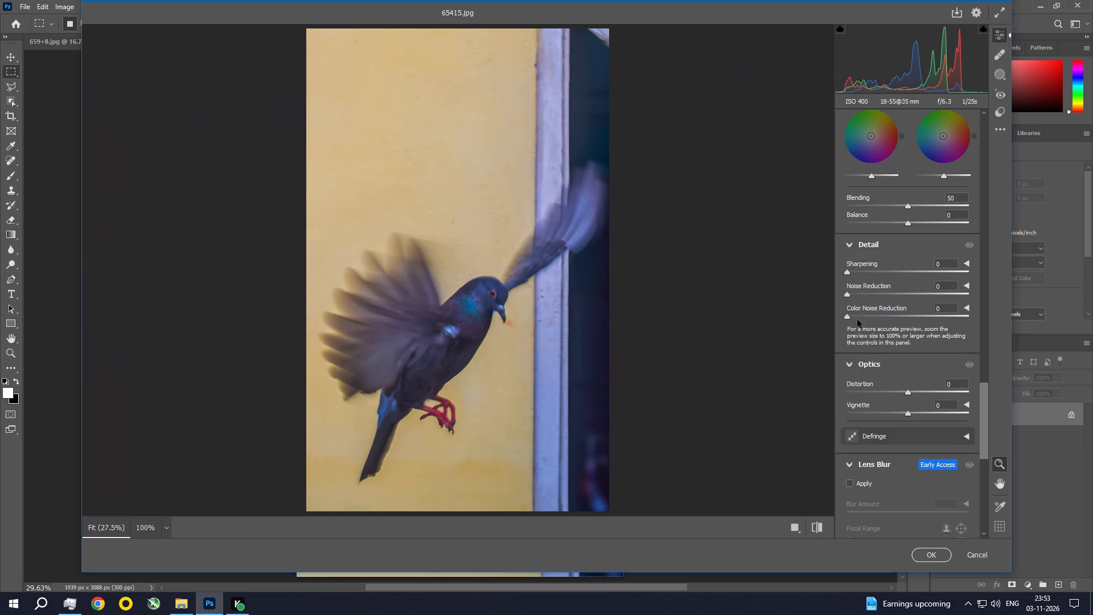
pyautogui.click(858, 317)
pyautogui.click(861, 293)
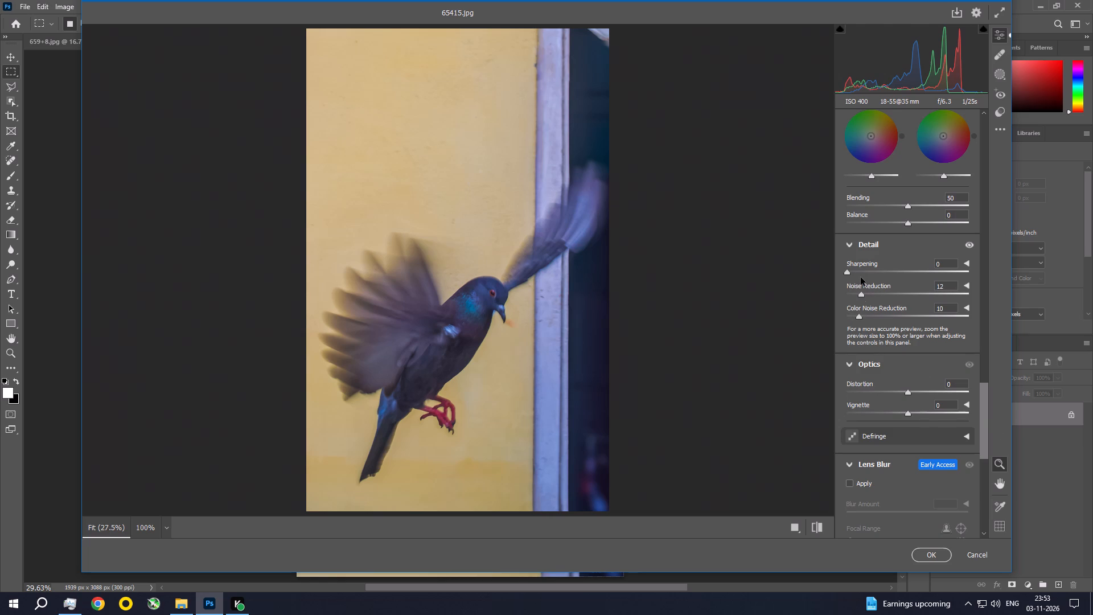
pyautogui.click(861, 273)
# Adjust the Camera Raw Exposure of the pigeon photo to -0.45.
pyautogui.moveTo(980, 395); pyautogui.dragTo(983, 409)
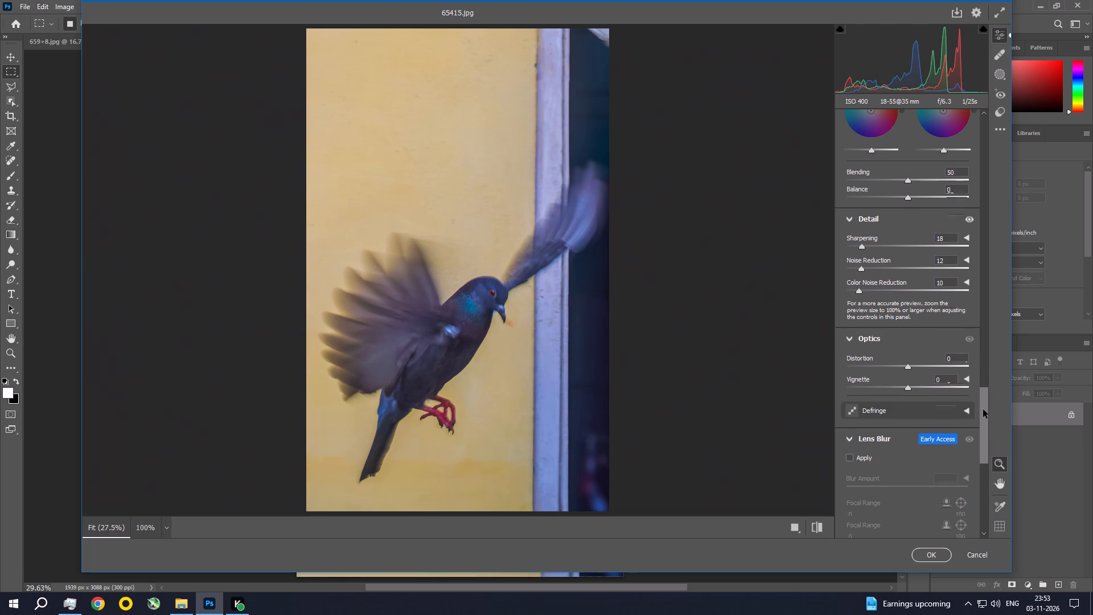
pyautogui.moveTo(983, 409); pyautogui.dragTo(998, 487)
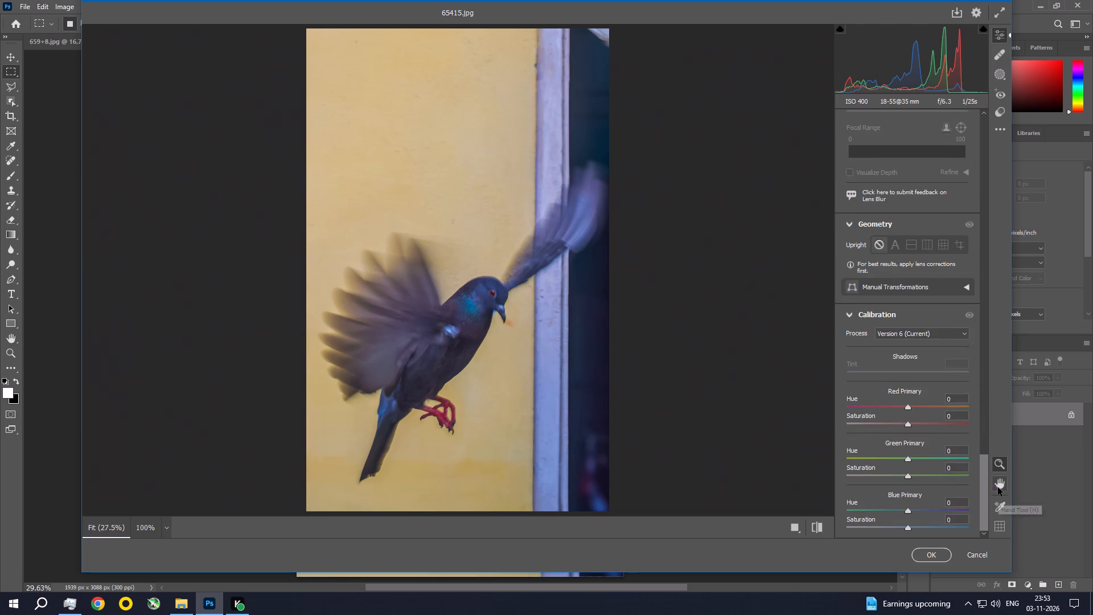
pyautogui.moveTo(982, 516); pyautogui.dragTo(975, 157)
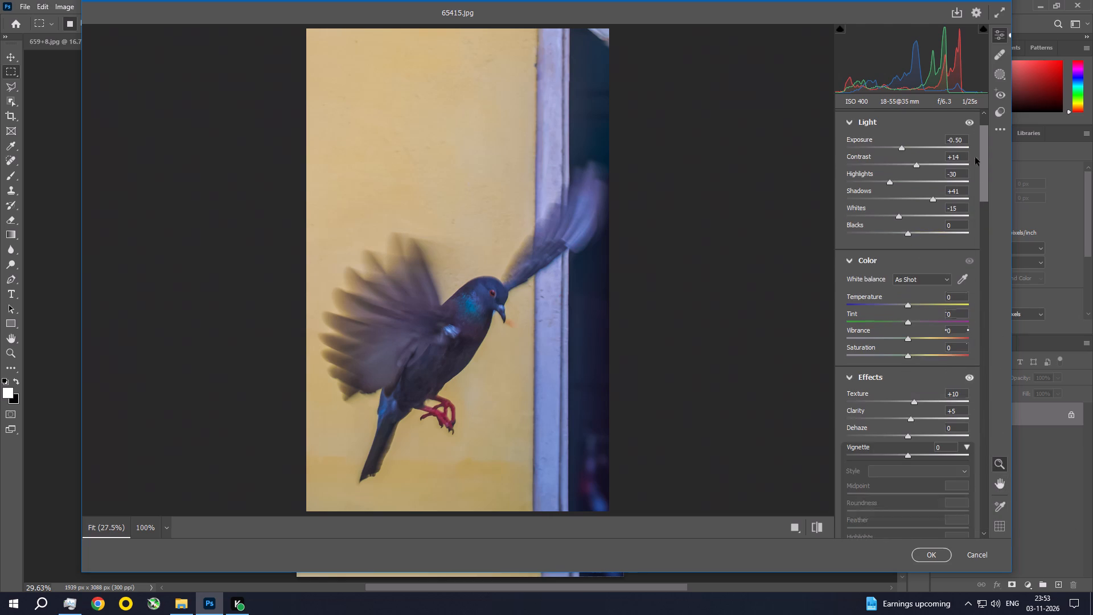
pyautogui.moveTo(975, 157); pyautogui.dragTo(974, 135)
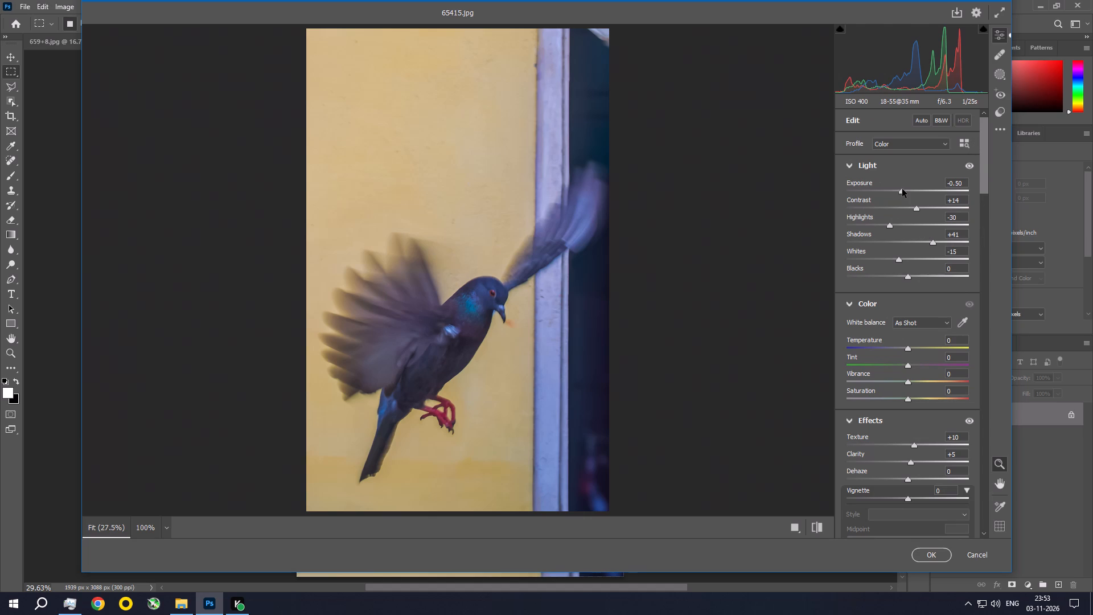
pyautogui.click(901, 191)
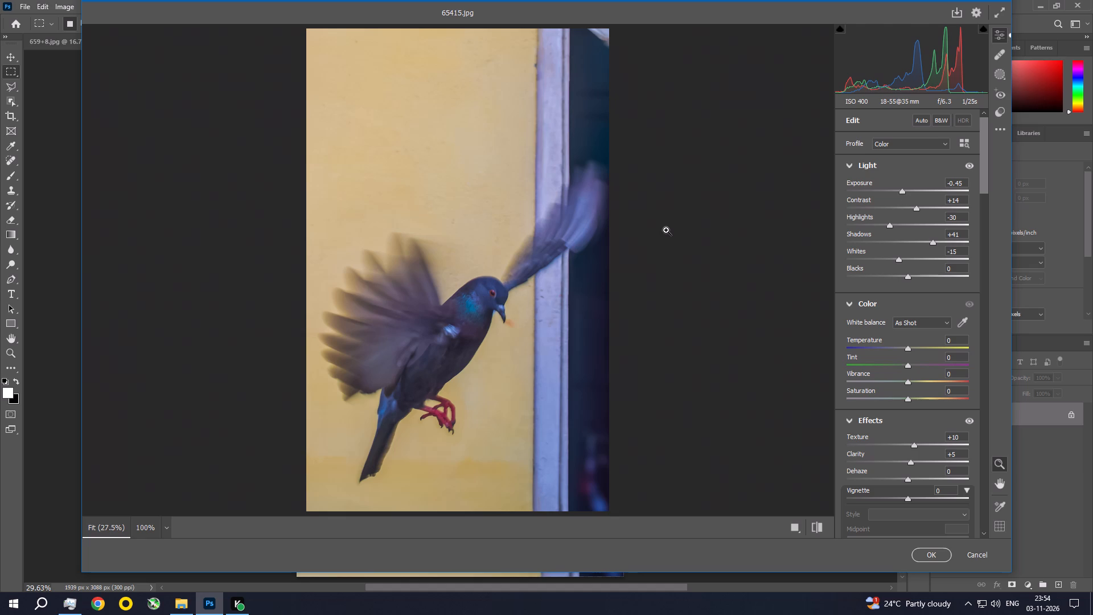
# Choose the Vintage 03 profile for the pigeon photo and apply the Camera Raw filter.
pyautogui.click(918, 145)
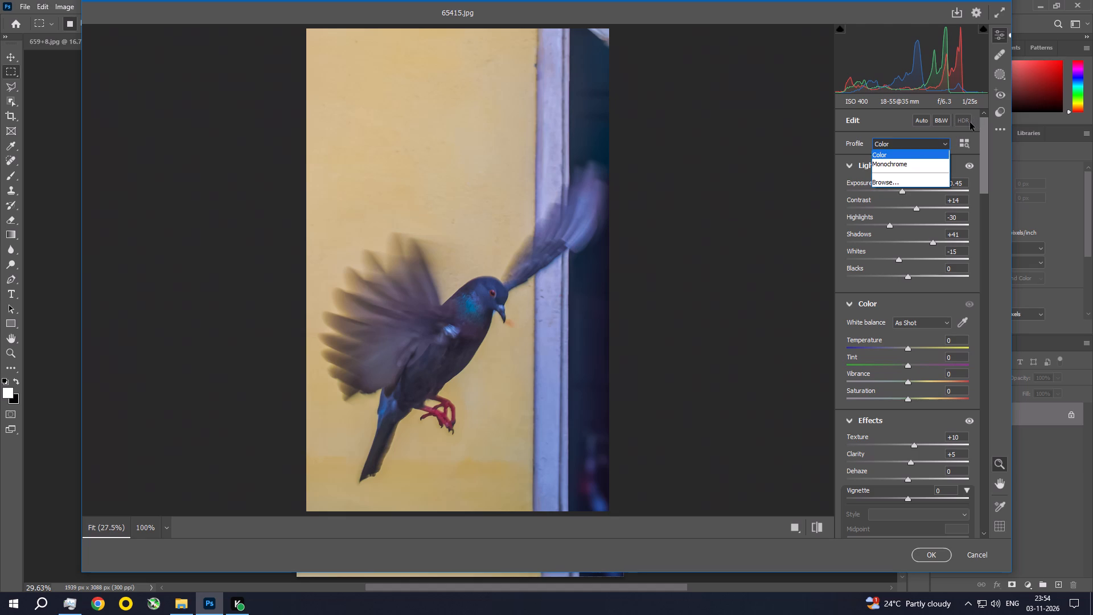
pyautogui.click(967, 150)
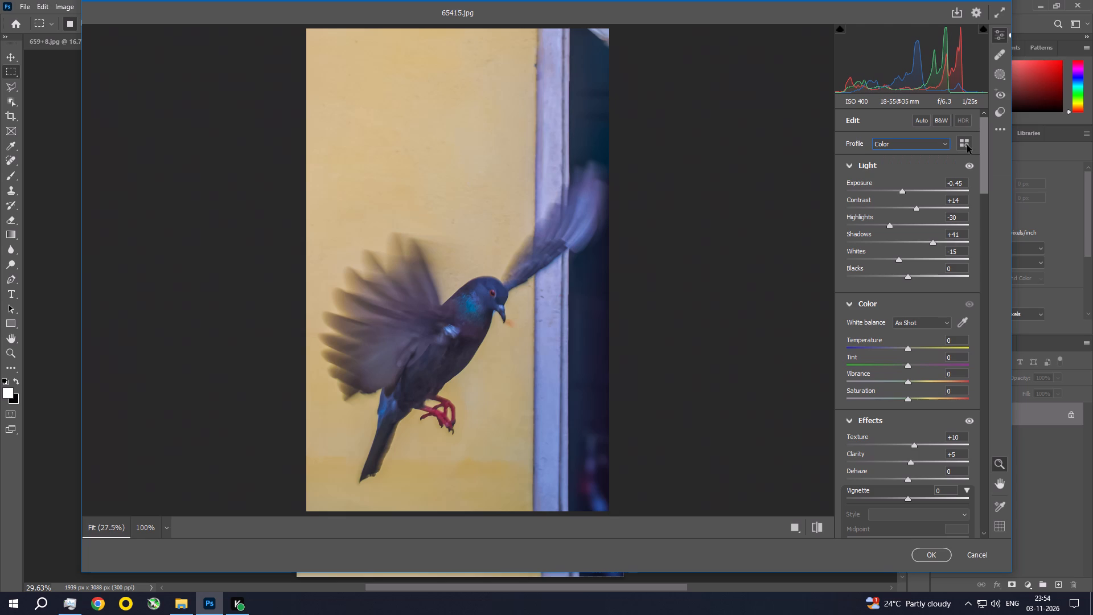
pyautogui.click(967, 145)
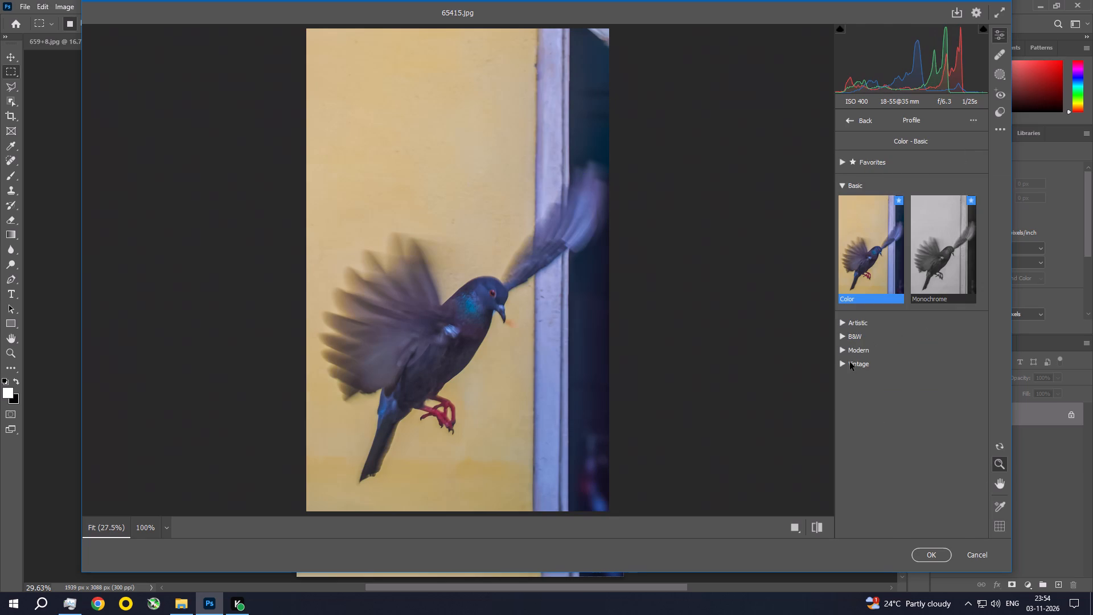
pyautogui.click(850, 362)
pyautogui.scroll(-1, 860, 375)
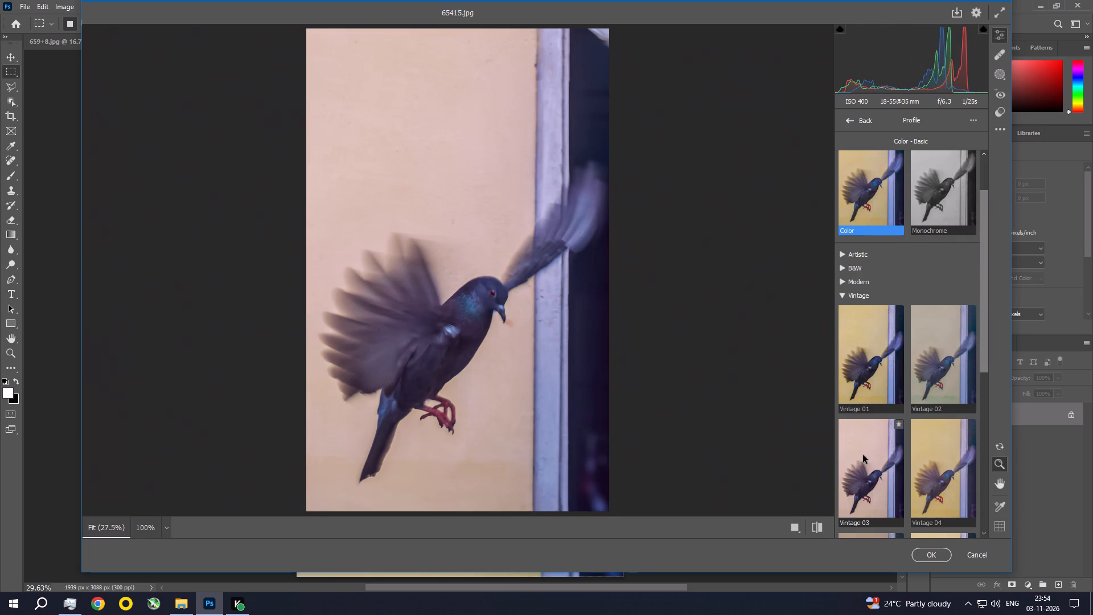
pyautogui.click(863, 455)
pyautogui.click(934, 559)
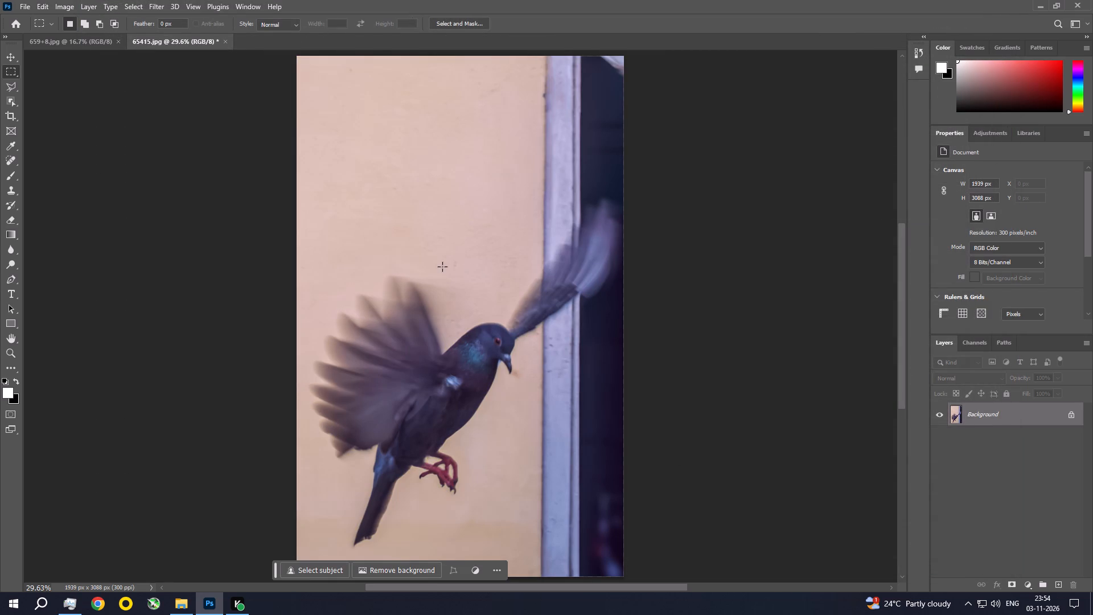
# Select the small wall blemish above the pigeon's spread wing, fill it with Content-Aware, and deselect.
pyautogui.moveTo(443, 247); pyautogui.dragTo(465, 276)
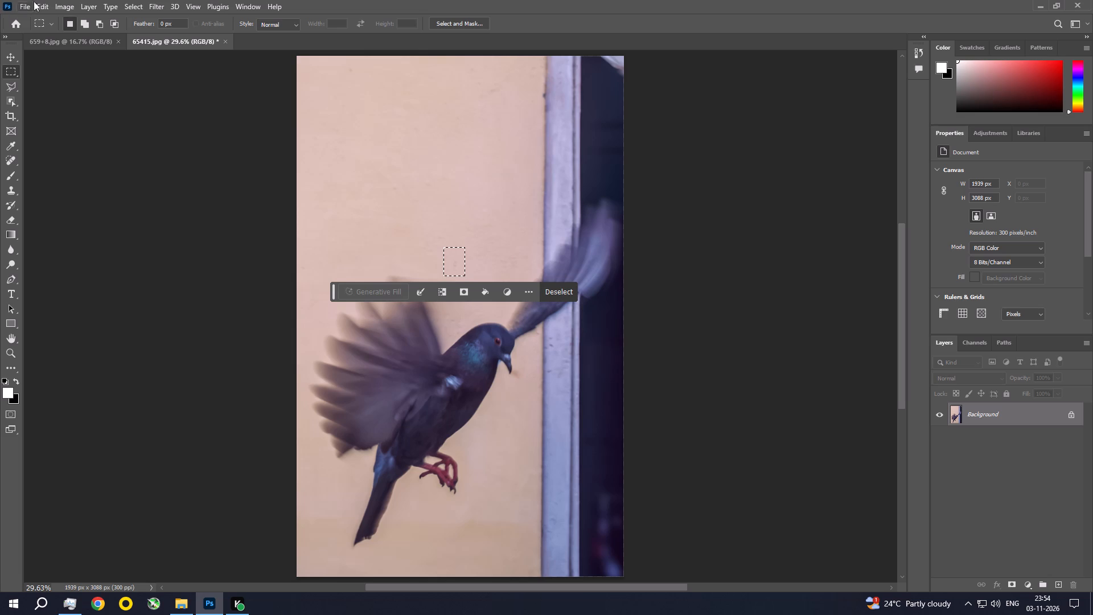
pyautogui.click(38, 4)
pyautogui.click(60, 190)
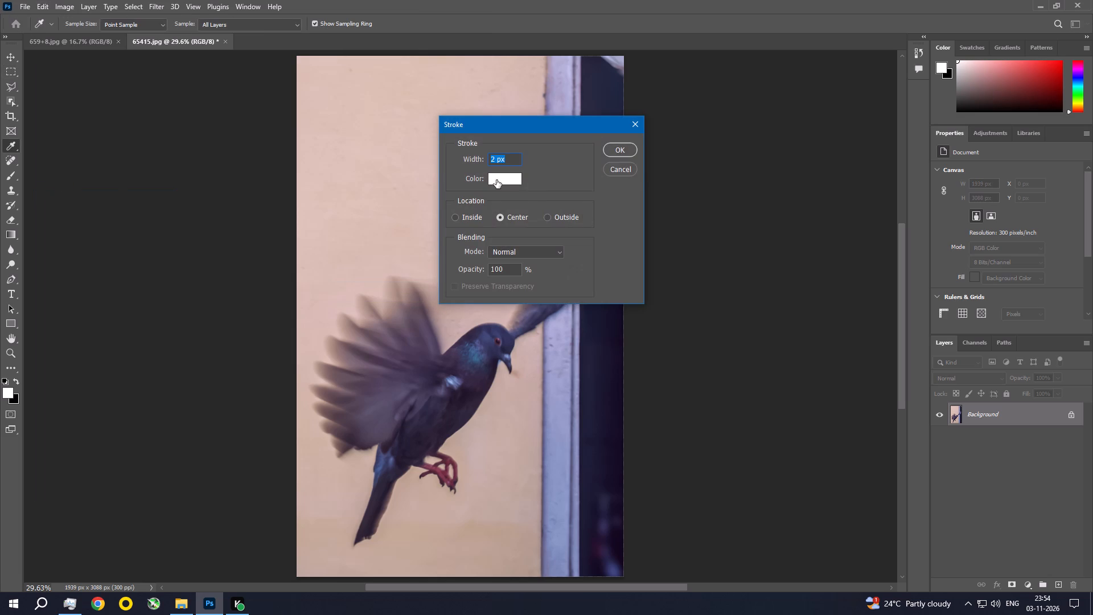
pyautogui.click(633, 171)
pyautogui.click(46, 3)
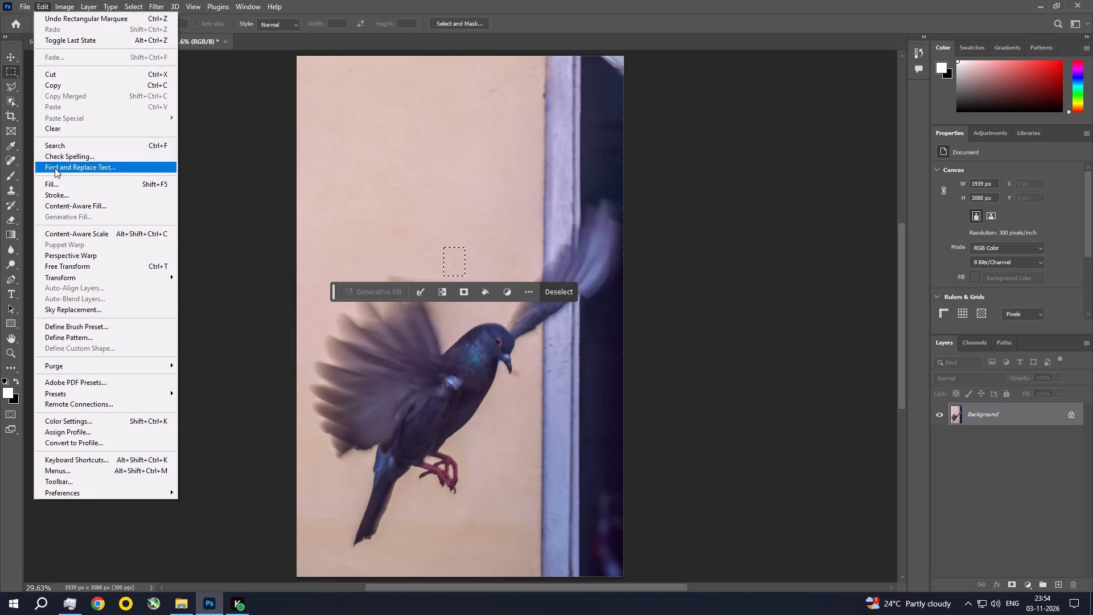
pyautogui.click(58, 186)
pyautogui.click(617, 146)
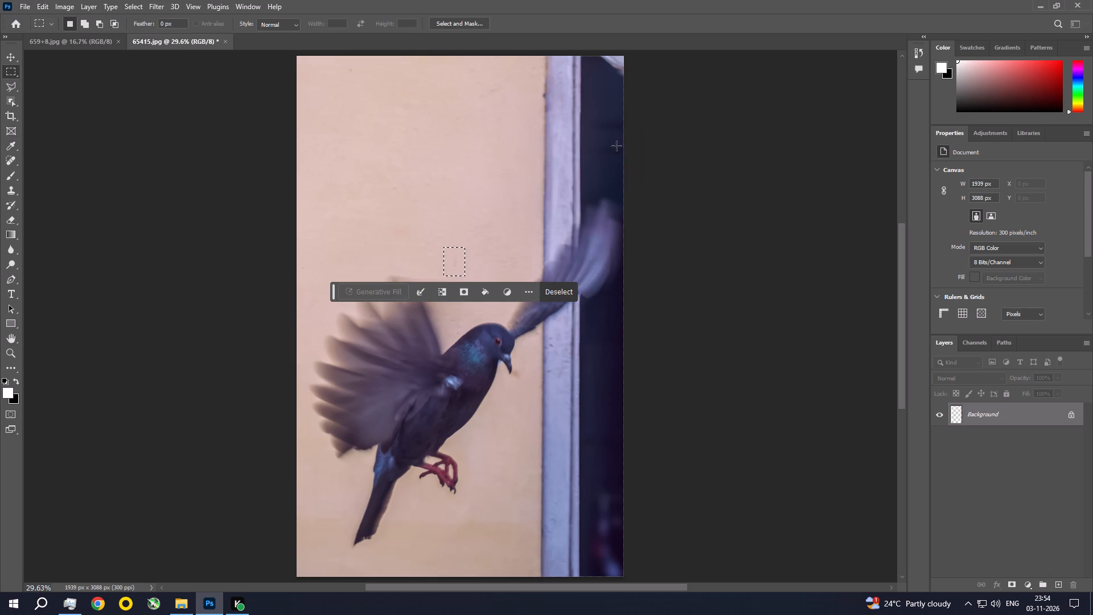
pyautogui.hotkey('ctrl', 'd')
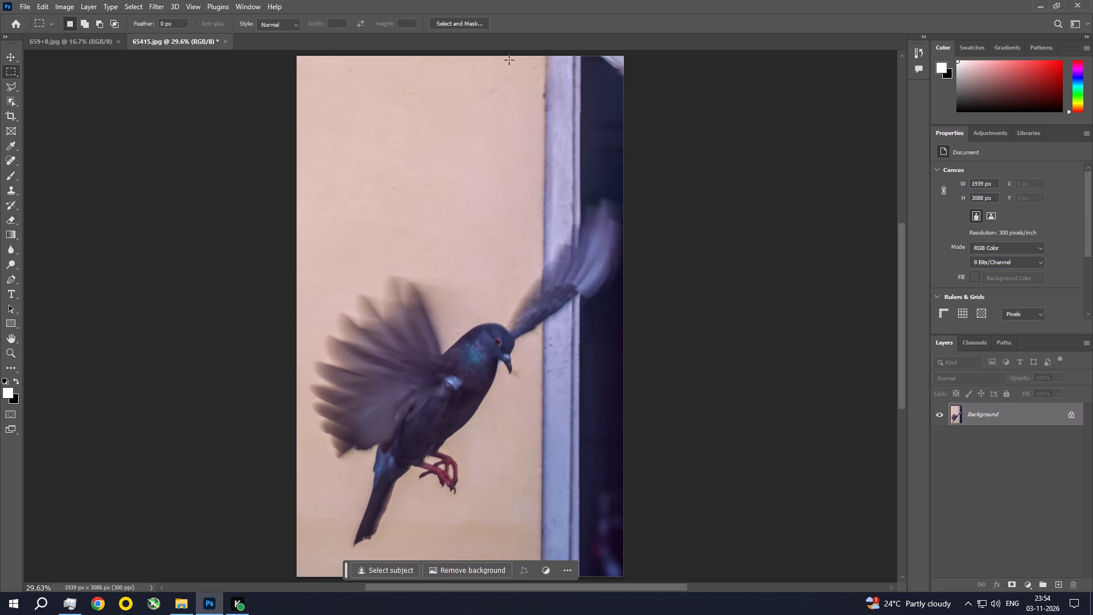
# Select the marked wall area near the photo's top edge beside the door frame and fill it with Content-Aware at 100% opacity.
pyautogui.moveTo(507, 76); pyautogui.dragTo(454, 122)
pyautogui.click(37, 6)
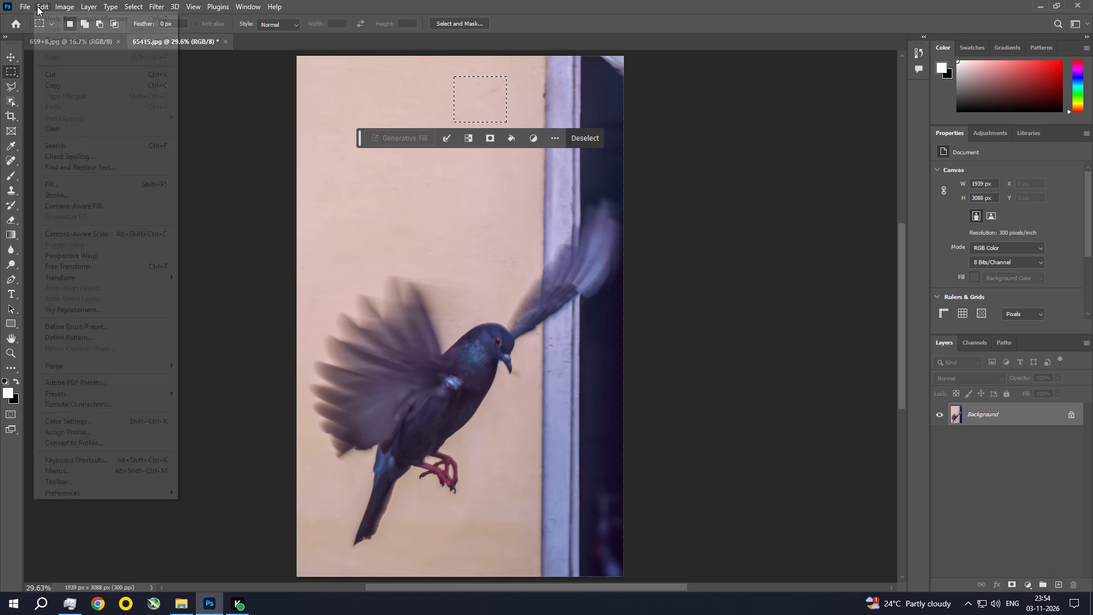
pyautogui.click(72, 185)
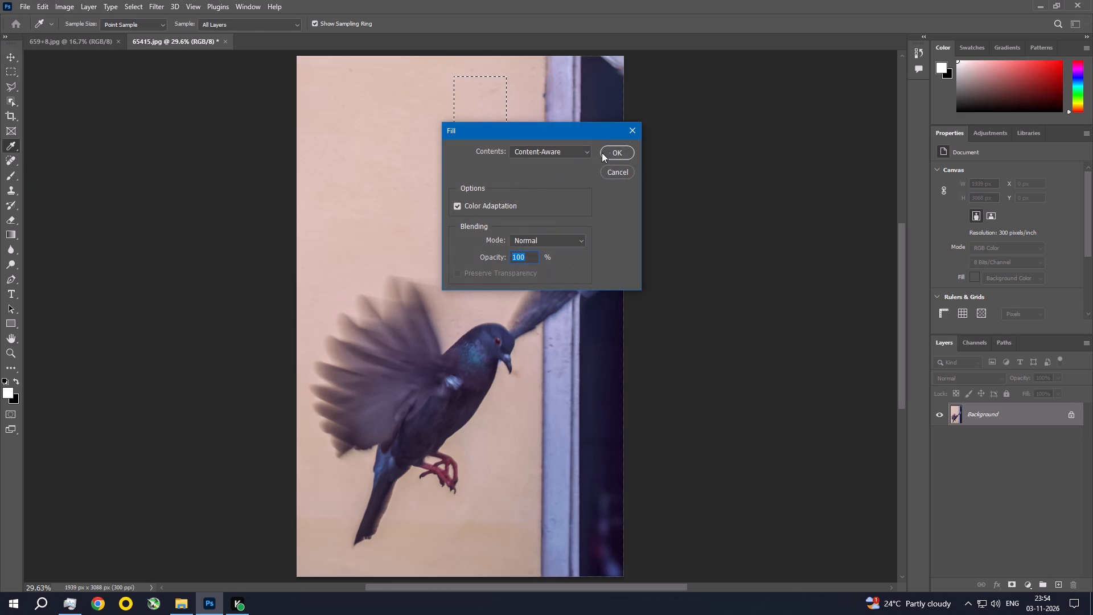
pyautogui.click(606, 153)
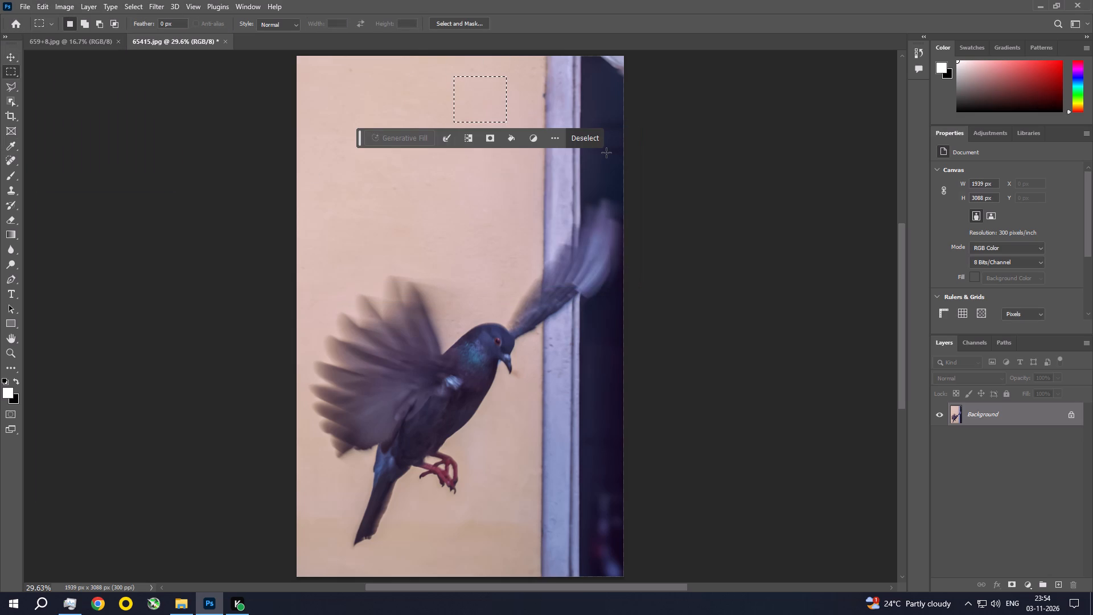
# Select the blemish on the upper-left part of the wall, fill it with Content-Aware, and deselect.
pyautogui.moveTo(375, 171); pyautogui.dragTo(395, 185)
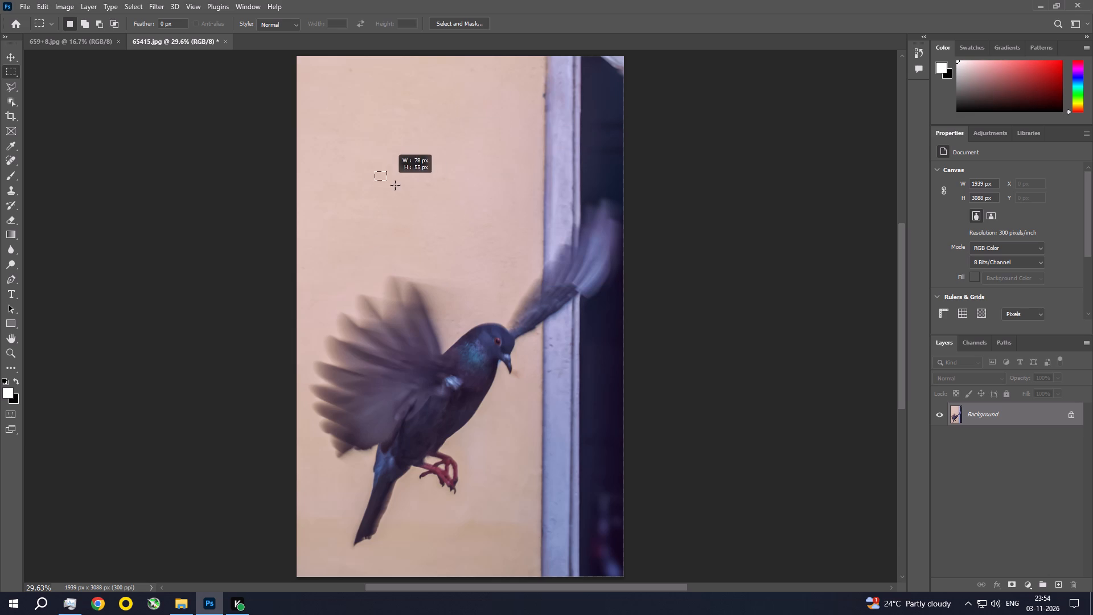
pyautogui.moveTo(395, 185); pyautogui.dragTo(410, 200)
pyautogui.click(42, 2)
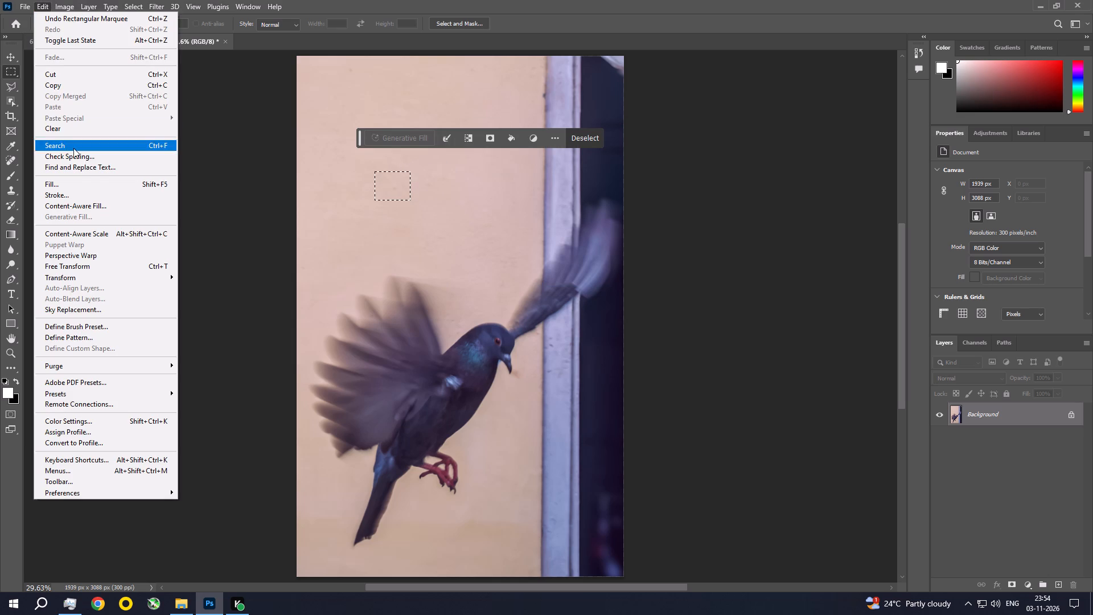
pyautogui.click(77, 181)
pyautogui.click(621, 150)
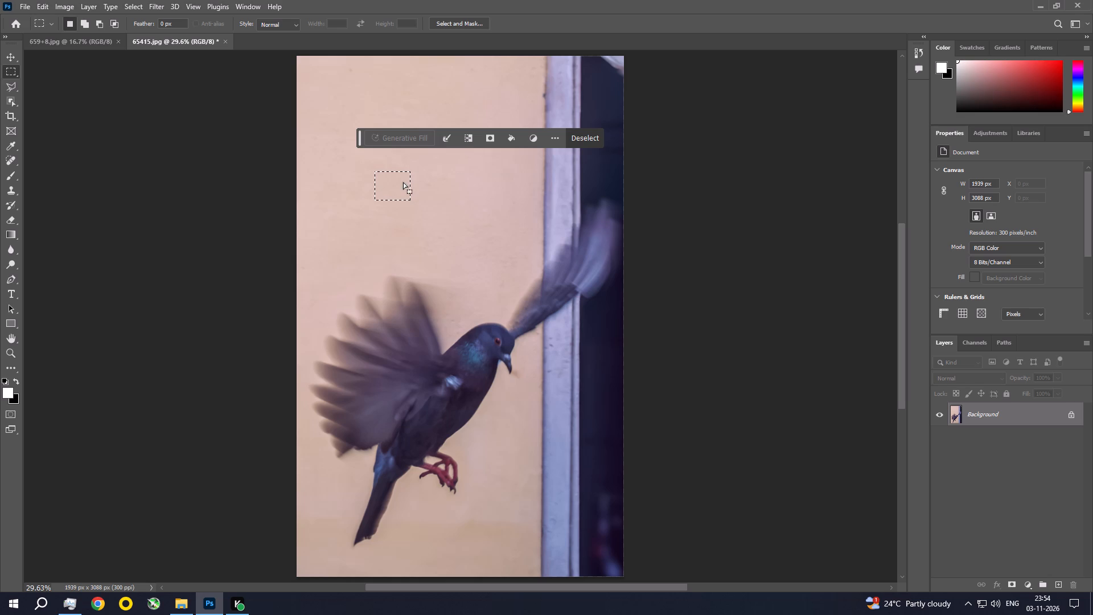
pyautogui.hotkey('ctrl', 'd')
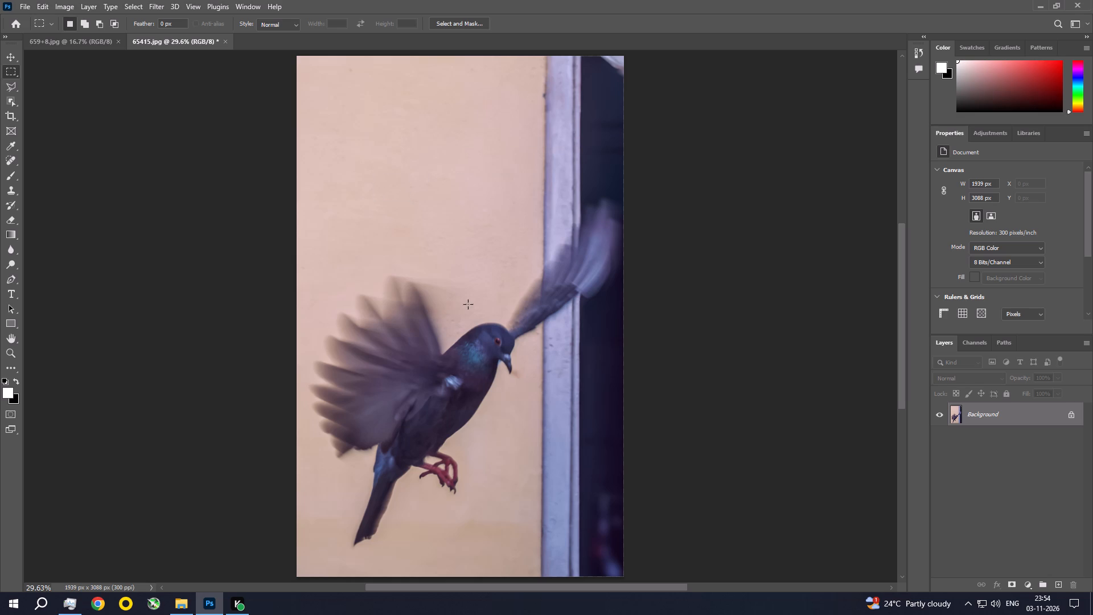
# Select the small wall mark above the pigeon's head near the raised wing, fill it with Content-Aware, and deselect.
pyautogui.moveTo(494, 270); pyautogui.dragTo(509, 292)
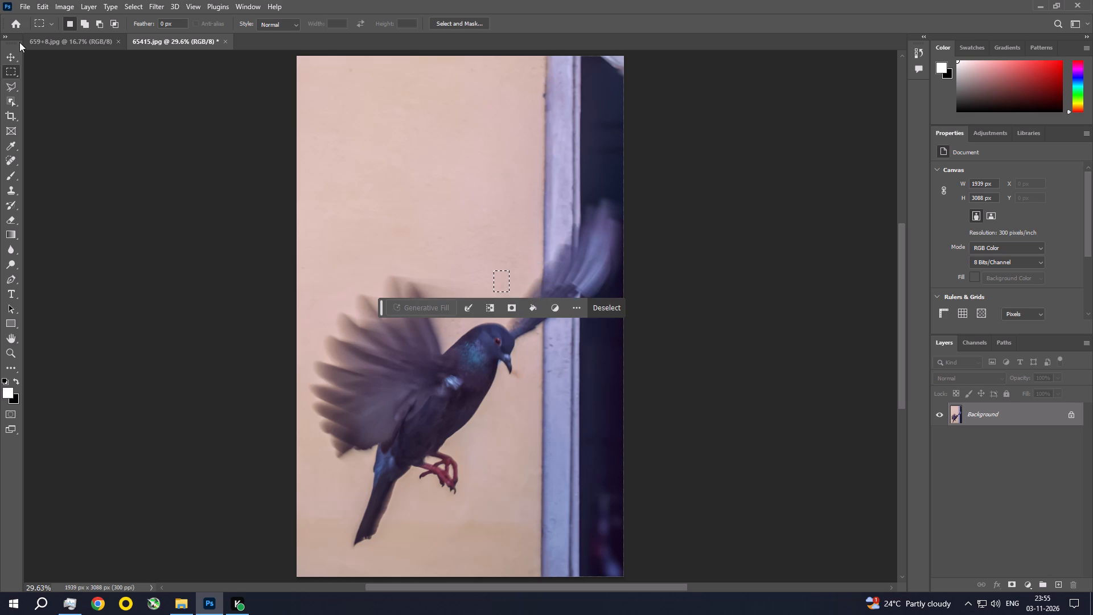
pyautogui.click(47, 1)
pyautogui.click(77, 179)
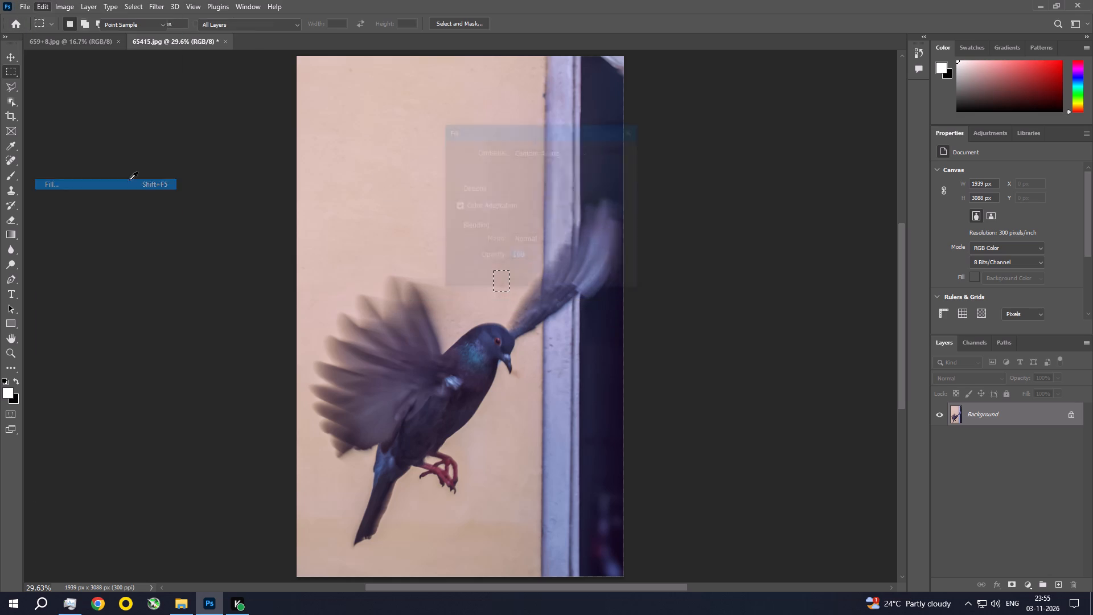
pyautogui.click(615, 156)
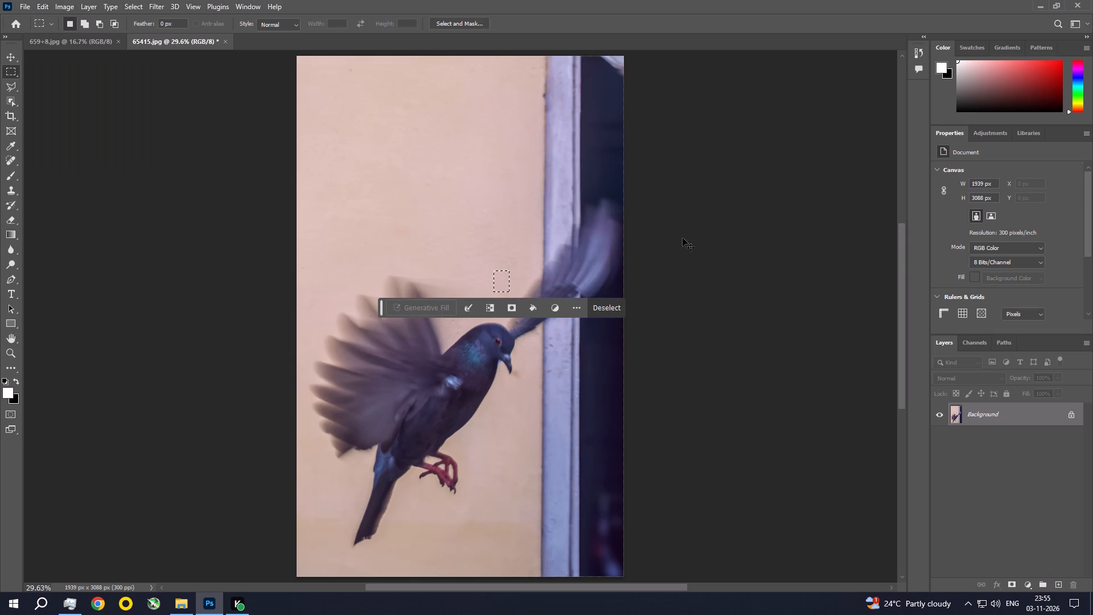
pyautogui.hotkey('ctrl', 'd')
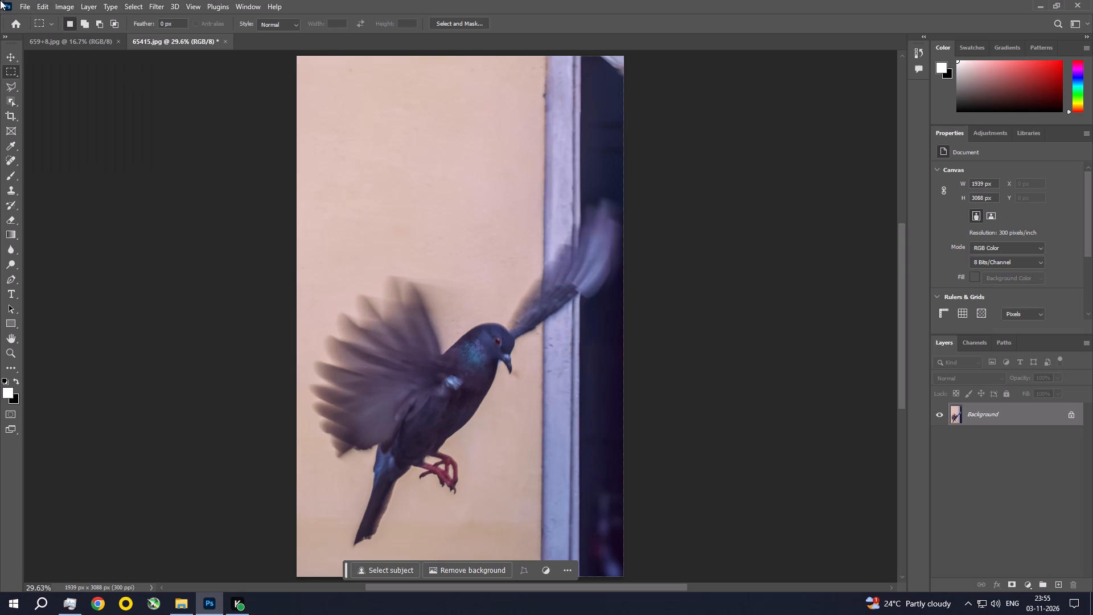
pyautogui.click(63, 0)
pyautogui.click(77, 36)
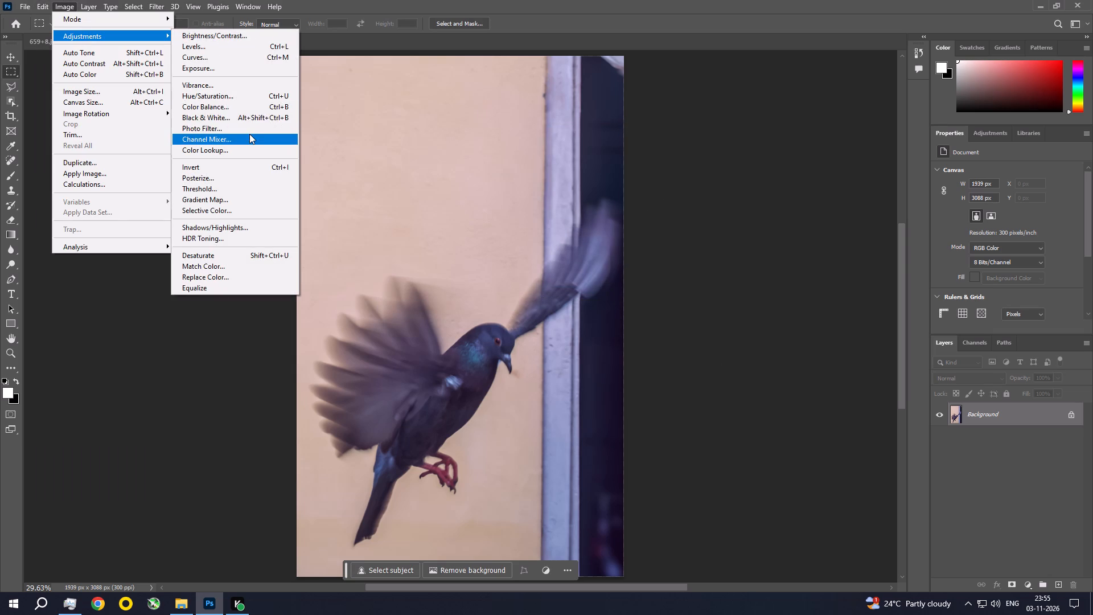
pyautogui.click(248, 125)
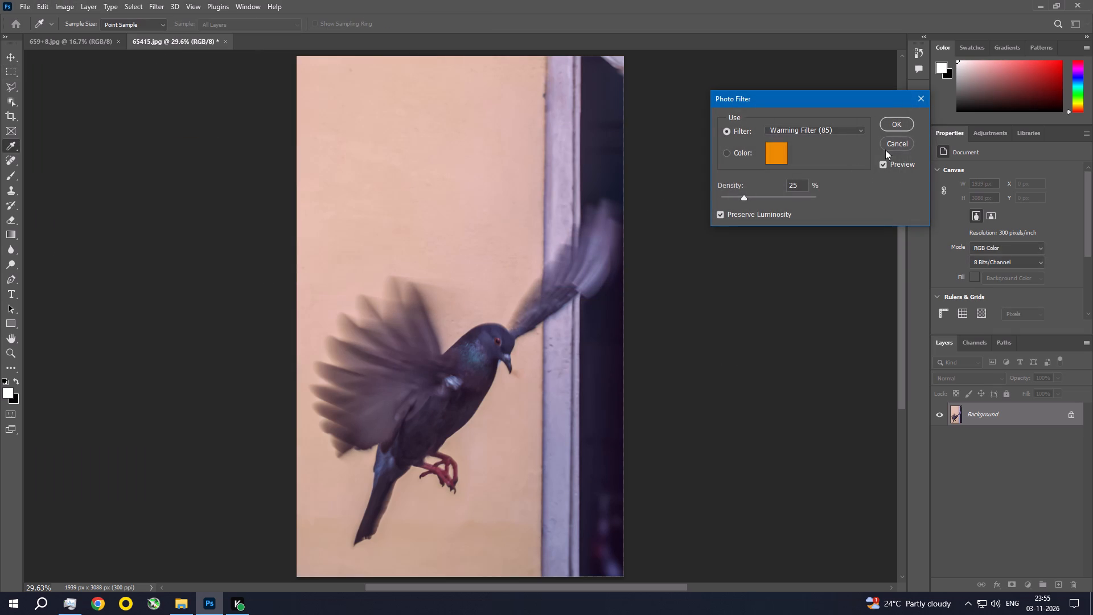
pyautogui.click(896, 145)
# Save the pigeon photo 65415.jpg as a baseline JPEG at maximum quality 12 and close it.
pyautogui.hotkey('ctrl', 's')
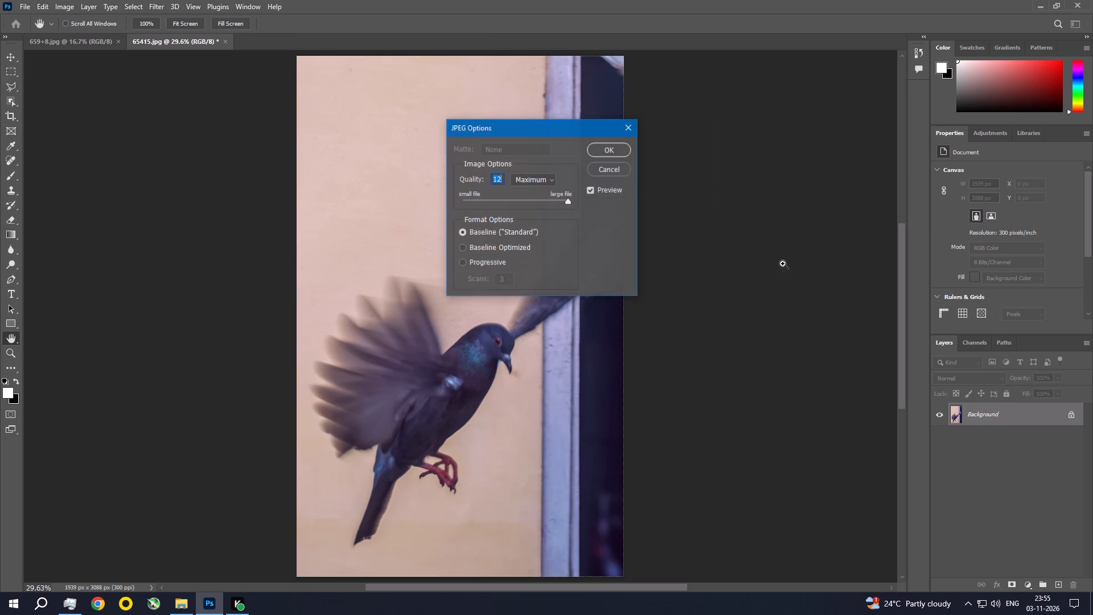
pyautogui.click(548, 206)
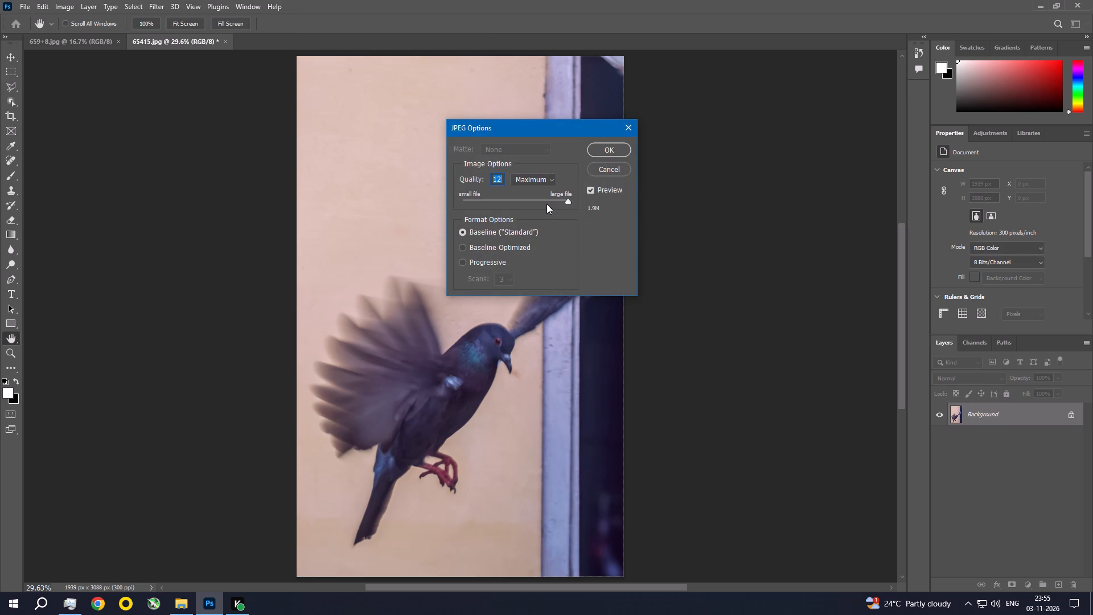
pyautogui.moveTo(547, 201); pyautogui.dragTo(598, 210)
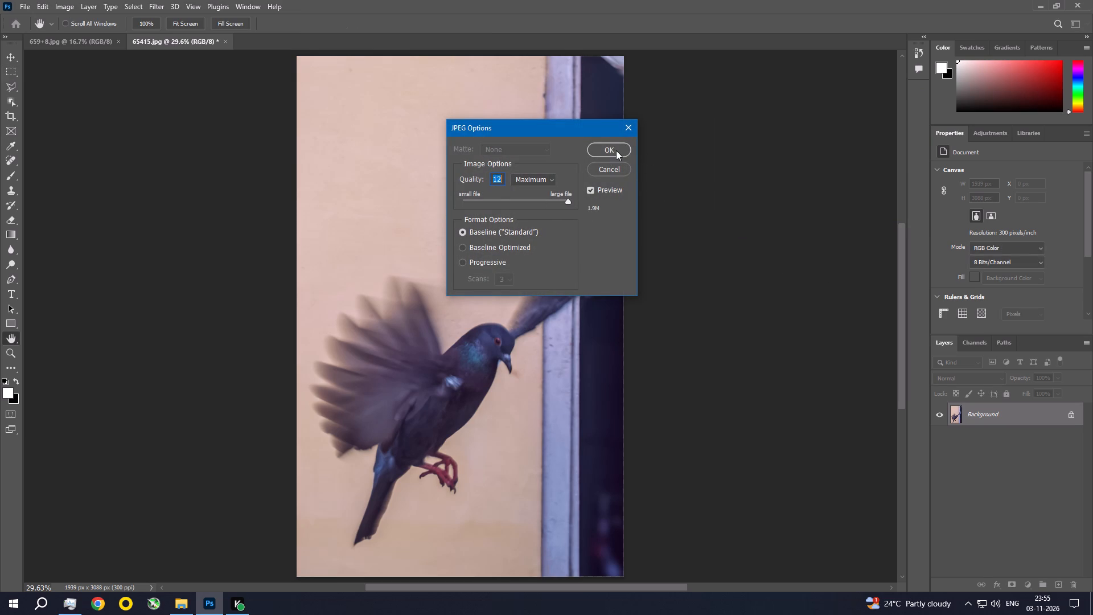
pyautogui.click(611, 148)
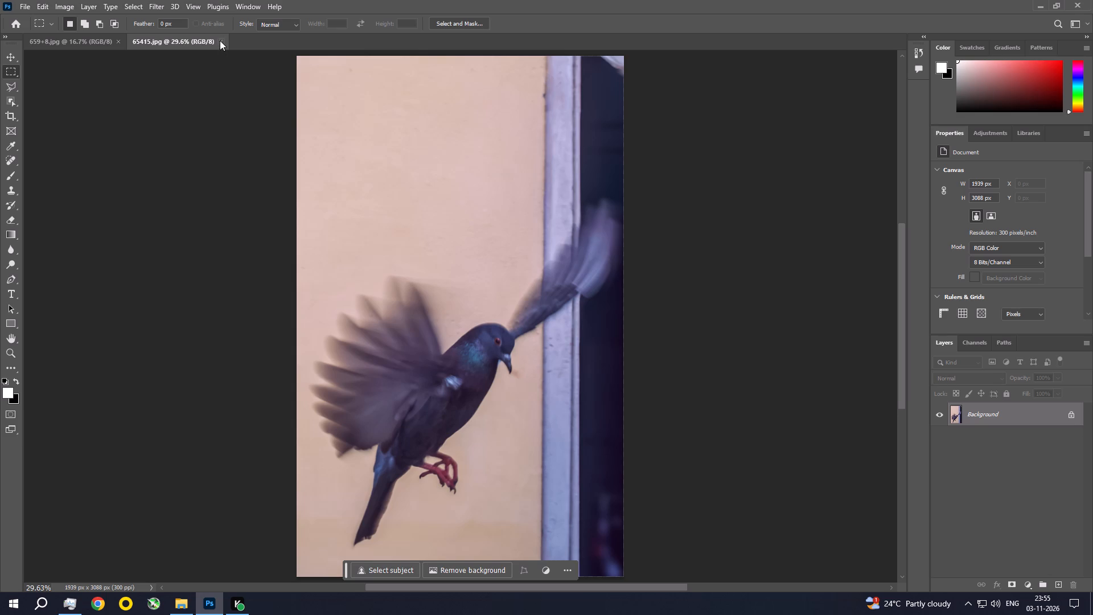
pyautogui.click(220, 40)
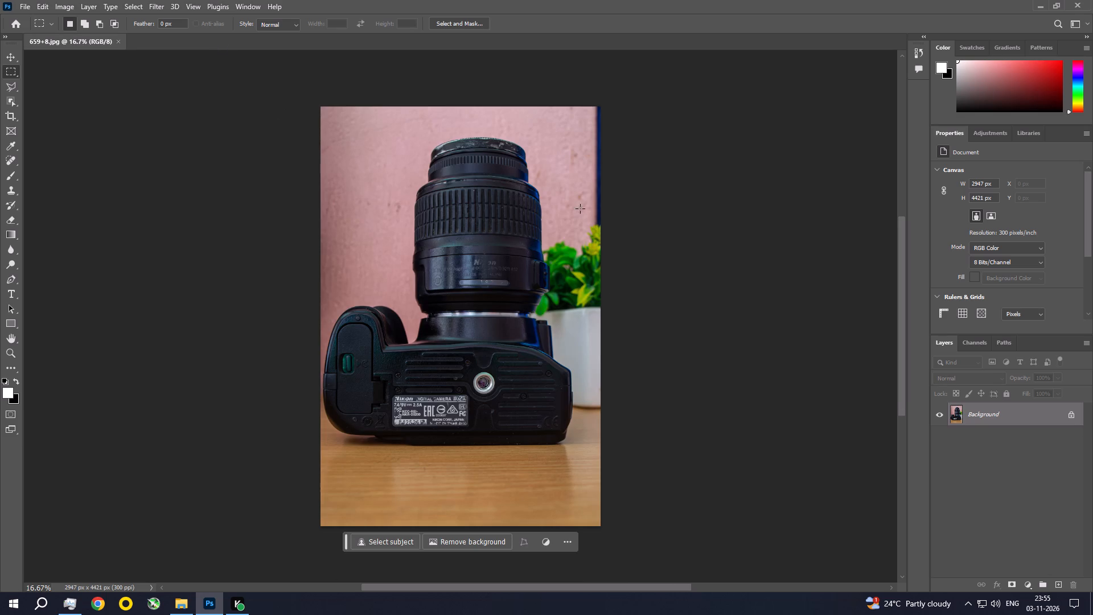
# In 659+8.jpg, select the wall marks beside the top of the camera lens, fill them with Content-Aware at 100% opacity, and deselect.
pyautogui.hotkey('ctrl', 'space')
pyautogui.hotkey('ctrl', 'space')
pyautogui.hotkey('ctrl', 'space')
pyautogui.hotkey('ctrl', 'space')
pyautogui.hotkey('ctrl', 'space')
pyautogui.hotkey('ctrl', 'space')
pyautogui.hotkey('ctrl', 'space')
pyautogui.hotkey('ctrl', 'space')
pyautogui.hotkey('ctrl', 'space')
pyautogui.hotkey('ctrl', 'space')
pyautogui.hotkey('ctrl', 'space')
pyautogui.hotkey('ctrl', 'space')
pyautogui.hotkey('ctrl', 'space')
pyautogui.hotkey('ctrl', 'space')
pyautogui.hotkey('ctrl', 'space')
pyautogui.hotkey('ctrl', 'space')
pyautogui.hotkey('ctrl', 'space')
pyautogui.keyDown('ctrl'); pyautogui.doubleClick(586, 161); pyautogui.keyUp('ctrl')
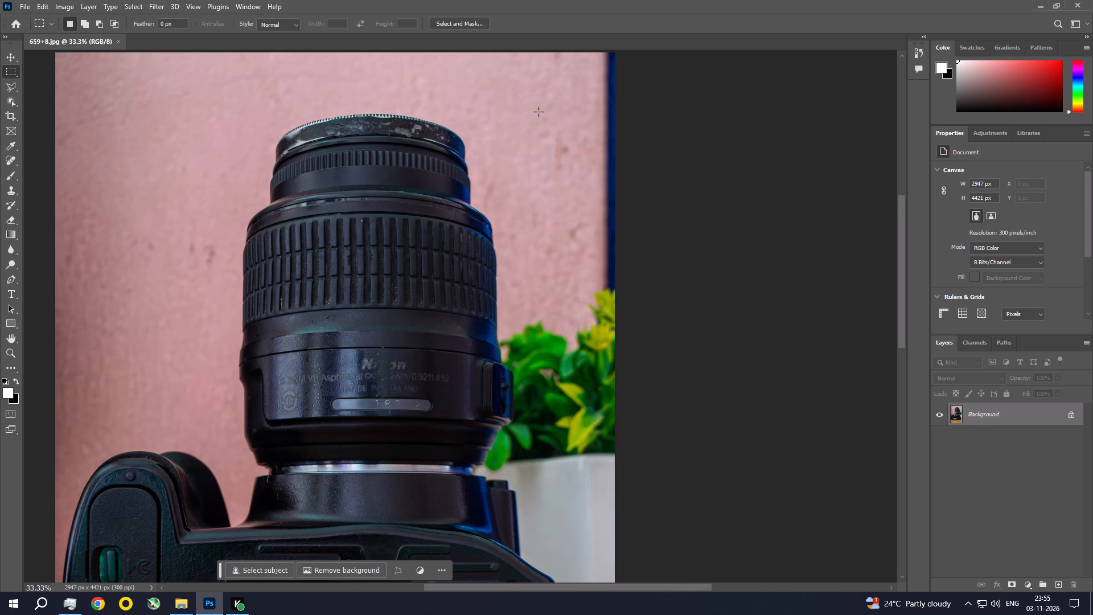
pyautogui.moveTo(539, 112); pyautogui.dragTo(581, 178)
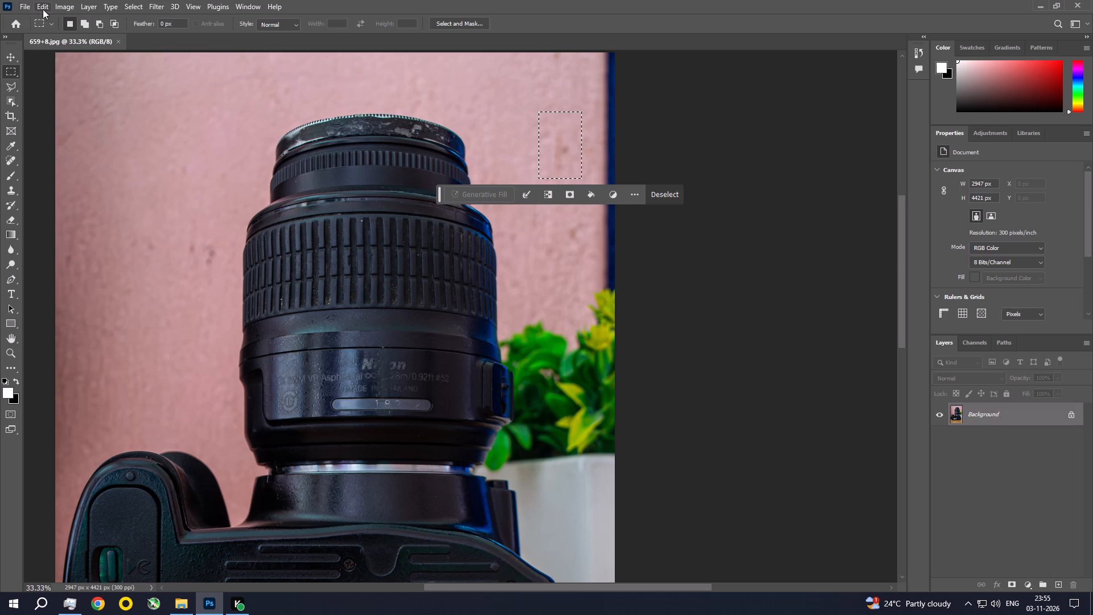
pyautogui.click(43, 9)
pyautogui.click(60, 187)
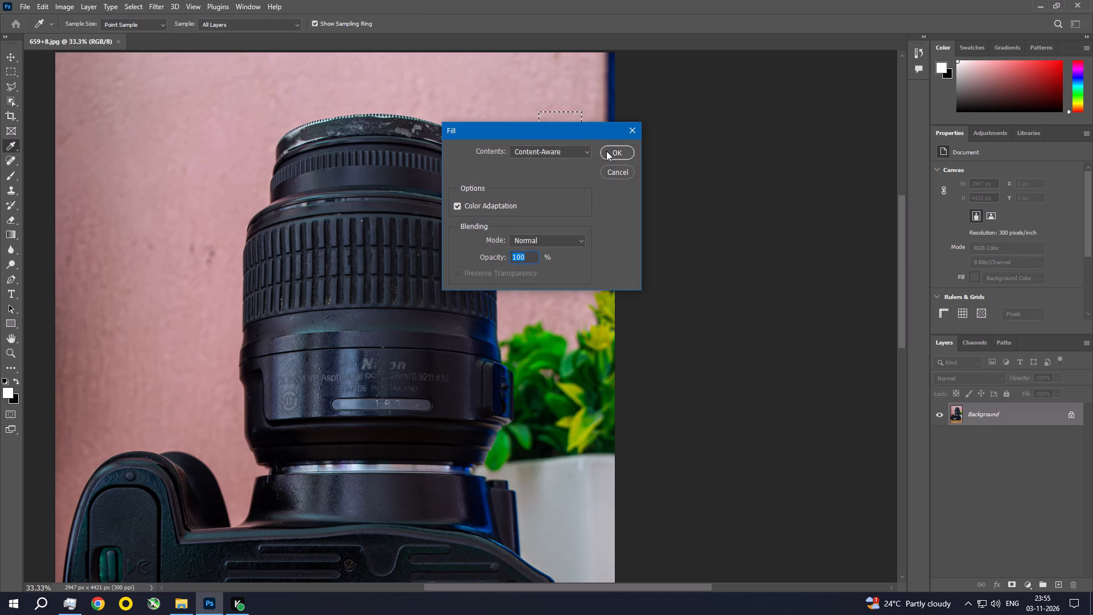
pyautogui.click(609, 151)
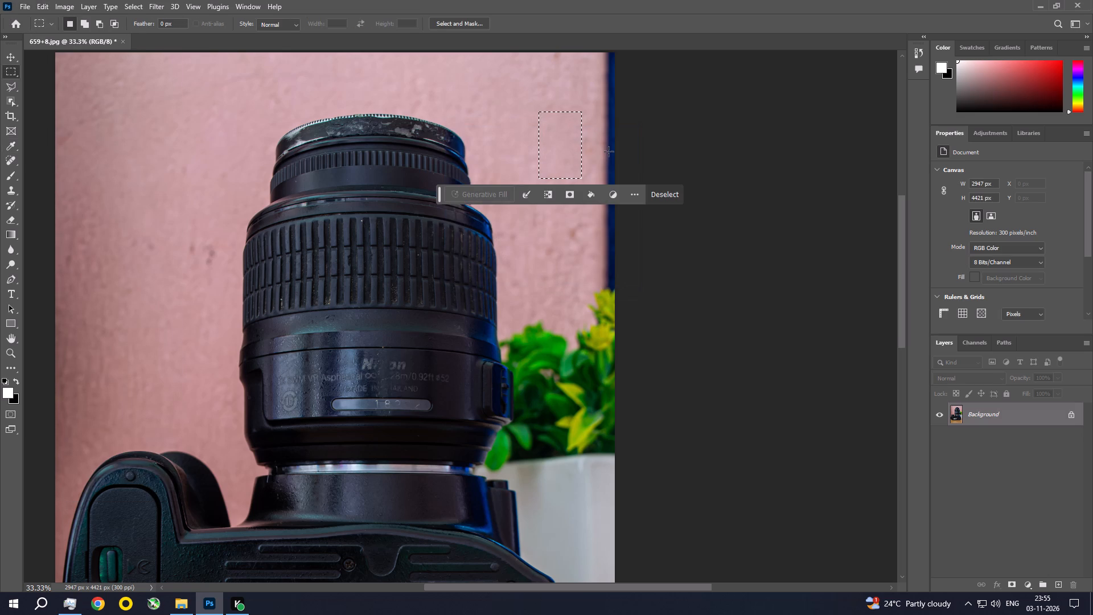
pyautogui.hotkey('ctrl', 'd')
# Select the wall mark at the photo's top edge near the dark blue strip, fill it with Content-Aware, and deselect.
pyautogui.moveTo(541, 101); pyautogui.dragTo(558, 71)
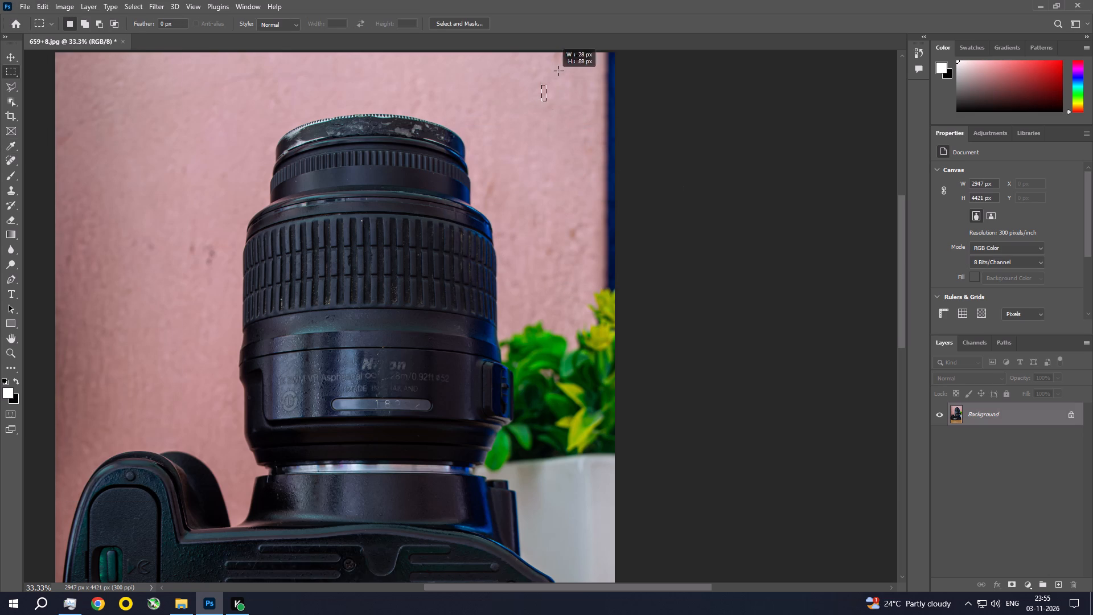
pyautogui.moveTo(558, 71); pyautogui.dragTo(568, 45)
pyautogui.click(50, 0)
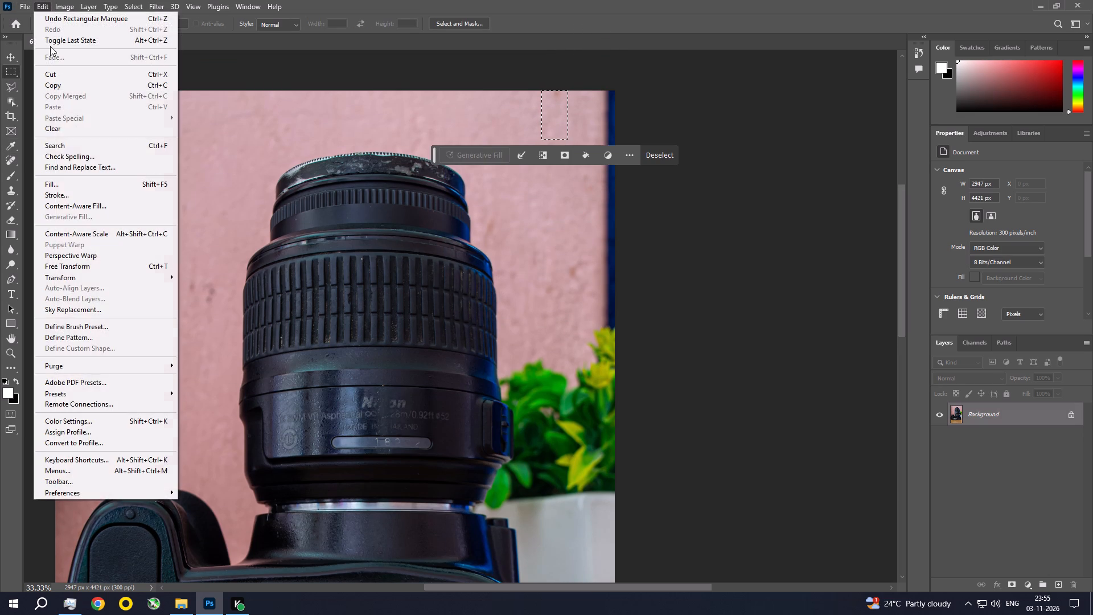
pyautogui.click(55, 186)
pyautogui.click(619, 152)
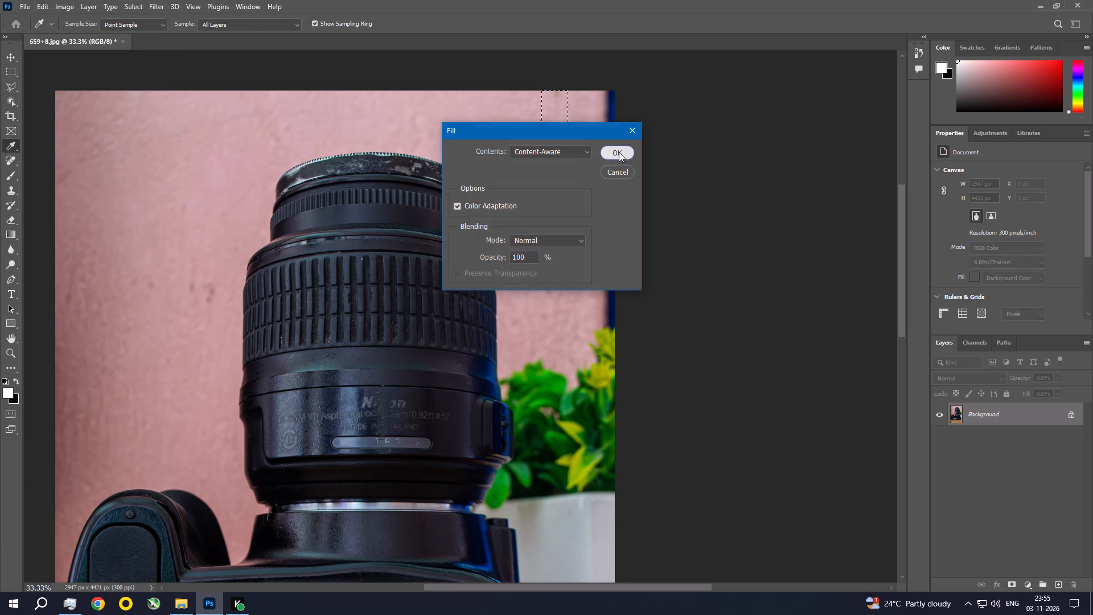
pyautogui.hotkey('ctrl', 'd')
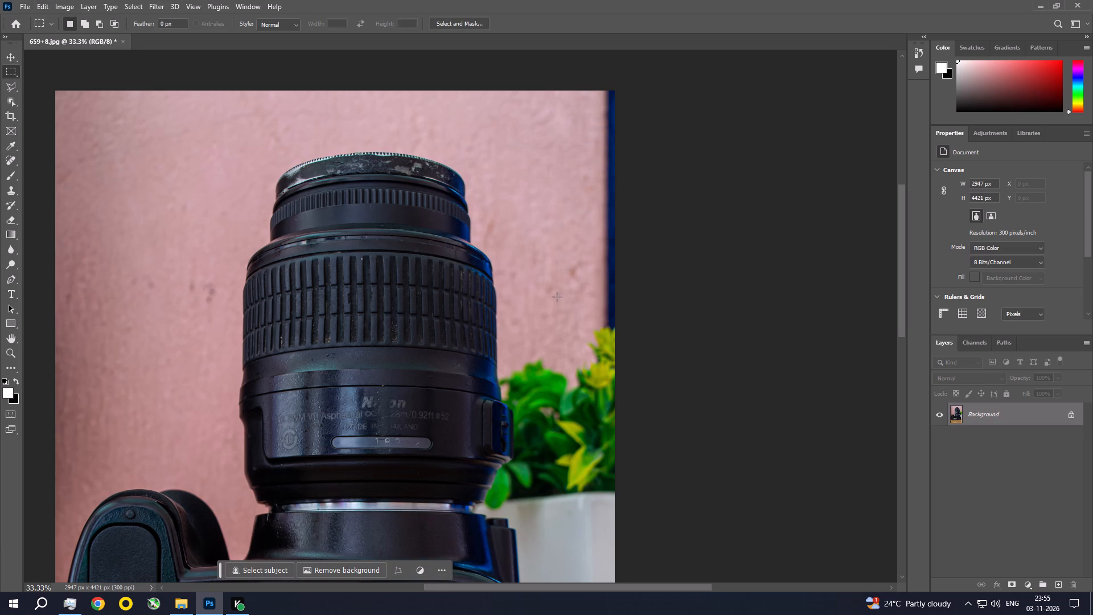
# Select the wall blemish above the plant, close to the dark blue strip, fill it with Content-Aware, and deselect.
pyautogui.moveTo(562, 241); pyautogui.dragTo(591, 305)
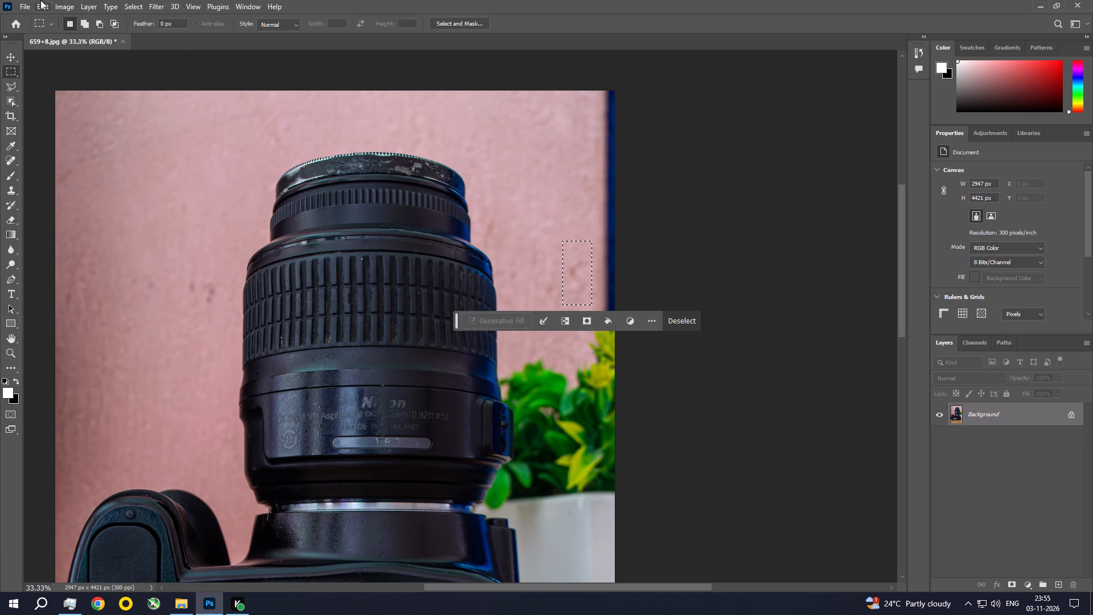
pyautogui.click(41, 0)
pyautogui.click(72, 184)
pyautogui.click(621, 154)
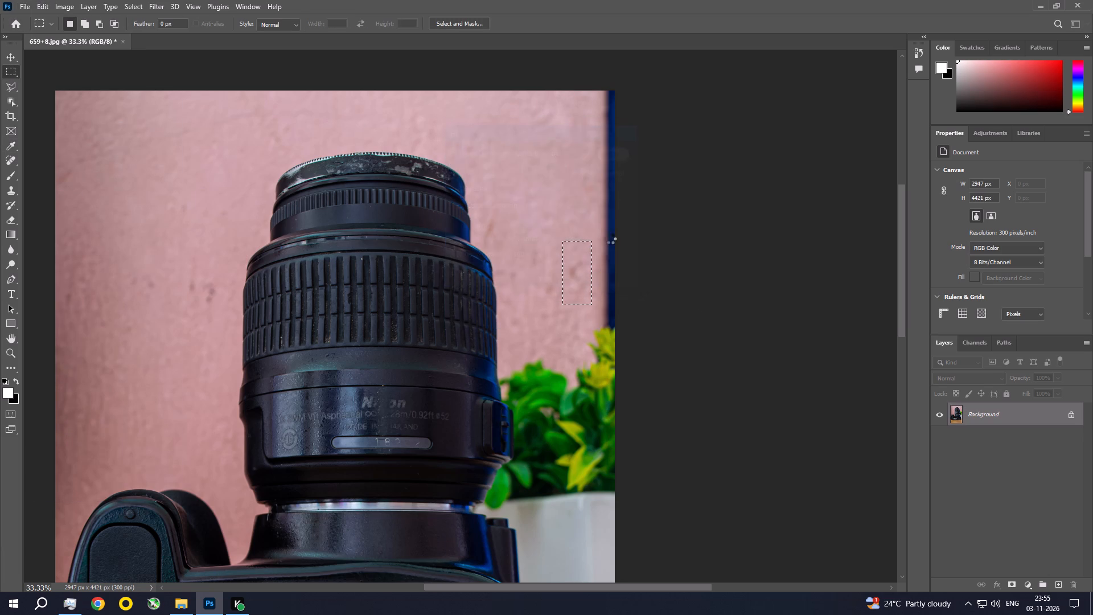
pyautogui.hotkey('ctrl', 'd')
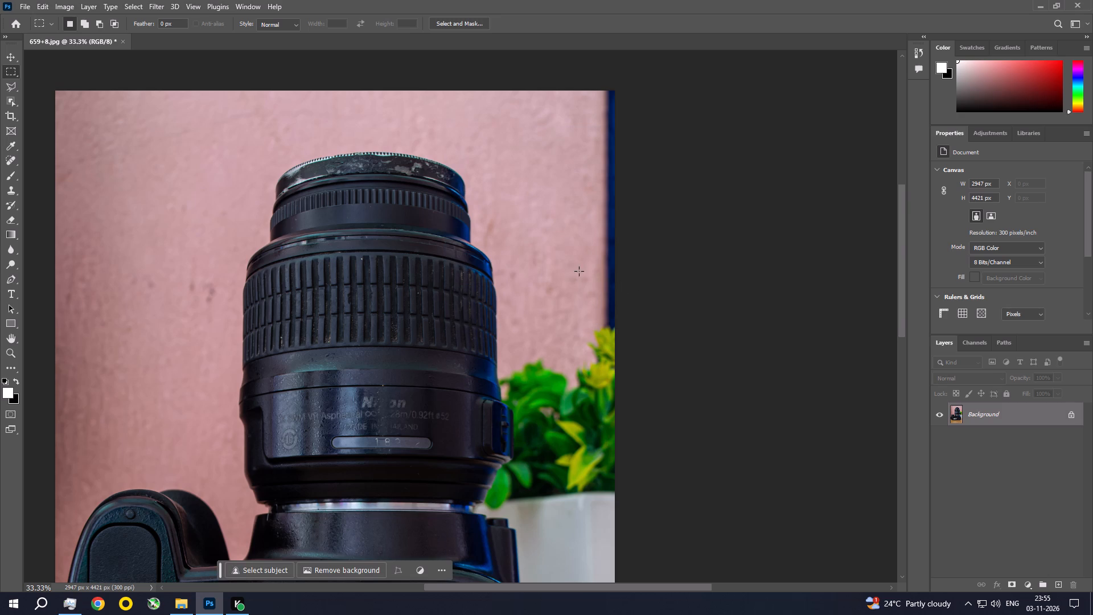
# Select the wall mark between the lens's ribbed ring and the dark blue strip, and fill it with Content-Aware.
pyautogui.moveTo(570, 261); pyautogui.dragTo(527, 314)
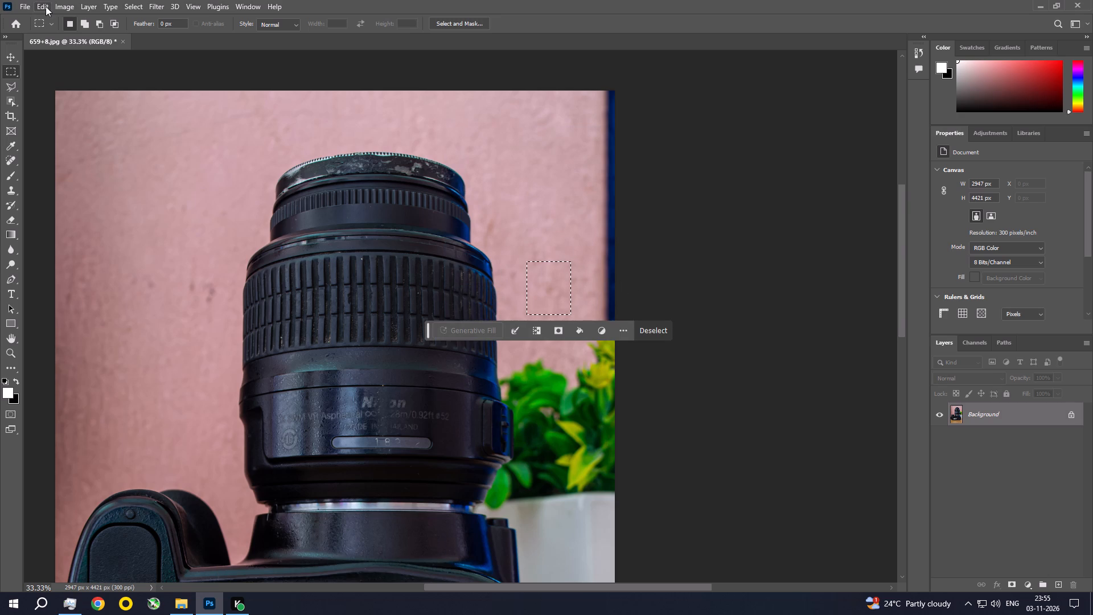
pyautogui.click(46, 6)
pyautogui.click(59, 141)
pyautogui.click(48, 5)
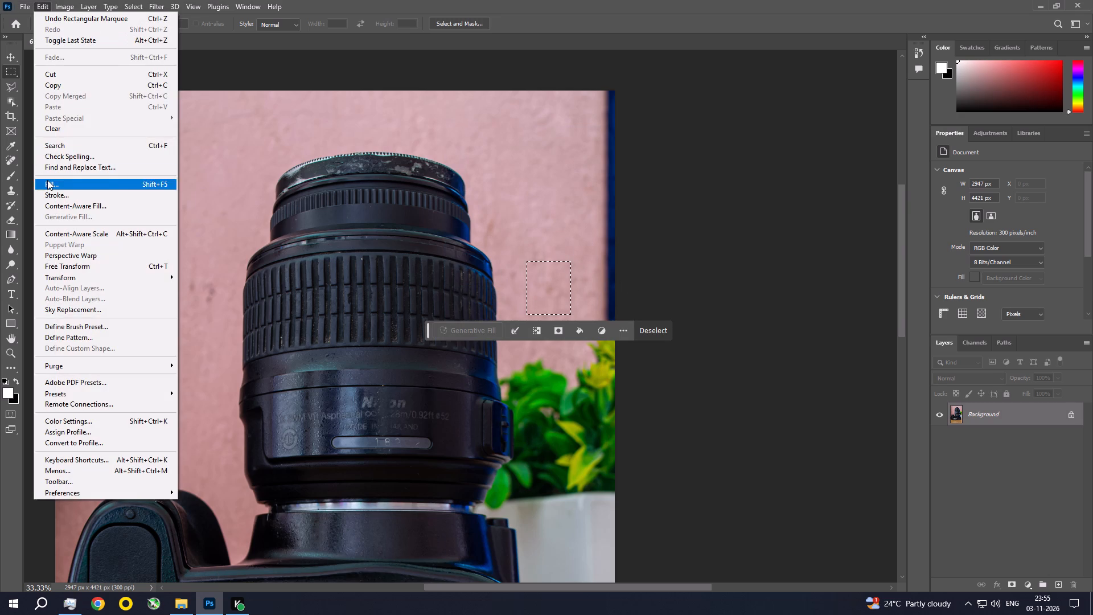
pyautogui.click(47, 180)
pyautogui.click(618, 154)
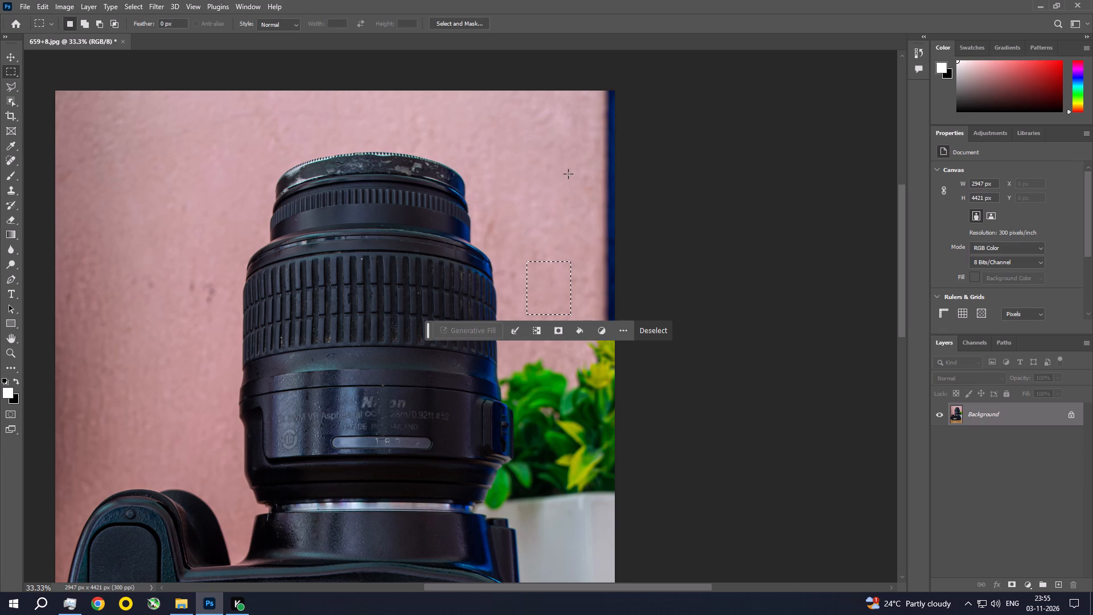
# Select the dark wall spots just left of the lens's ribbed ring, fill them with Content-Aware, and deselect.
pyautogui.moveTo(225, 249); pyautogui.dragTo(207, 275)
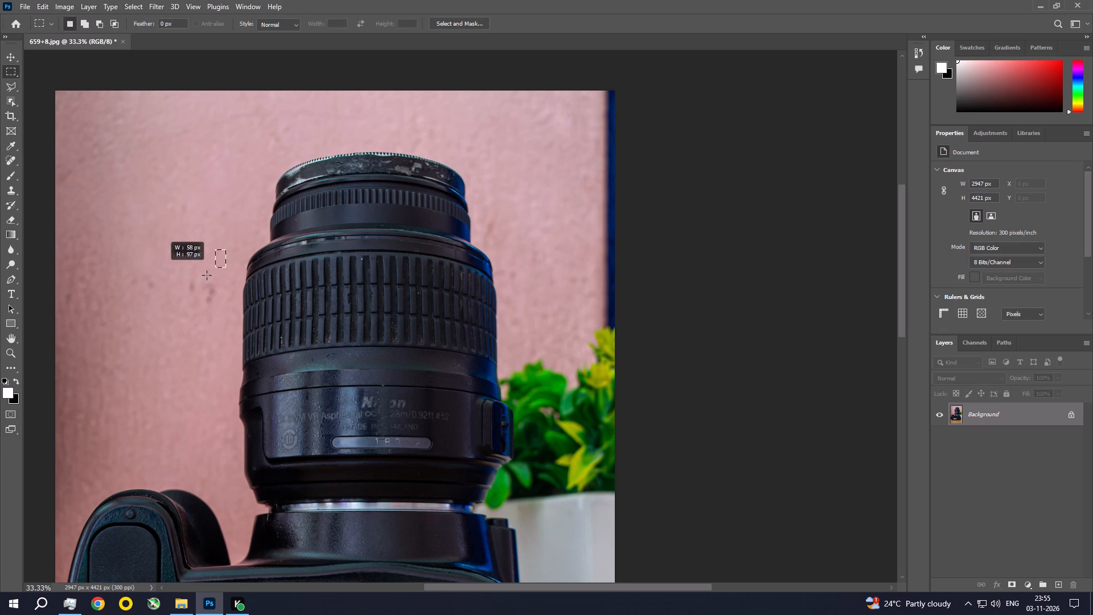
pyautogui.moveTo(207, 275); pyautogui.dragTo(179, 323)
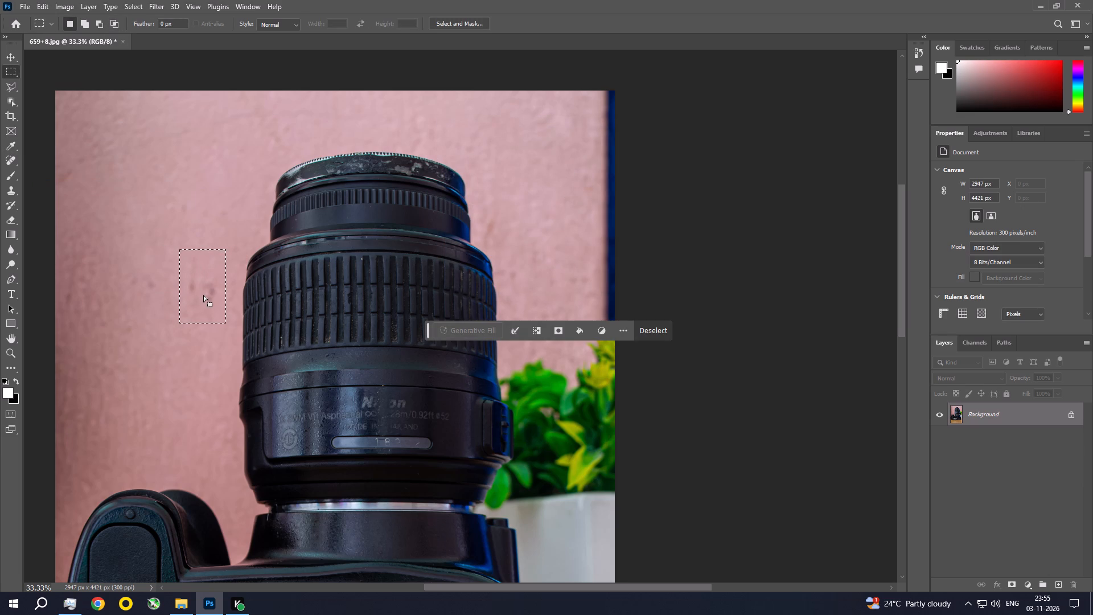
pyautogui.click(37, 5)
pyautogui.click(68, 182)
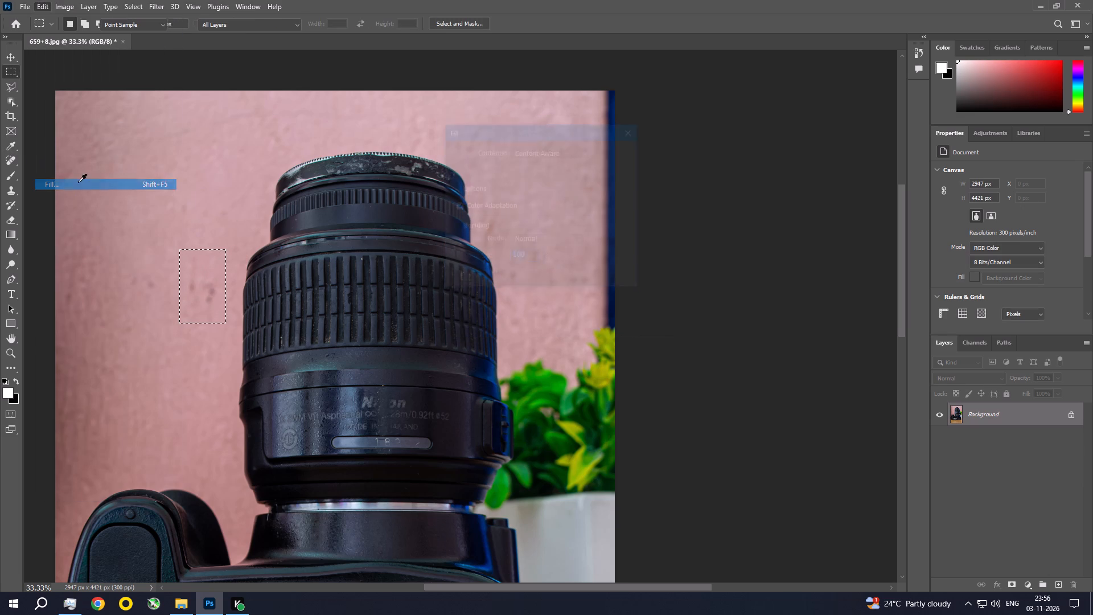
pyautogui.click(637, 154)
pyautogui.click(615, 154)
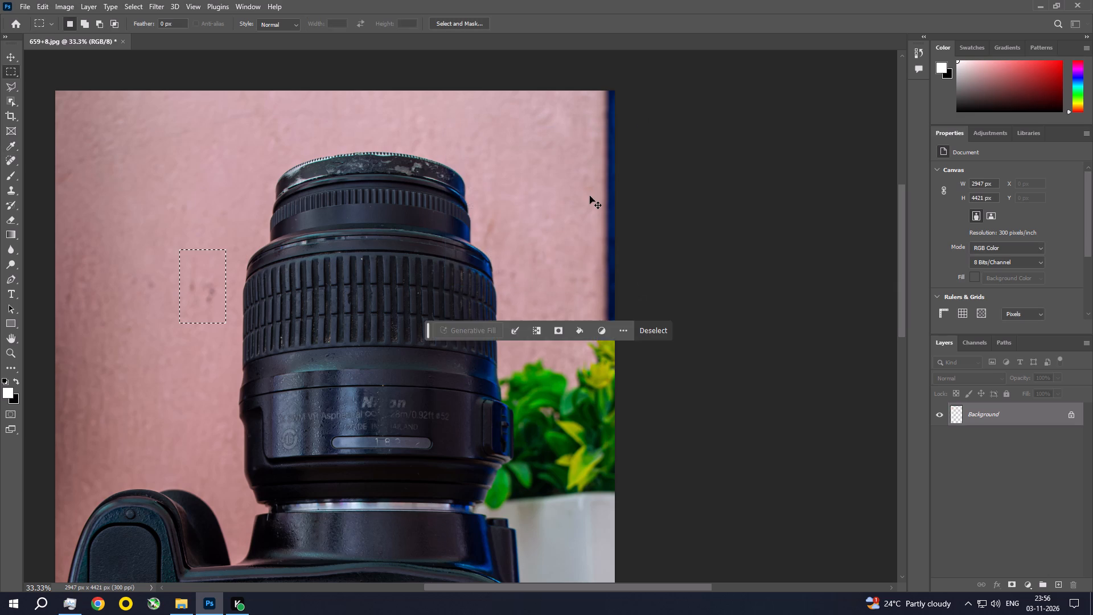
pyautogui.hotkey('ctrl', 'd')
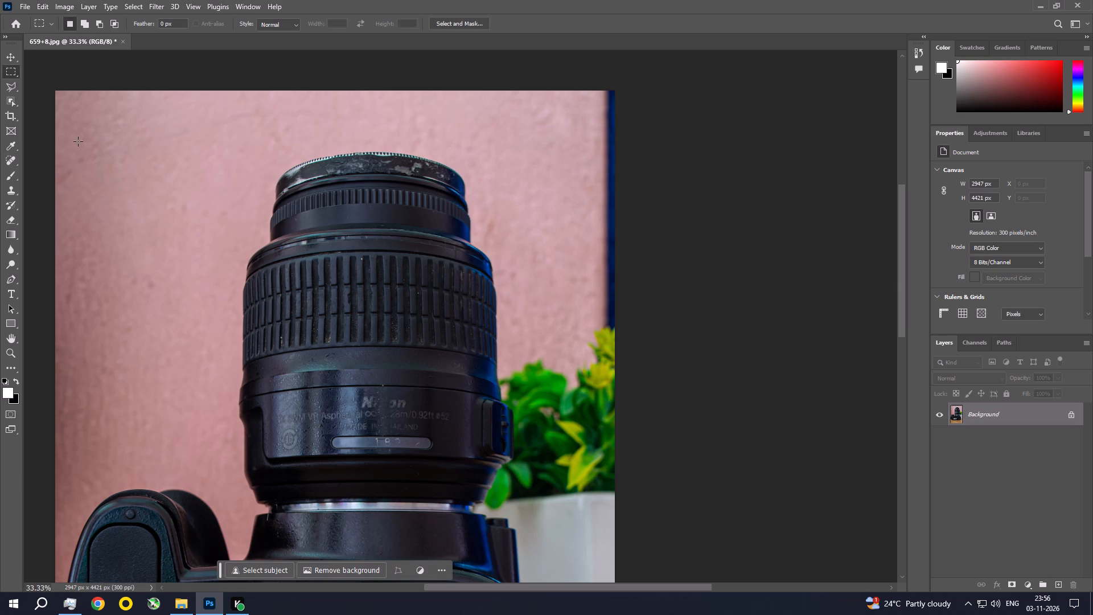
# Select the faint wall spot farther left of the lens, about 277 by 232 px, fill it with Content-Aware, and deselect.
pyautogui.moveTo(169, 264); pyautogui.dragTo(117, 307)
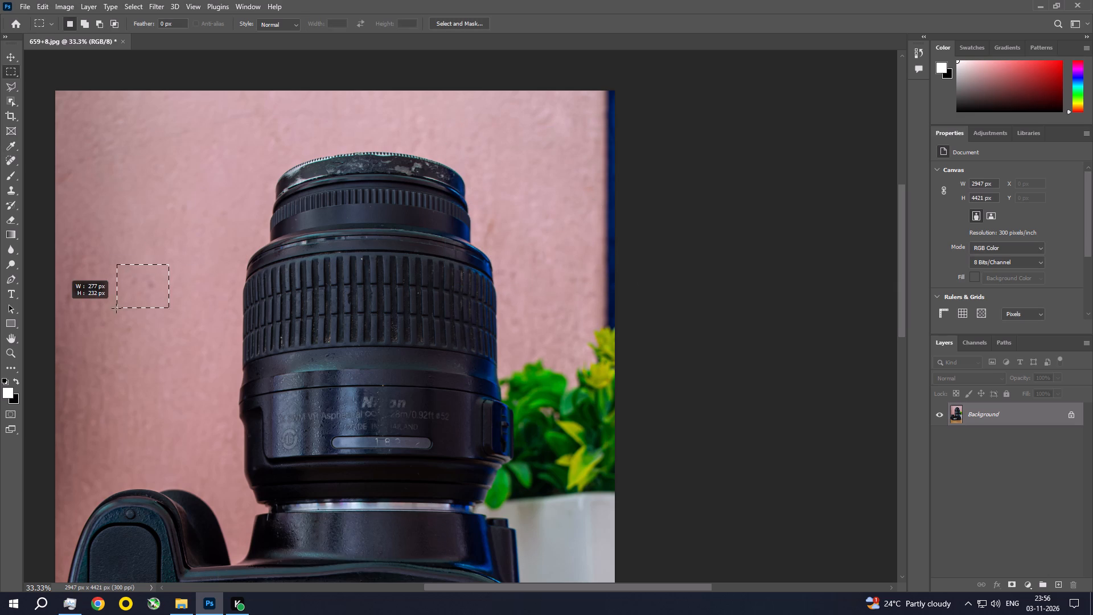
pyautogui.click(44, 8)
pyautogui.click(76, 182)
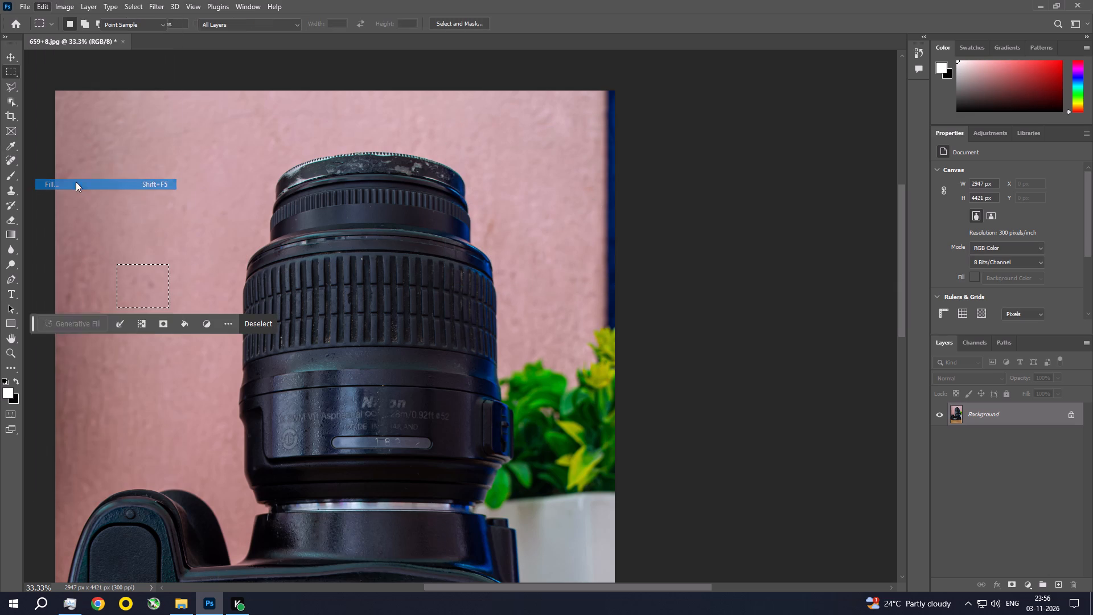
pyautogui.click(610, 154)
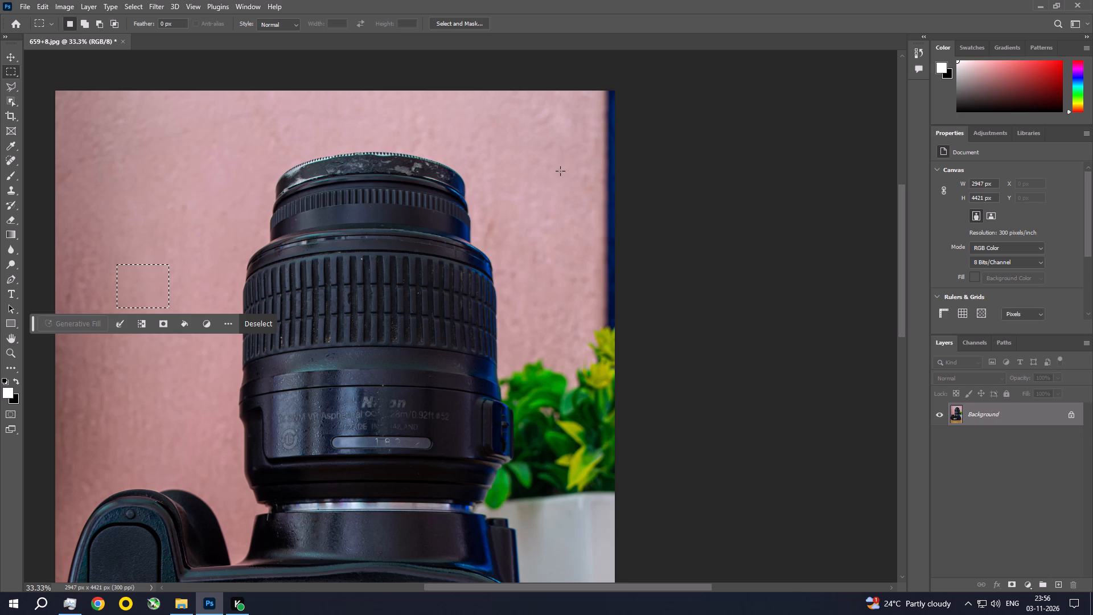
pyautogui.hotkey('ctrl', 'd')
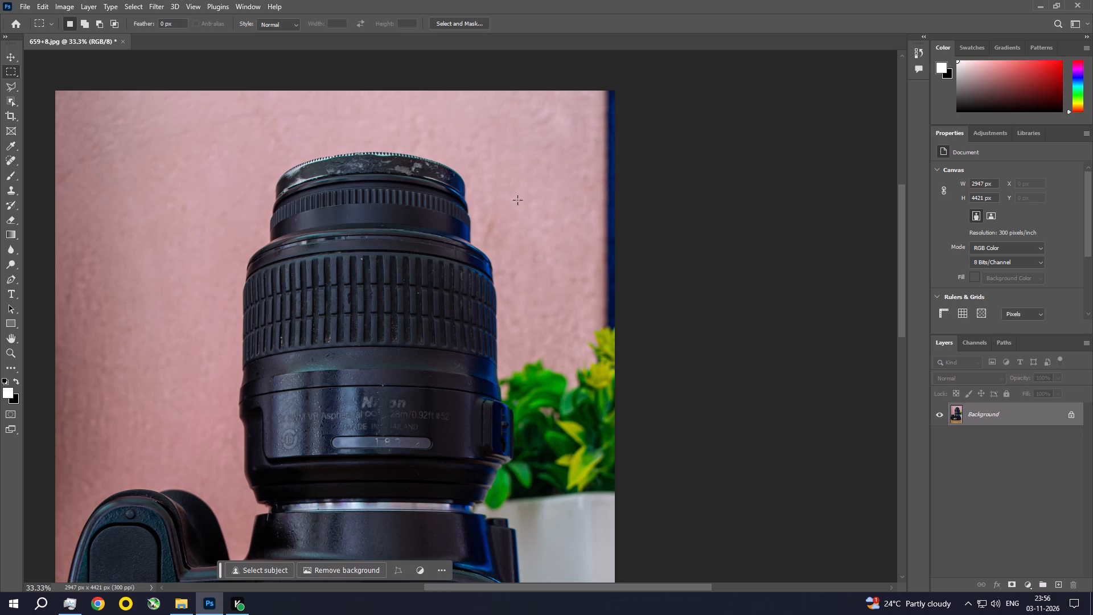
# Select the wall mark just right of the lens's upper barrel, fill it with Content-Aware, and deselect.
pyautogui.moveTo(523, 196); pyautogui.dragTo(476, 243)
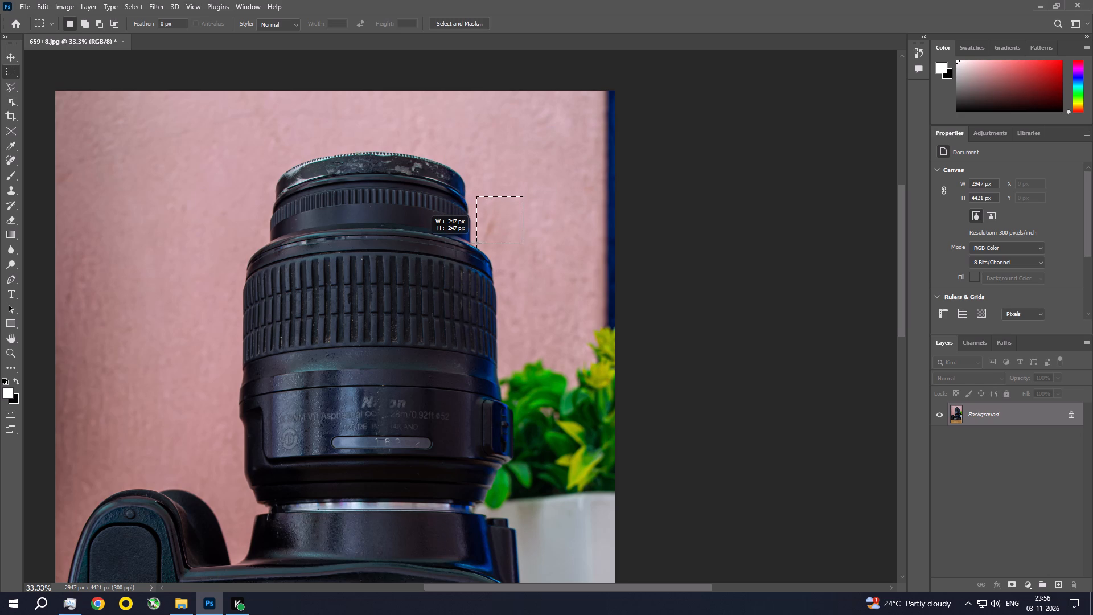
pyautogui.moveTo(476, 243); pyautogui.dragTo(480, 247)
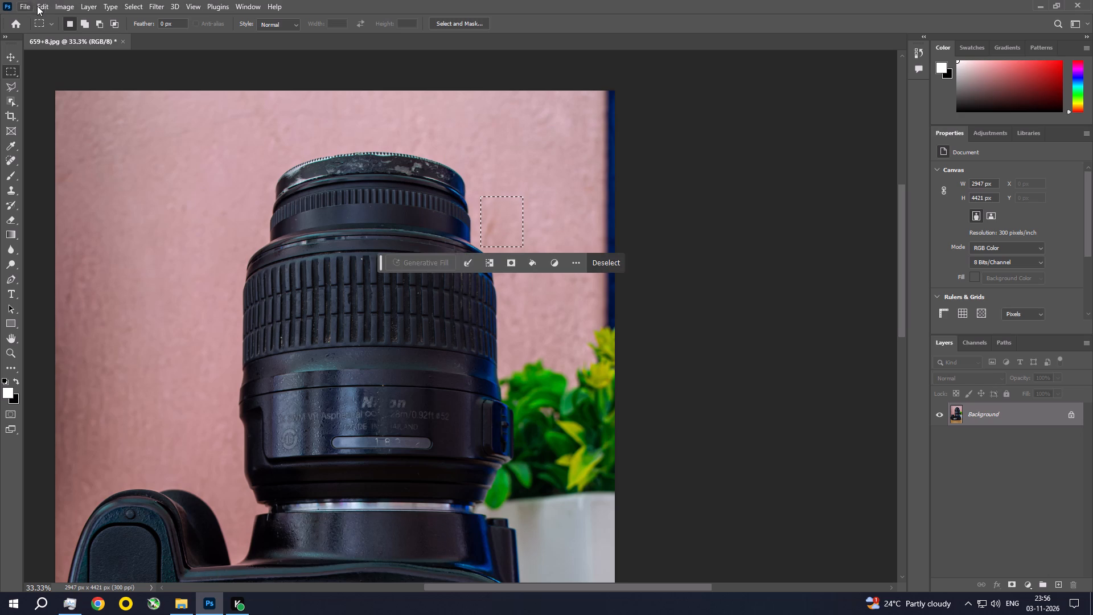
pyautogui.click(43, 6)
pyautogui.click(56, 183)
pyautogui.click(622, 153)
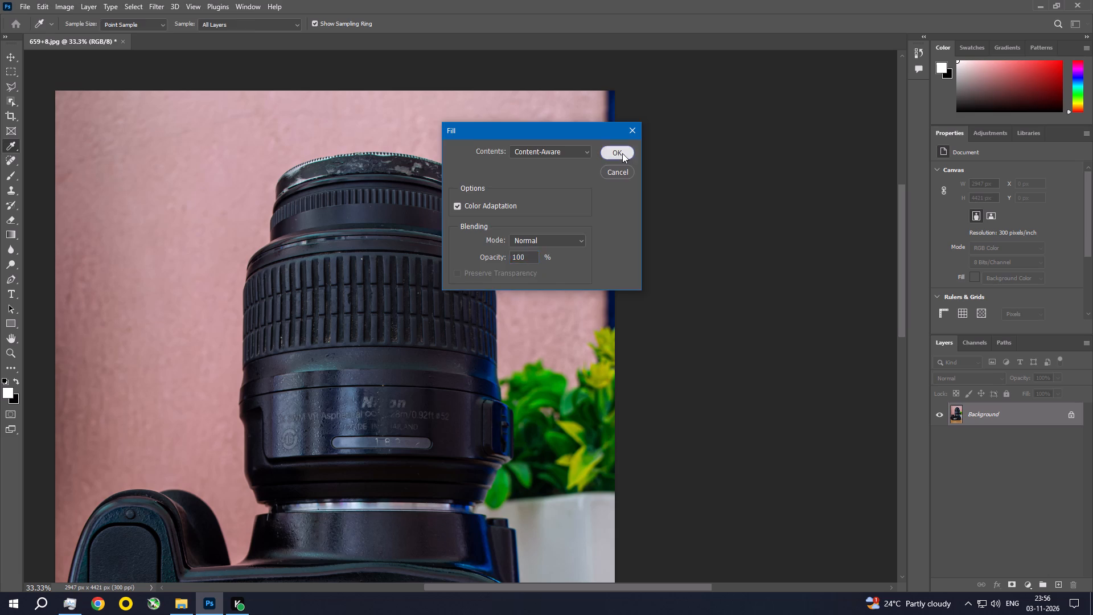
pyautogui.hotkey('ctrl', 'd')
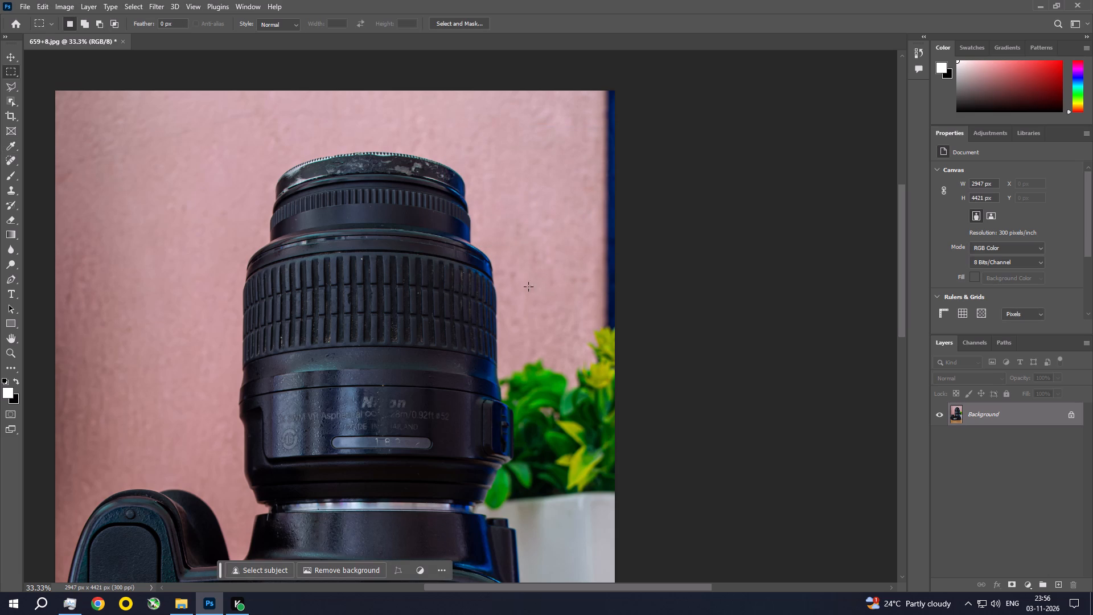
# Examine the camera body and the wooden tabletop for remaining blemishes.
pyautogui.press('space')
pyautogui.press('space')
pyautogui.press('space')
pyautogui.press('space')
pyautogui.press('space')
pyautogui.press('space')
pyautogui.press('space')
pyautogui.press('space')
pyautogui.press('space')
pyautogui.press('space')
pyautogui.press('space')
pyautogui.press('space')
pyautogui.press('space')
pyautogui.press('space')
pyautogui.press('space')
pyautogui.press('space')
pyautogui.press('space')
pyautogui.press('space')
pyautogui.press('space')
pyautogui.press('space')
pyautogui.moveTo(287, 302); pyautogui.dragTo(512, 165)
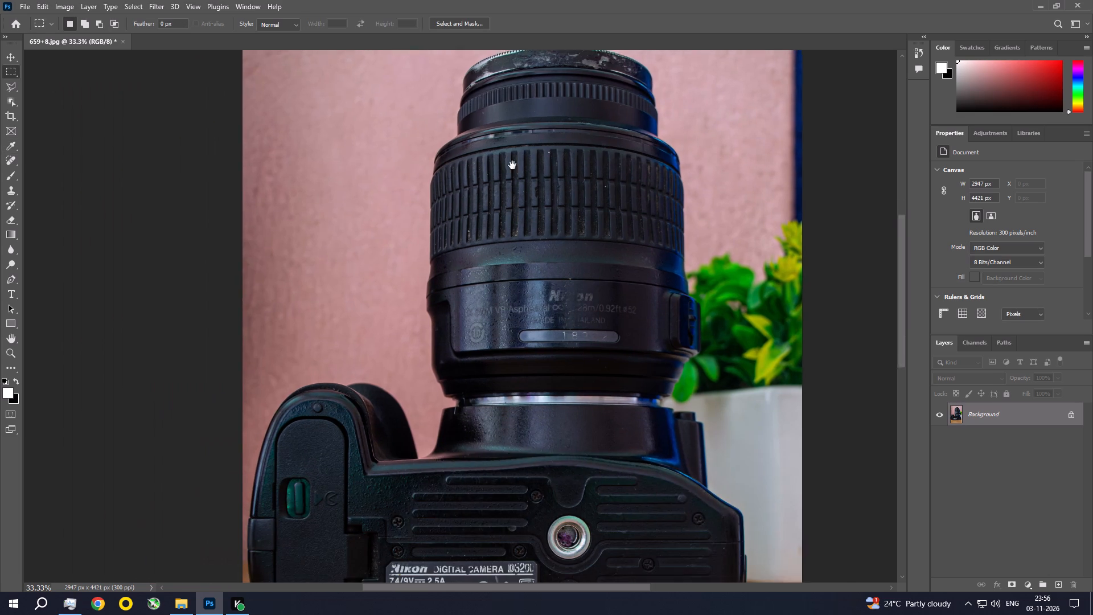
pyautogui.moveTo(512, 165); pyautogui.dragTo(387, 91)
pyautogui.moveTo(382, 411); pyautogui.dragTo(319, 220)
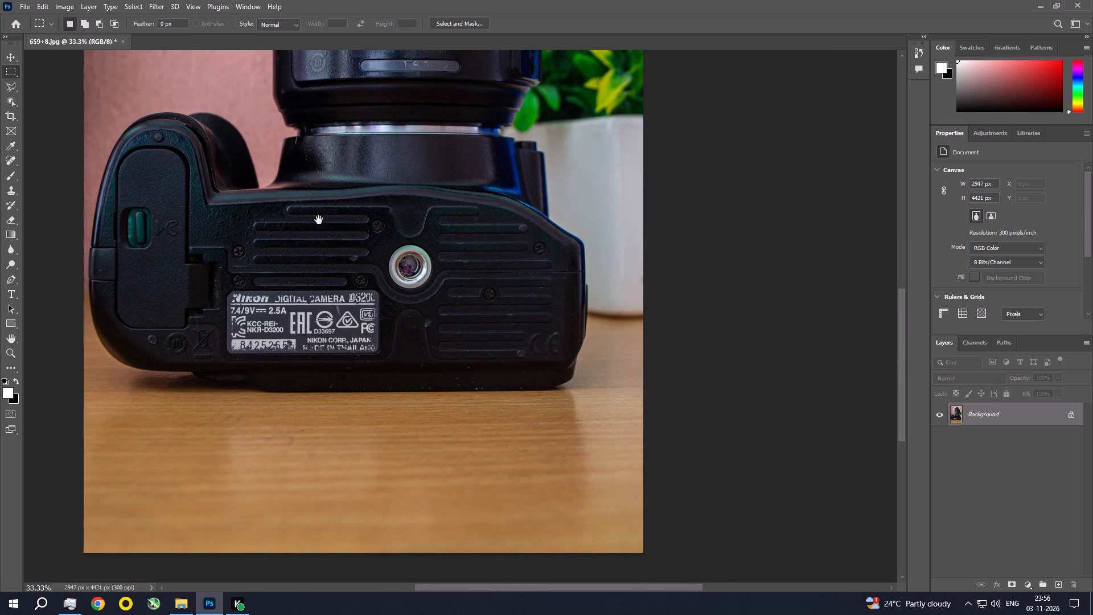
pyautogui.moveTo(319, 220); pyautogui.dragTo(320, 215)
pyautogui.moveTo(313, 332); pyautogui.dragTo(314, 351)
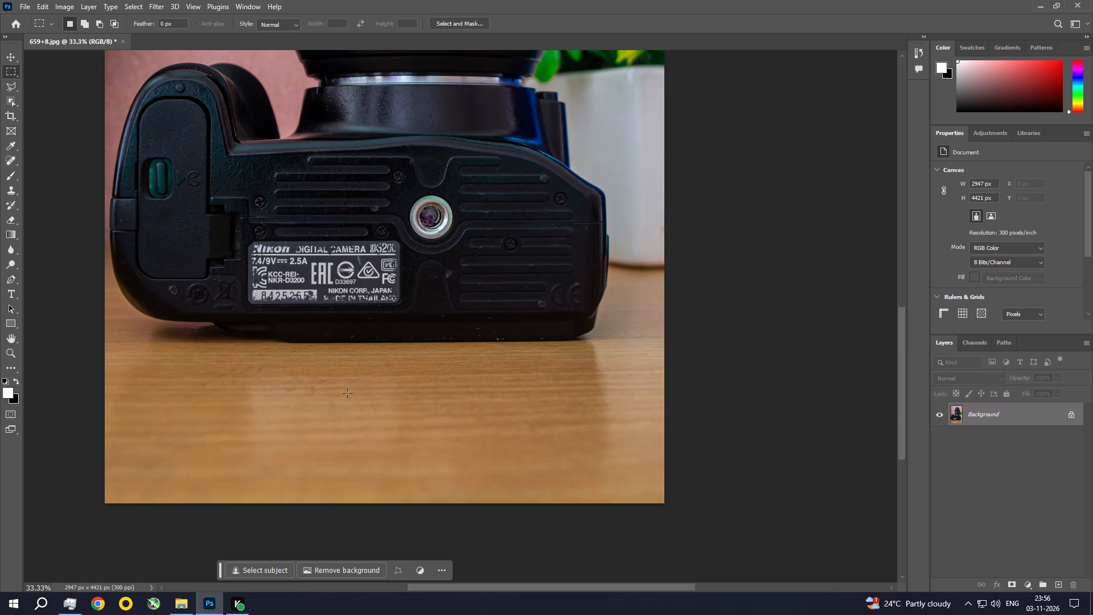
# Select the wall mark beyond the lens's top ring, near the dark blue strip, fill it with Content-Aware, and deselect.
pyautogui.press('space')
pyautogui.press('space')
pyautogui.press('space')
pyautogui.press('space')
pyautogui.press('space')
pyautogui.press('space')
pyautogui.press('space')
pyautogui.press('space')
pyautogui.press('space')
pyautogui.press('space')
pyautogui.press('space')
pyautogui.press('space')
pyautogui.press('space')
pyautogui.press('space')
pyautogui.press('space')
pyautogui.press('space')
pyautogui.press('space')
pyautogui.press('space')
pyautogui.press('space')
pyautogui.press('space')
pyautogui.moveTo(449, 192); pyautogui.dragTo(449, 413)
pyautogui.moveTo(401, 290); pyautogui.dragTo(413, 477)
pyautogui.moveTo(414, 392); pyautogui.dragTo(455, 368)
pyautogui.moveTo(639, 233); pyautogui.dragTo(661, 202)
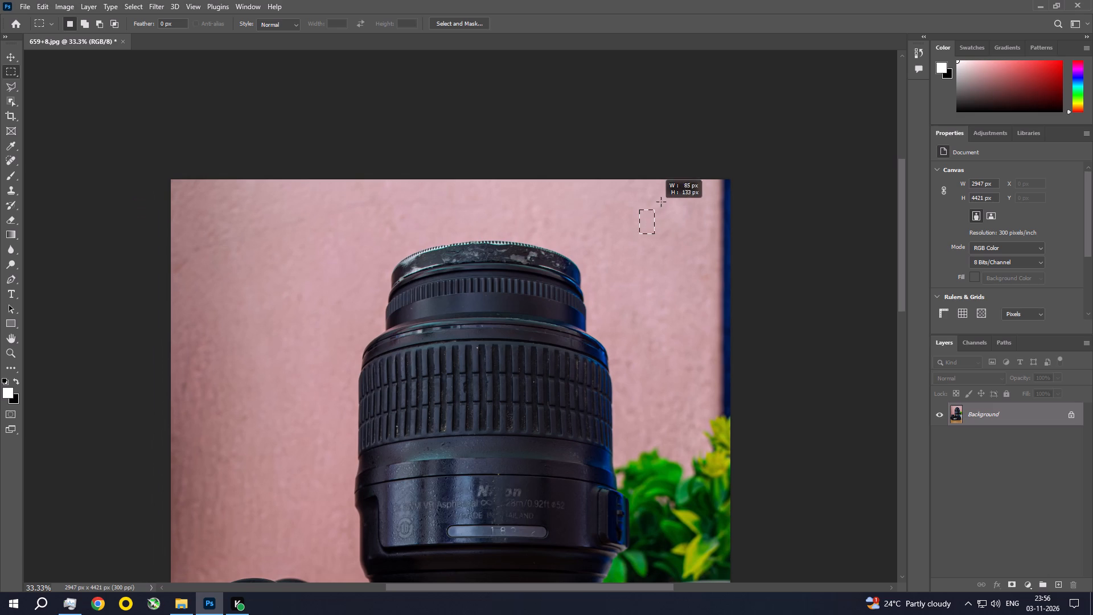
pyautogui.moveTo(661, 202); pyautogui.dragTo(679, 186)
pyautogui.click(44, 0)
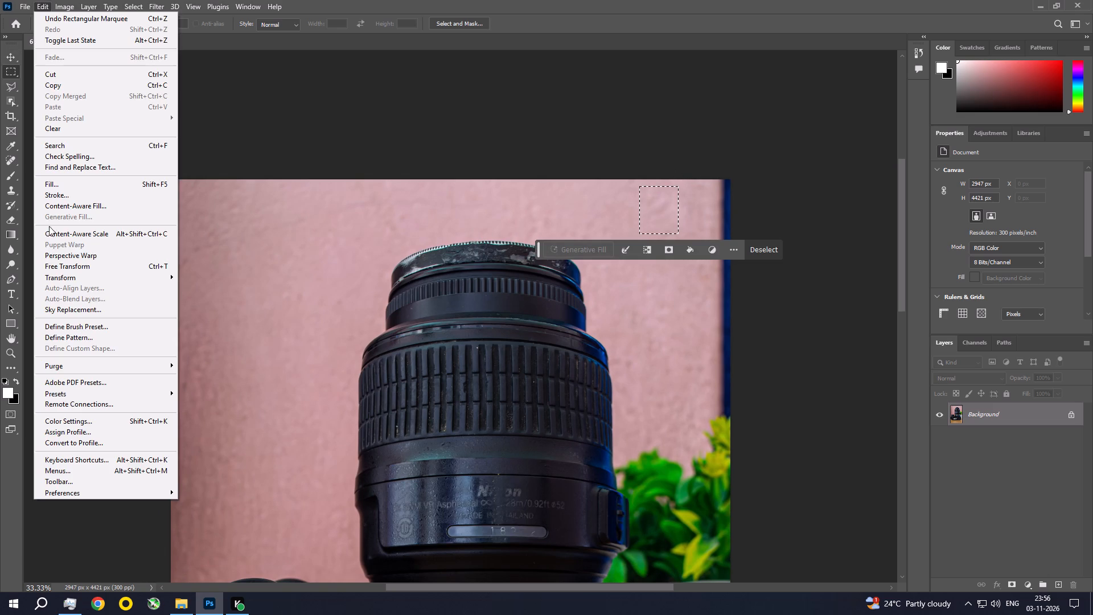
pyautogui.click(71, 186)
pyautogui.click(618, 154)
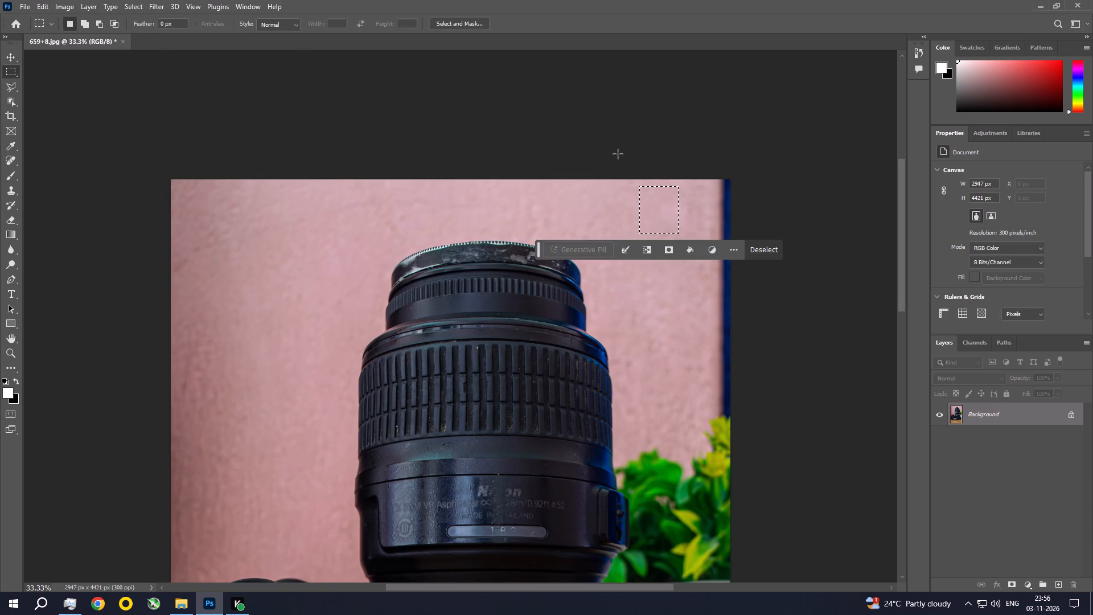
pyautogui.hotkey('ctrl', 'd')
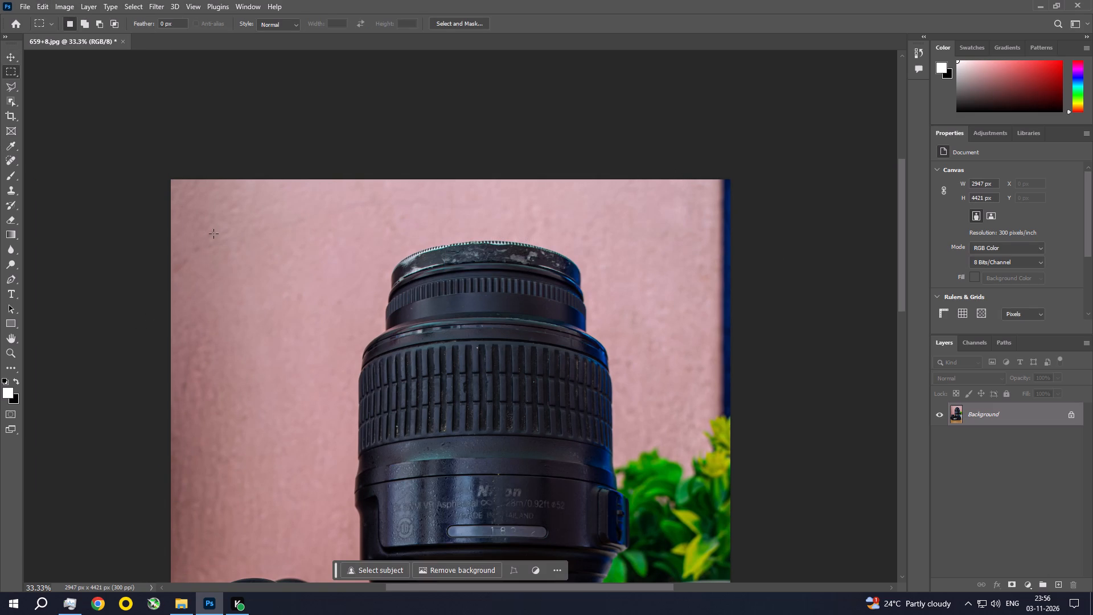
# Select the wall spots at the photo's left edge, level with the lens's top rings, fill them with Content-Aware, and deselect.
pyautogui.moveTo(213, 232); pyautogui.dragTo(170, 294)
pyautogui.click(34, 2)
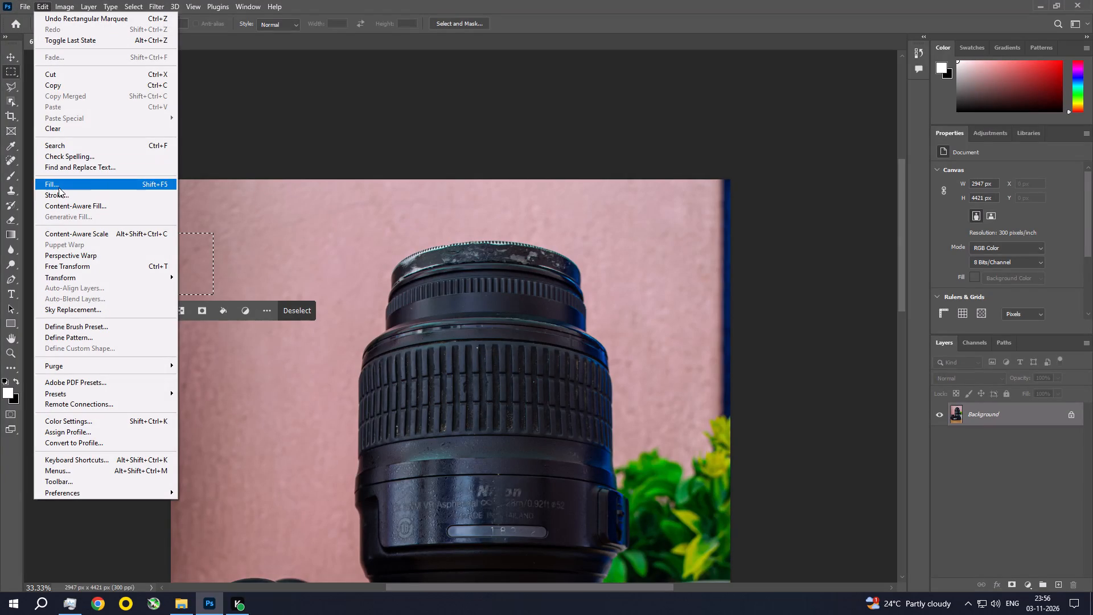
pyautogui.click(59, 187)
pyautogui.click(622, 153)
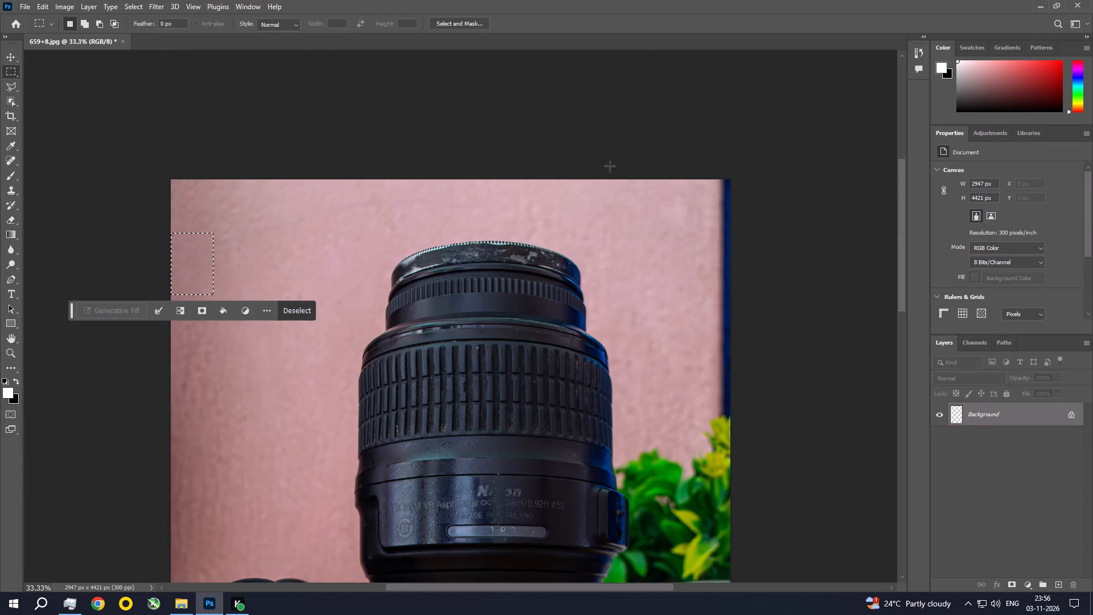
pyautogui.hotkey('ctrl', 'd')
# Select the tall wall patch at the photo's left edge, level with the lens's ribbed zoom ring, fill it with Content-Aware, and deselect.
pyautogui.press('space')
pyautogui.press('space')
pyautogui.press('space')
pyautogui.press('space')
pyautogui.press('space')
pyautogui.press('space')
pyautogui.press('space')
pyautogui.press('space')
pyautogui.press('space')
pyautogui.press('space')
pyautogui.press('space')
pyautogui.press('space')
pyautogui.press('space')
pyautogui.press('space')
pyautogui.press('space')
pyautogui.press('space')
pyautogui.press('space')
pyautogui.press('space')
pyautogui.press('space')
pyautogui.press('space')
pyautogui.moveTo(216, 400); pyautogui.dragTo(231, 219)
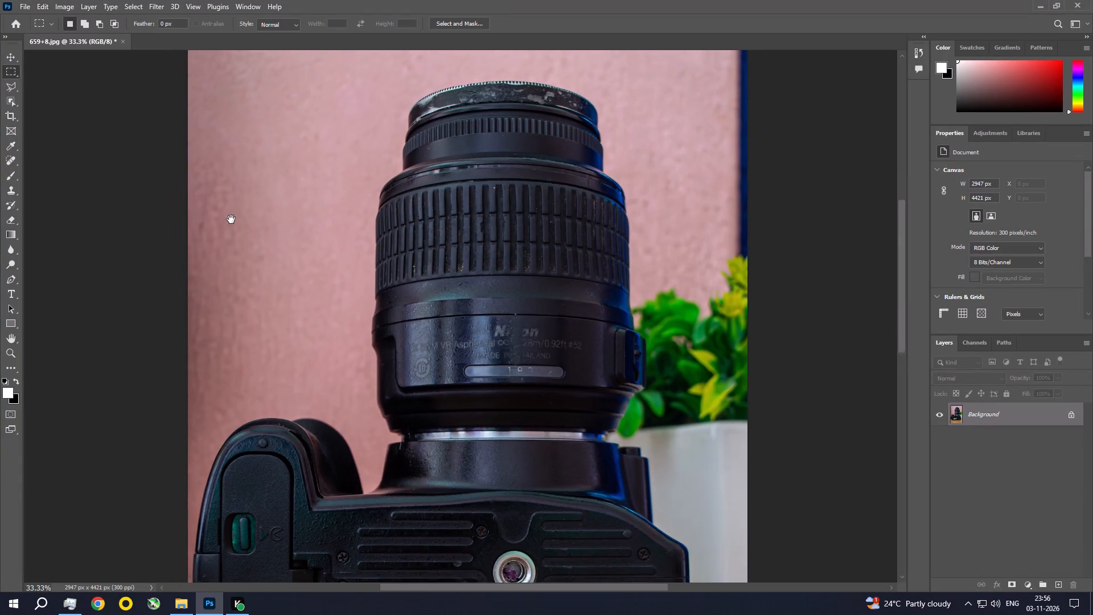
pyautogui.moveTo(231, 219); pyautogui.dragTo(234, 325)
pyautogui.moveTo(237, 258); pyautogui.dragTo(192, 349)
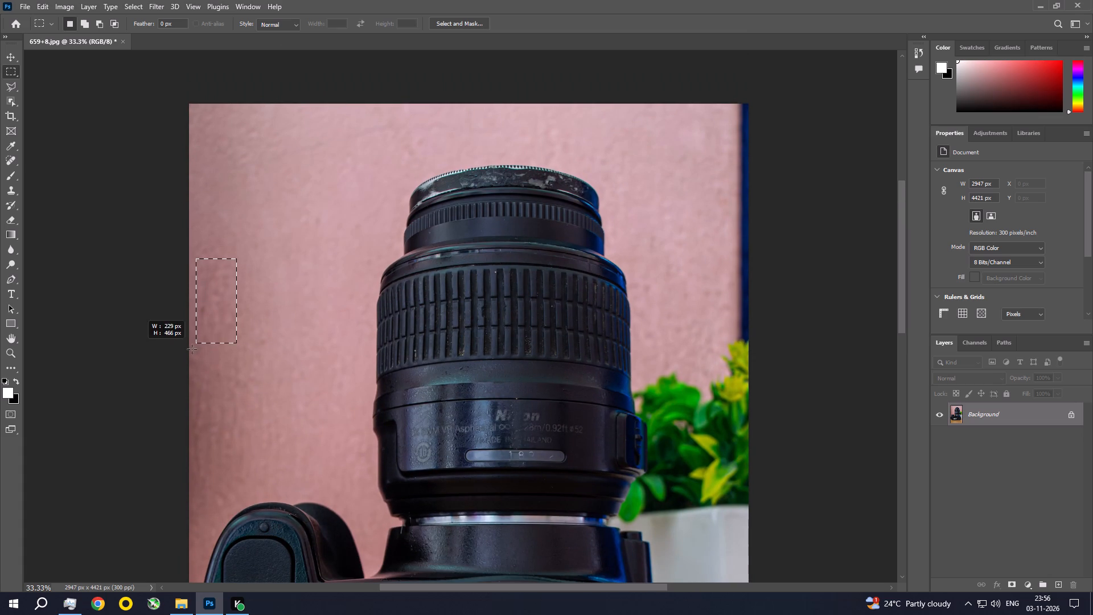
pyautogui.moveTo(192, 349); pyautogui.dragTo(183, 343)
pyautogui.click(43, 7)
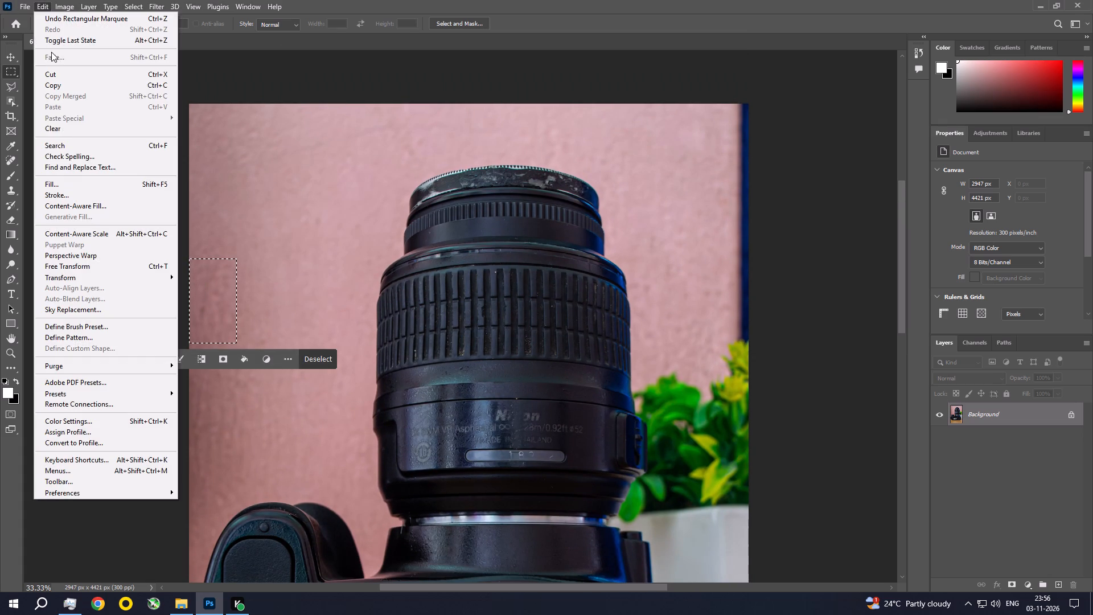
pyautogui.click(66, 182)
pyautogui.click(613, 149)
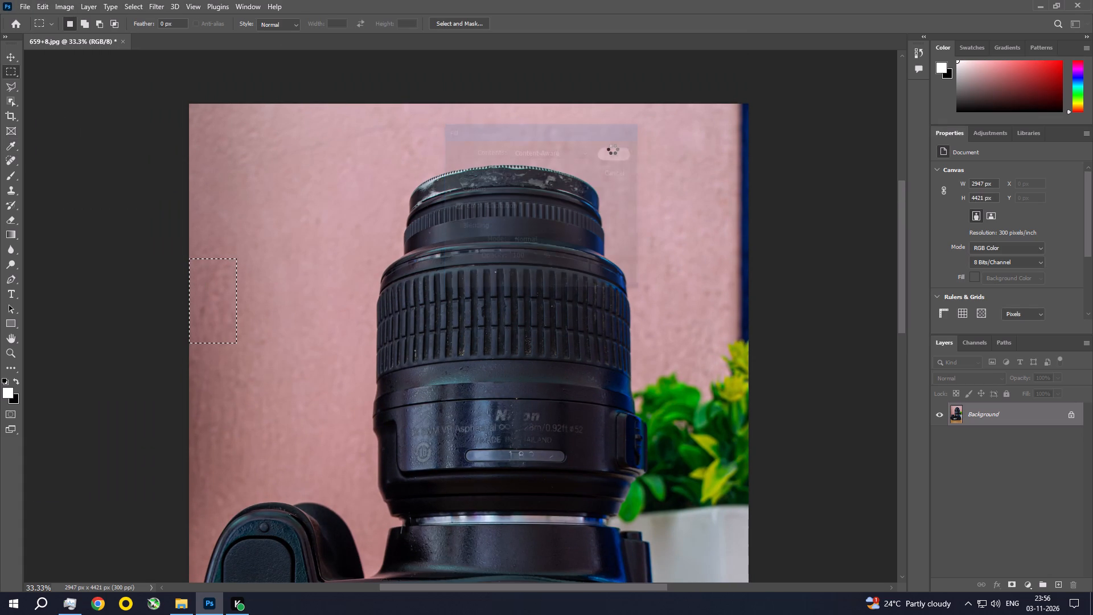
pyautogui.hotkey('ctrl', 'd')
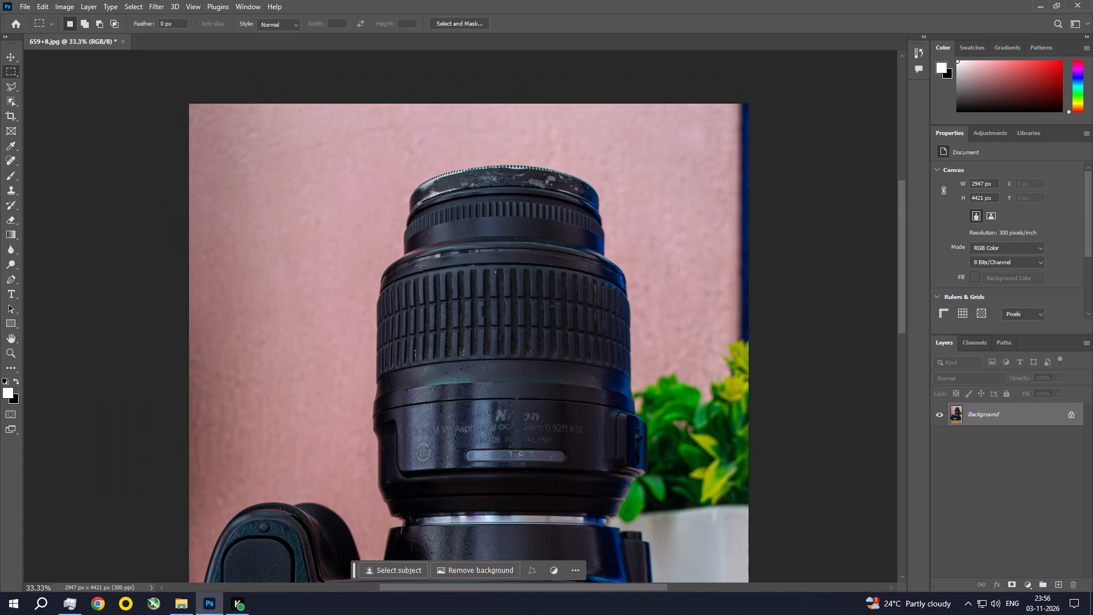
# Examine the retouched wall around the lens, and check the whole photo fitted in the window.
pyautogui.press('space')
pyautogui.press('space')
pyautogui.press('space')
pyautogui.press('space')
pyautogui.press('space')
pyautogui.press('space')
pyautogui.press('space')
pyautogui.press('space')
pyautogui.press('space')
pyautogui.press('space')
pyautogui.press('space')
pyautogui.press('space')
pyautogui.press('space')
pyautogui.press('space')
pyautogui.press('space')
pyautogui.press('space')
pyautogui.press('space')
pyautogui.press('space')
pyautogui.press('space')
pyautogui.press('space')
pyautogui.moveTo(543, 281); pyautogui.dragTo(484, 205)
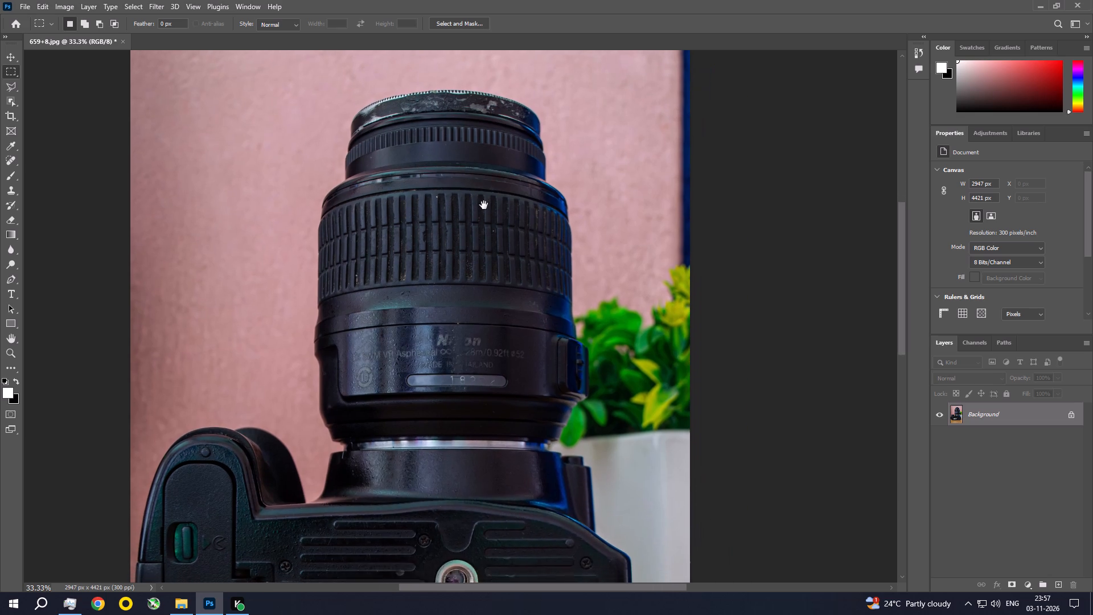
pyautogui.moveTo(484, 205); pyautogui.dragTo(484, 204)
pyautogui.moveTo(486, 319); pyautogui.dragTo(473, 315)
pyautogui.hotkey('ctrl', '0')
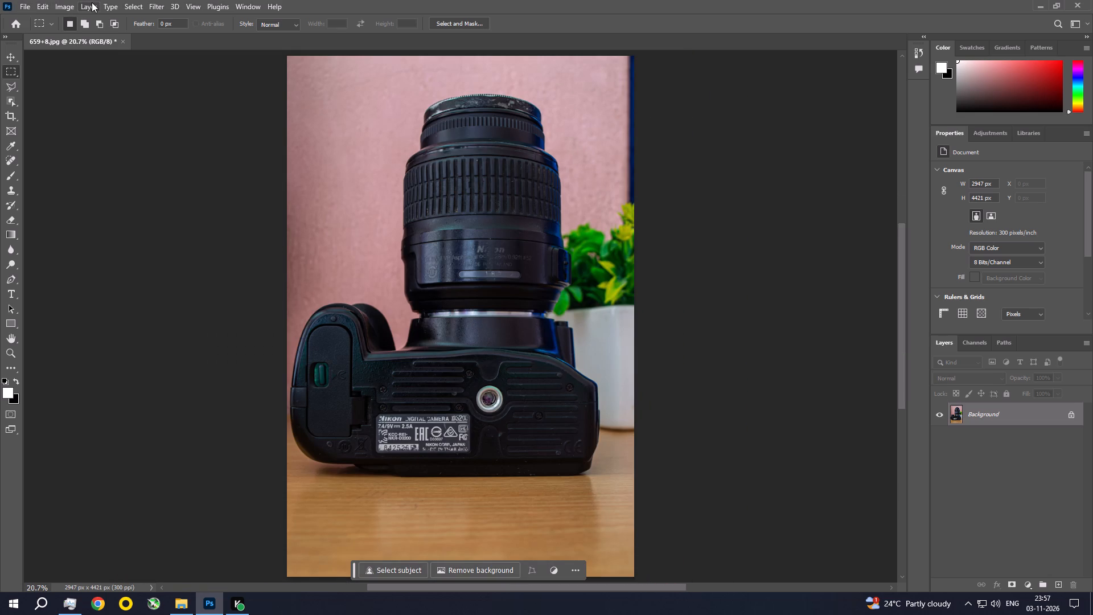
# Start the Camera Raw Filter and set Exposure +0.55, Contrast +10, Highlights -28, Shadows +14, Whites -16 and Blacks +8.
pyautogui.click(155, 2)
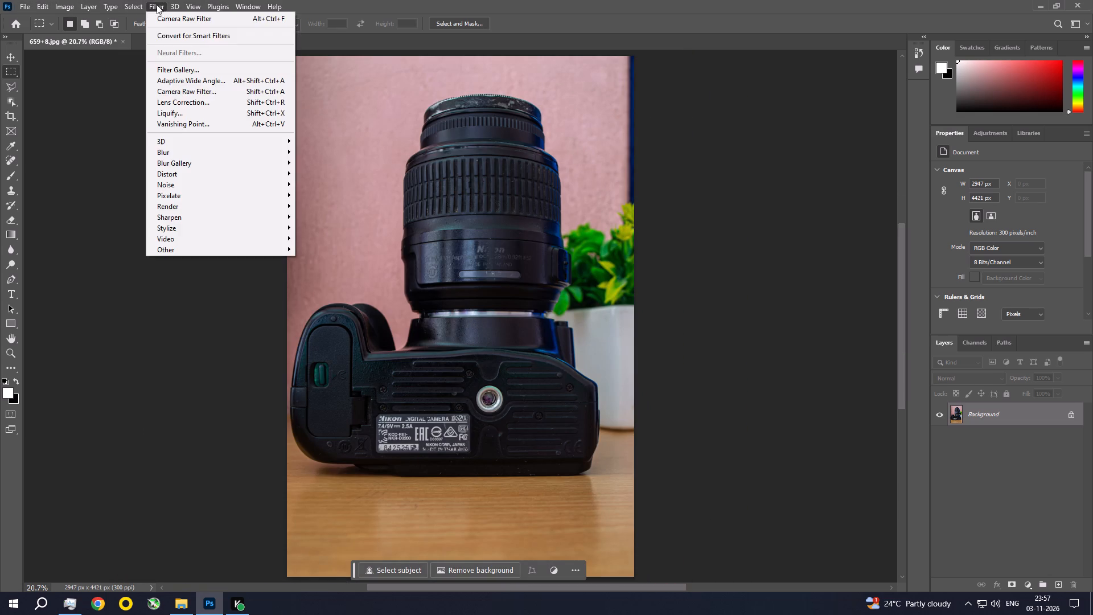
pyautogui.doubleClick(190, 87)
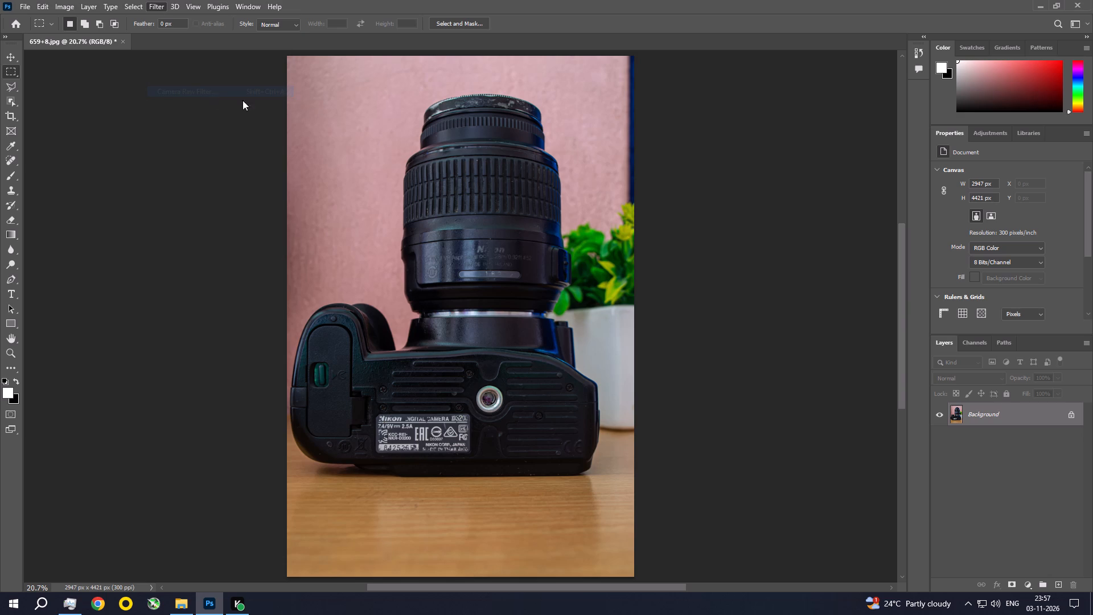
pyautogui.click(607, 162)
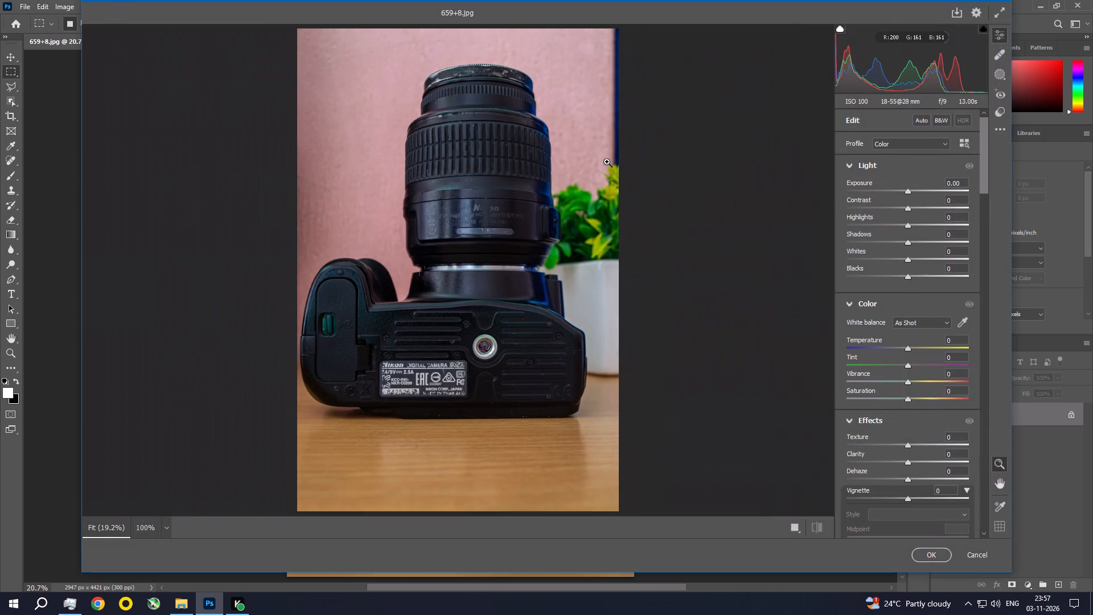
pyautogui.moveTo(908, 208); pyautogui.dragTo(914, 208)
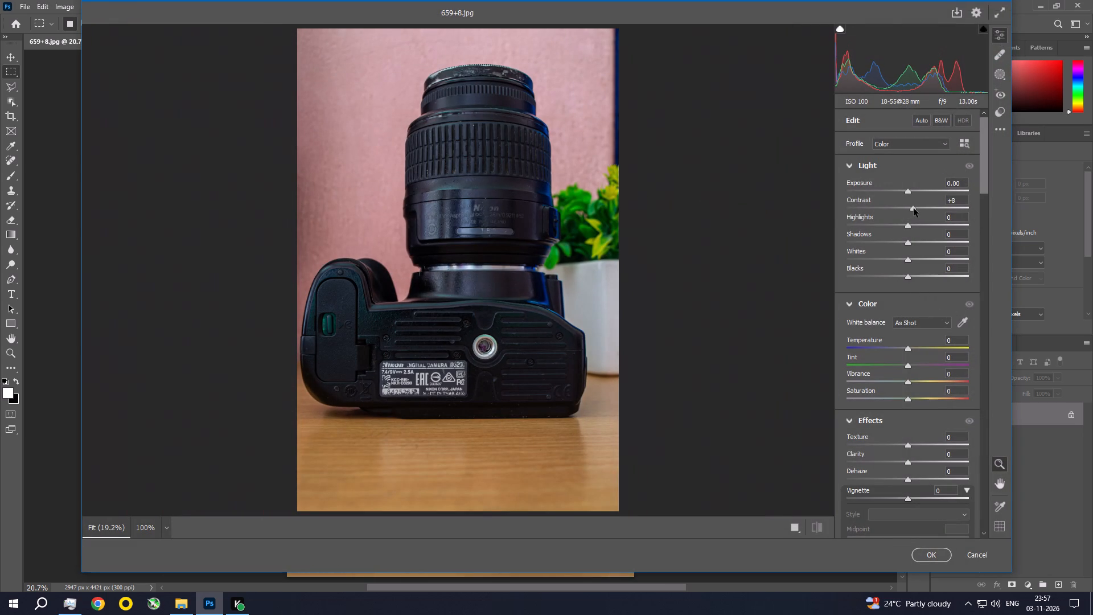
pyautogui.moveTo(914, 208); pyautogui.dragTo(914, 208)
pyautogui.moveTo(907, 225); pyautogui.dragTo(890, 225)
pyautogui.moveTo(909, 191); pyautogui.dragTo(911, 192)
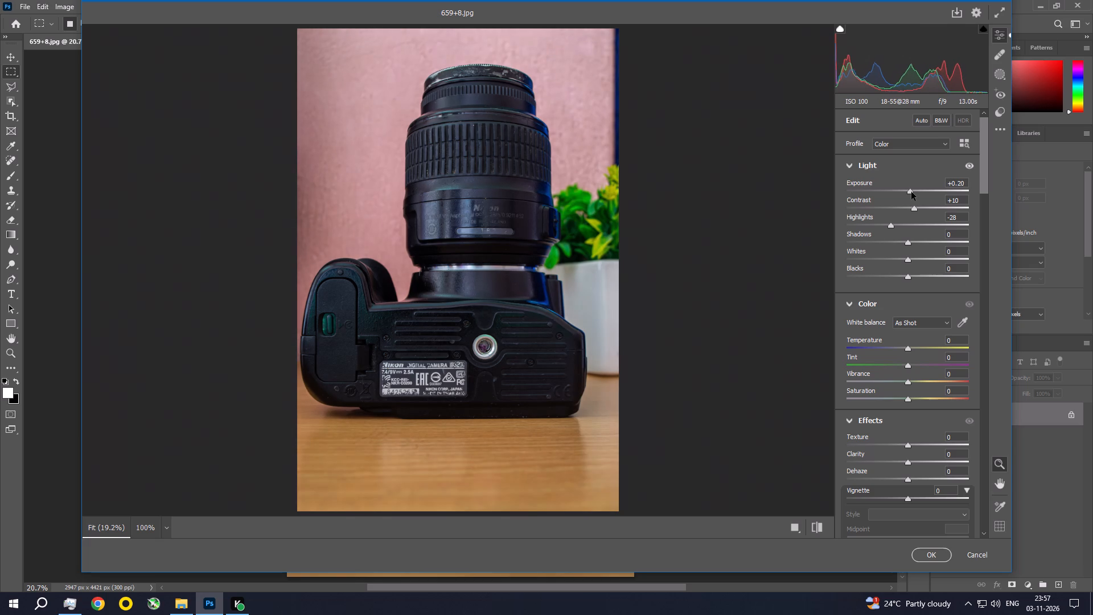
pyautogui.moveTo(911, 192); pyautogui.dragTo(916, 194)
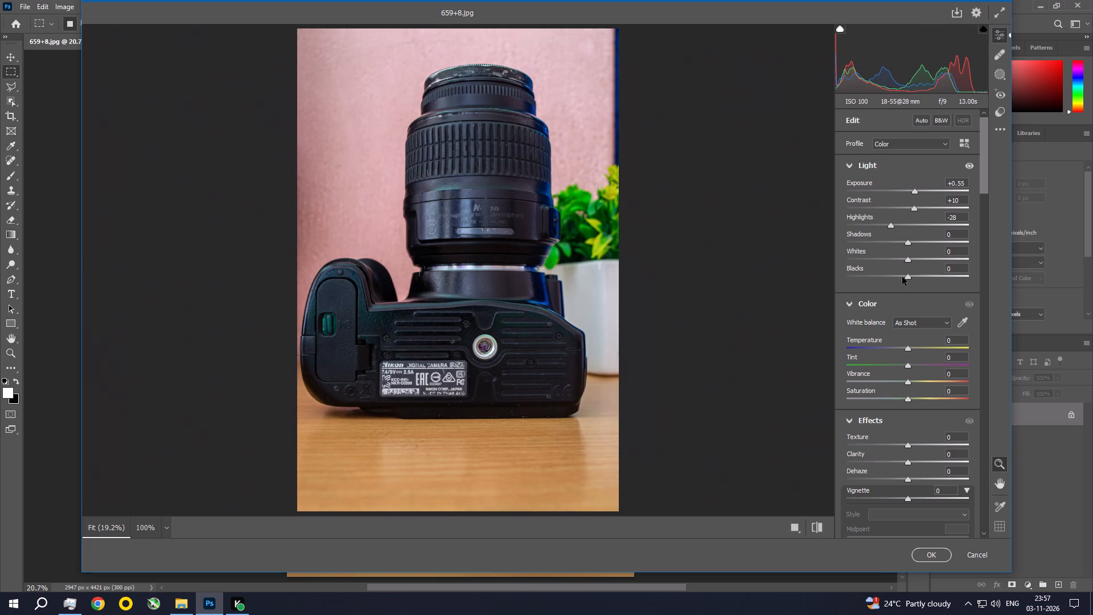
pyautogui.moveTo(908, 245); pyautogui.dragTo(916, 247)
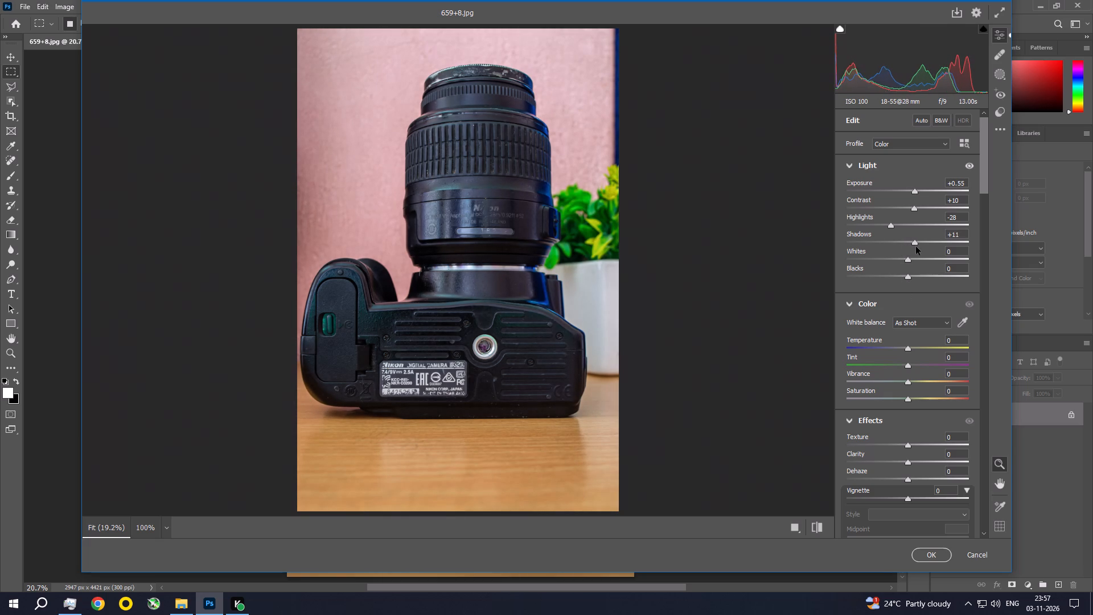
pyautogui.moveTo(916, 247); pyautogui.dragTo(917, 247)
pyautogui.moveTo(909, 262); pyautogui.dragTo(899, 262)
pyautogui.moveTo(907, 277); pyautogui.dragTo(911, 281)
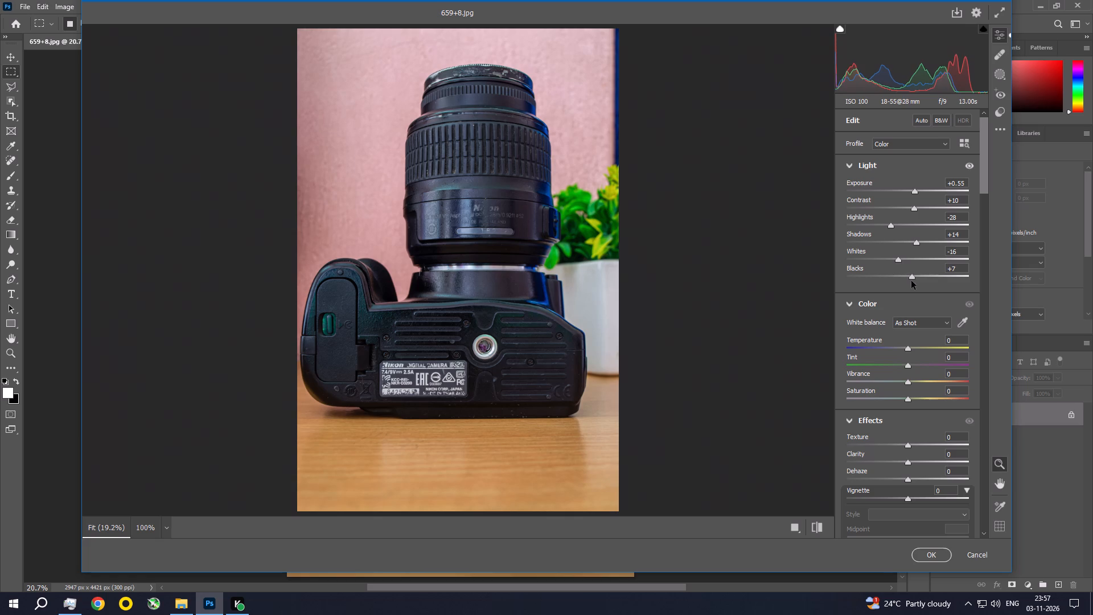
pyautogui.moveTo(911, 281); pyautogui.dragTo(912, 281)
# Set the Camera Raw effects to Texture +10, Clarity +11 and Dehaze +10.
pyautogui.moveTo(982, 170); pyautogui.dragTo(982, 210)
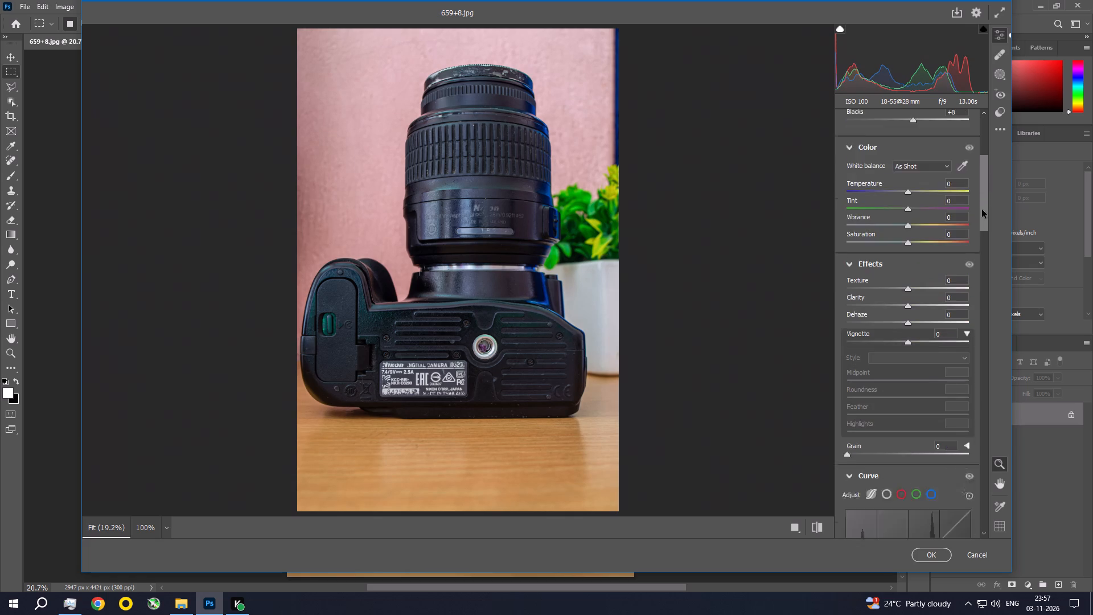
pyautogui.moveTo(982, 210); pyautogui.dragTo(982, 221)
pyautogui.moveTo(908, 162); pyautogui.dragTo(912, 162)
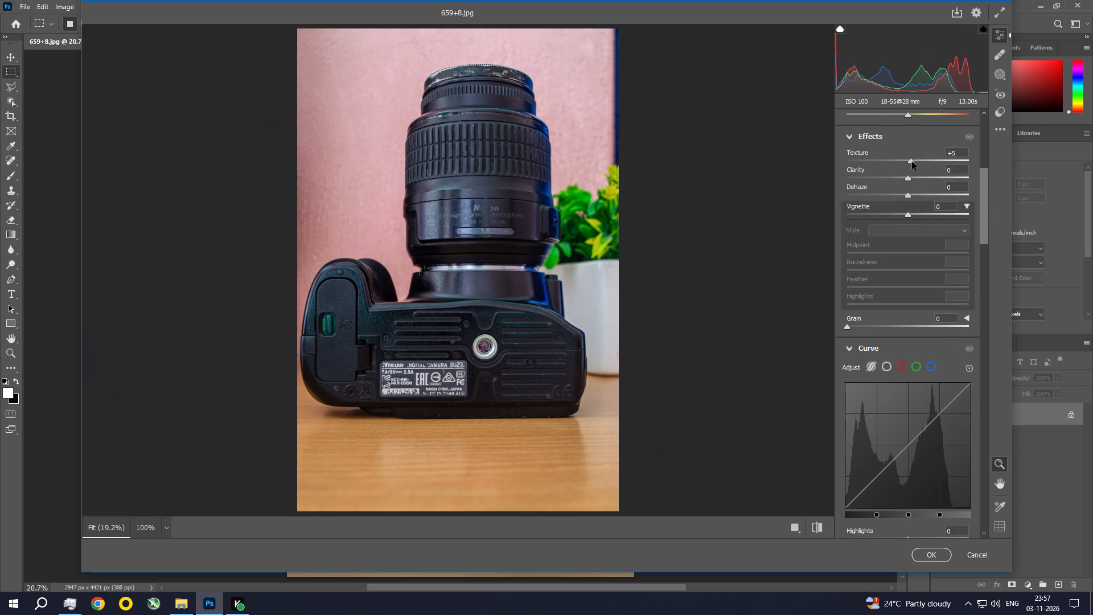
pyautogui.moveTo(912, 162); pyautogui.dragTo(914, 162)
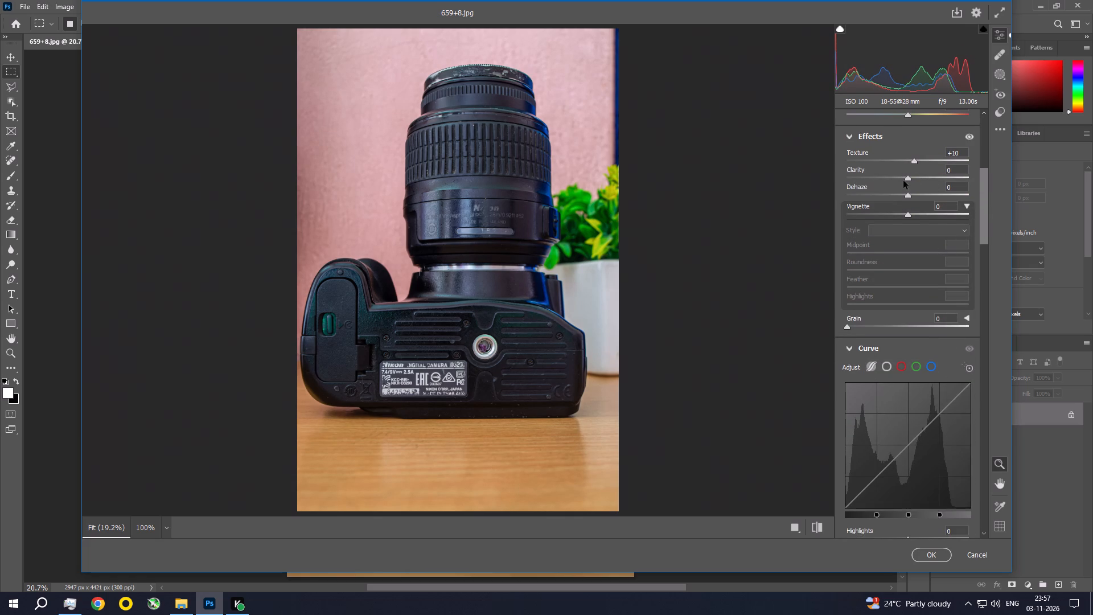
pyautogui.moveTo(908, 181); pyautogui.dragTo(913, 179)
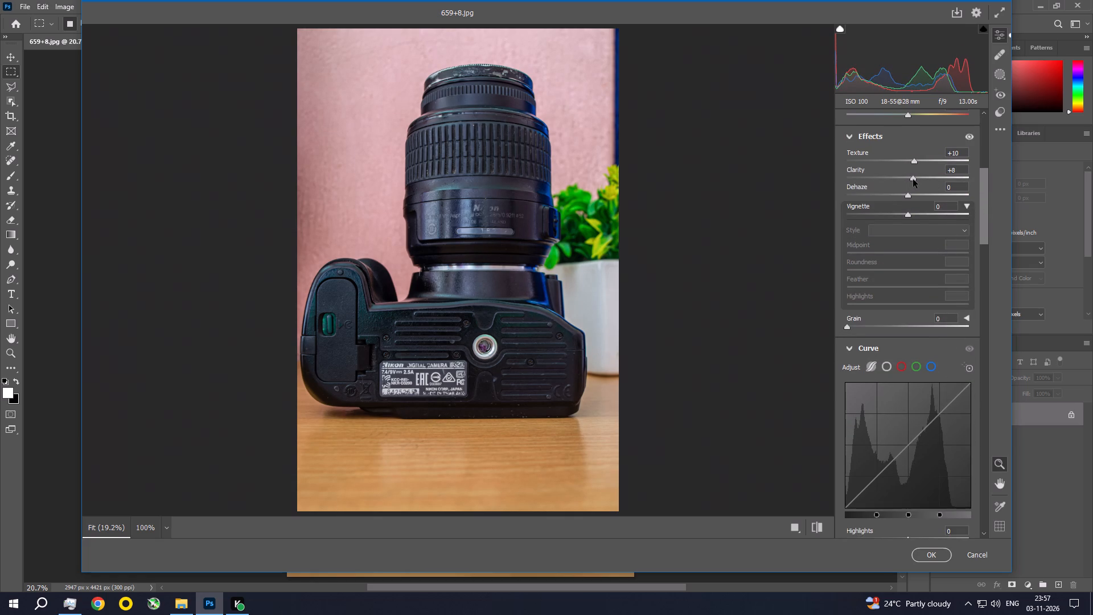
pyautogui.moveTo(913, 179); pyautogui.dragTo(915, 179)
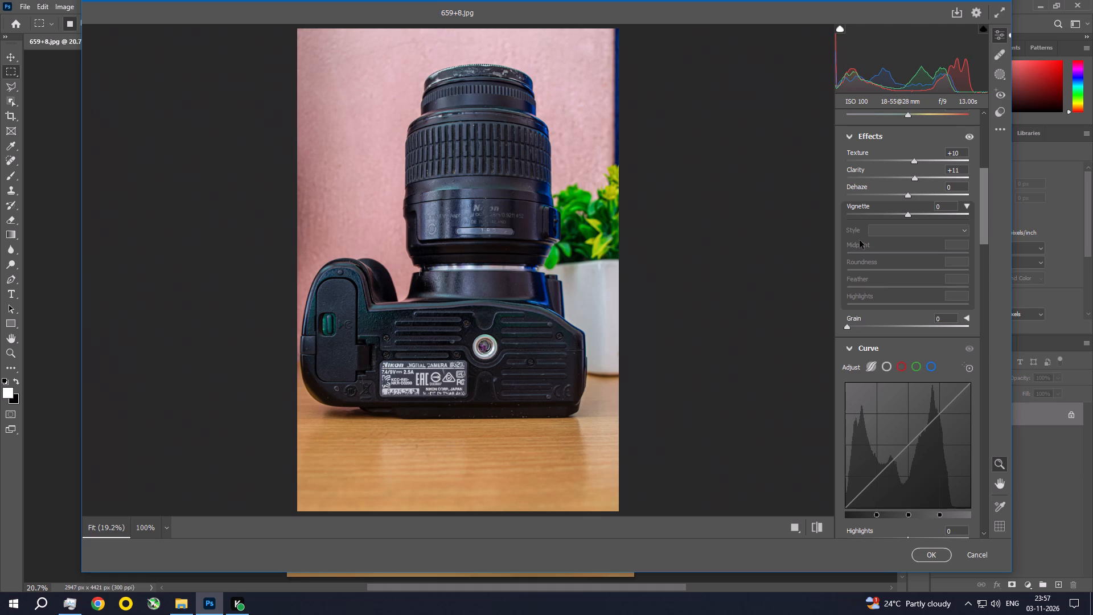
pyautogui.moveTo(909, 196); pyautogui.dragTo(918, 194)
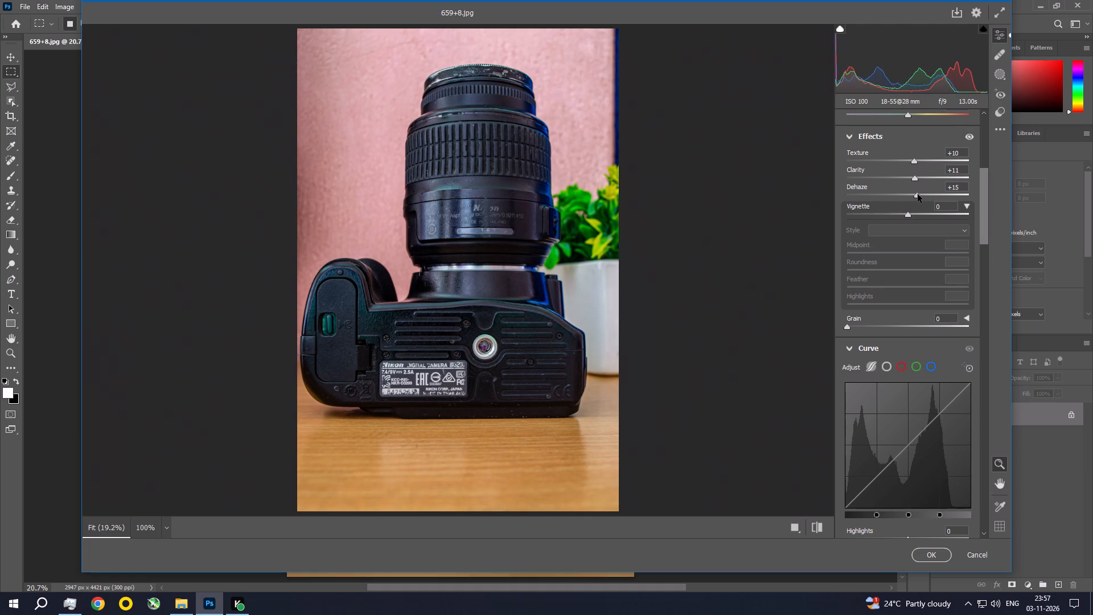
pyautogui.moveTo(918, 194); pyautogui.dragTo(917, 195)
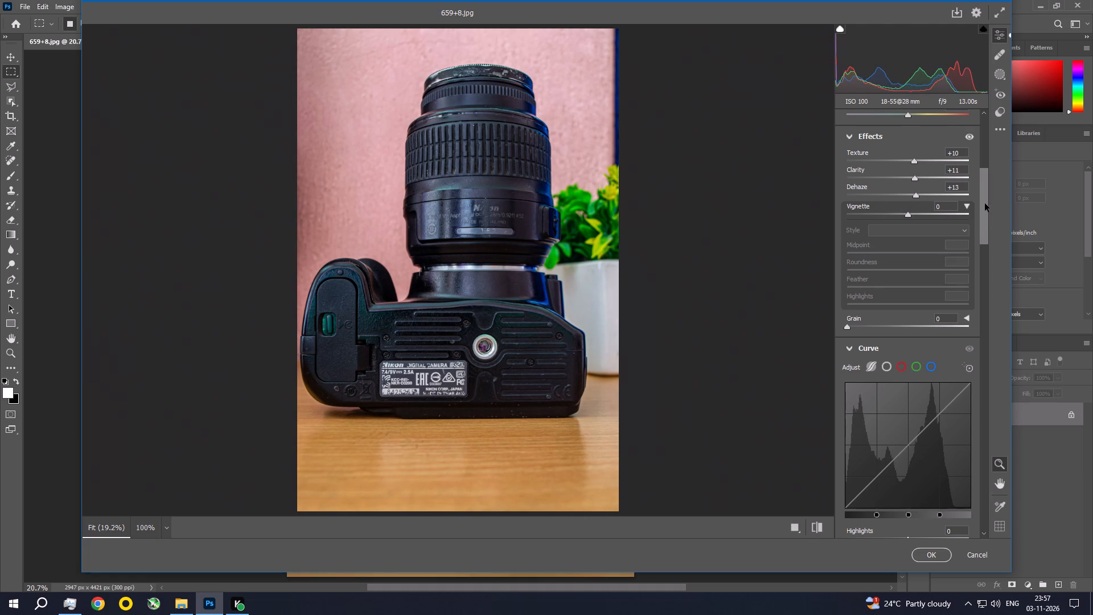
pyautogui.moveTo(985, 203); pyautogui.dragTo(988, 237)
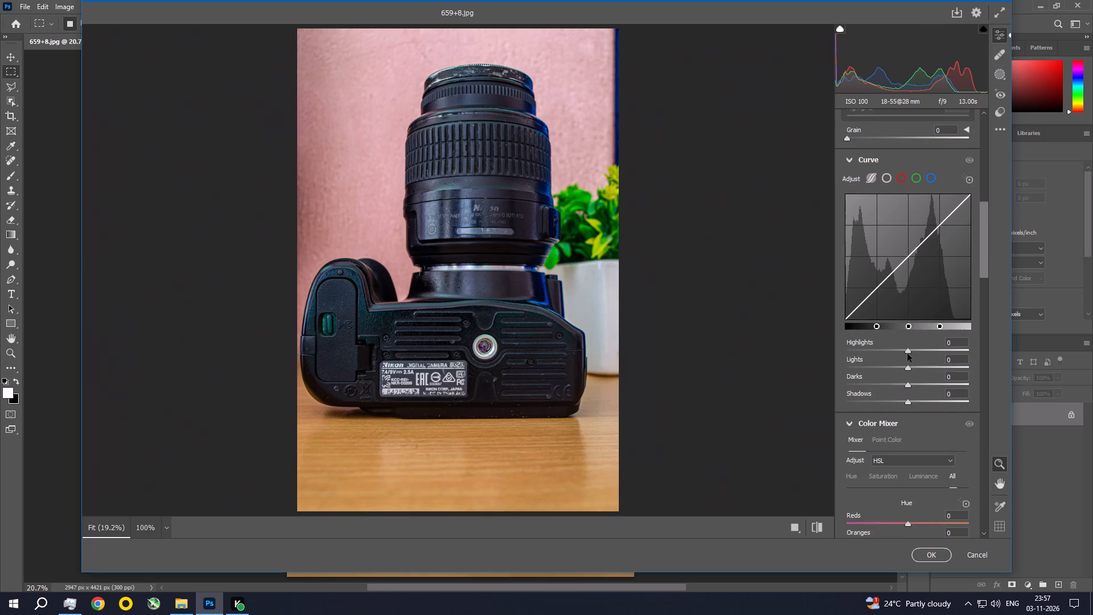
pyautogui.moveTo(988, 259); pyautogui.dragTo(988, 224)
pyautogui.click(915, 203)
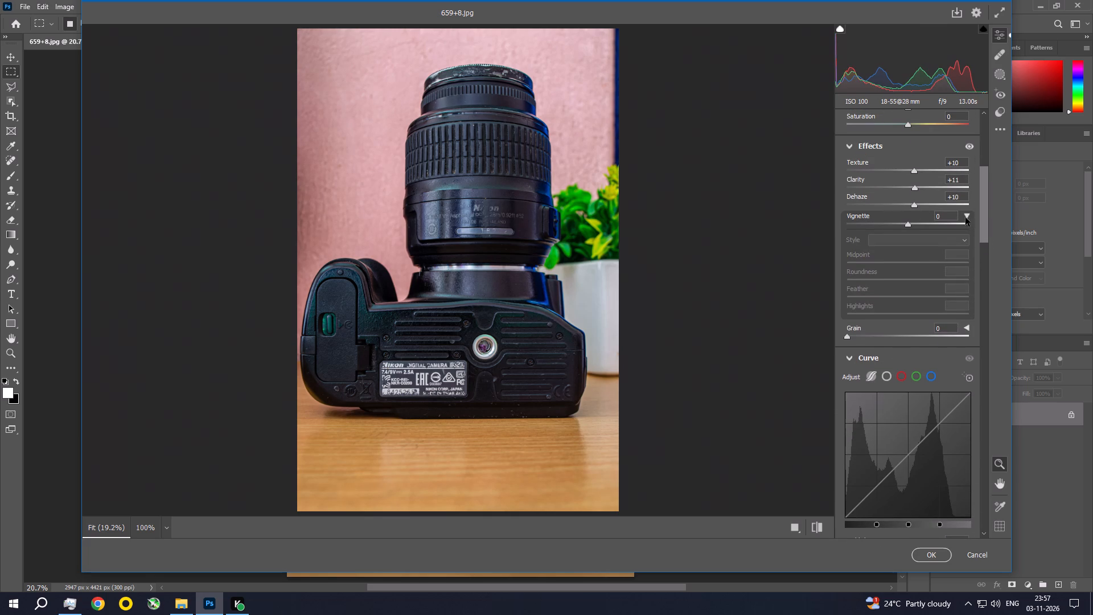
# Adjust the parametric tone curve to Highlights -27 and Lights -24, and raise Darks slightly.
pyautogui.moveTo(983, 189); pyautogui.dragTo(988, 248)
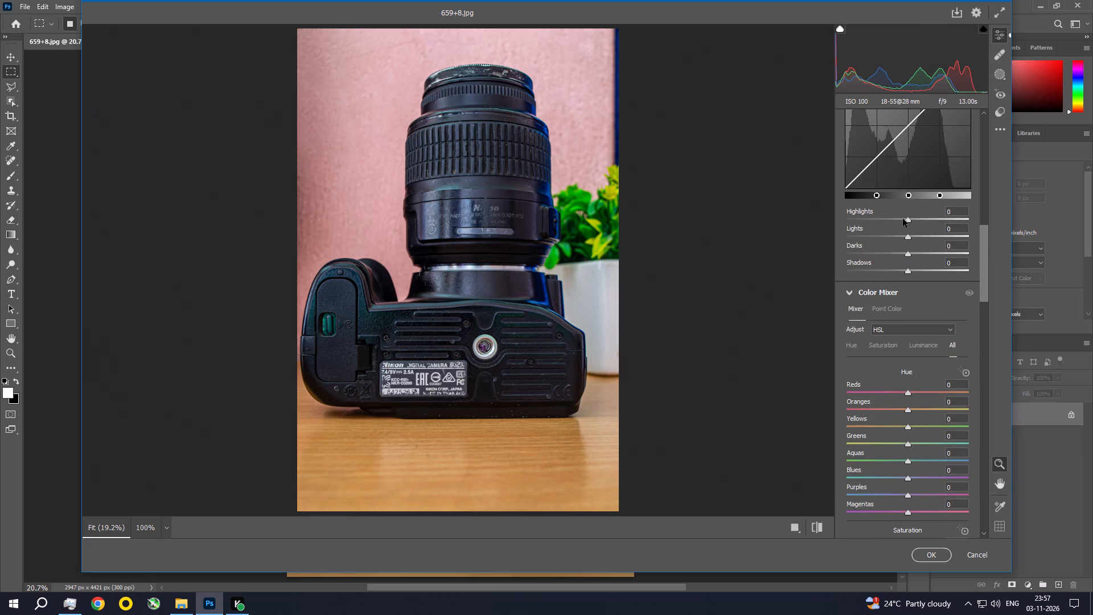
pyautogui.moveTo(910, 220); pyautogui.dragTo(901, 219)
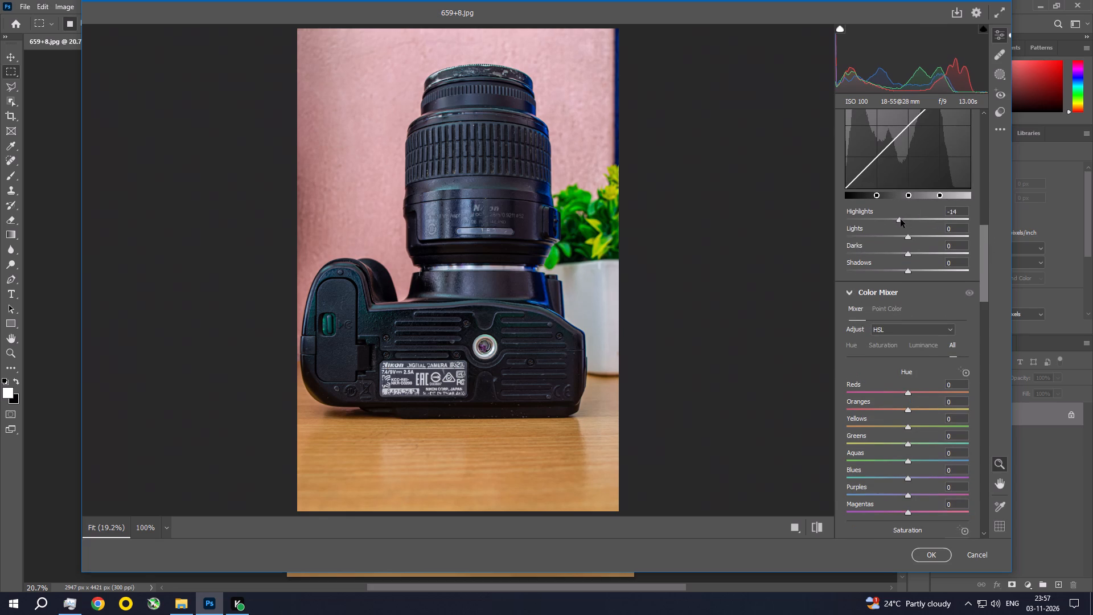
pyautogui.moveTo(901, 219); pyautogui.dragTo(894, 219)
pyautogui.moveTo(910, 236); pyautogui.dragTo(898, 244)
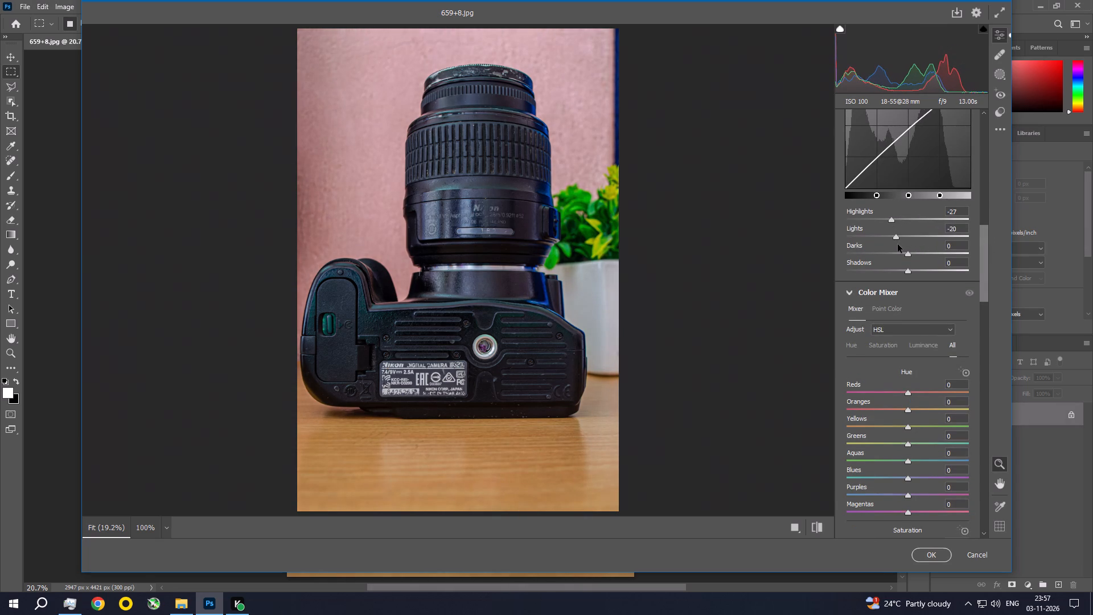
pyautogui.moveTo(898, 244); pyautogui.dragTo(895, 243)
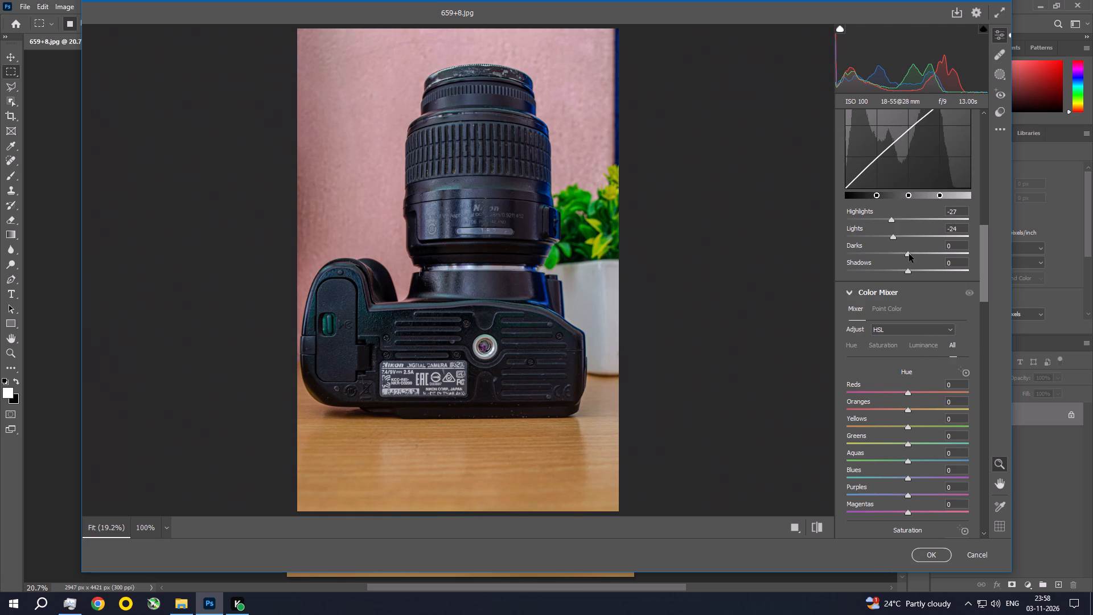
pyautogui.moveTo(909, 254); pyautogui.dragTo(931, 260)
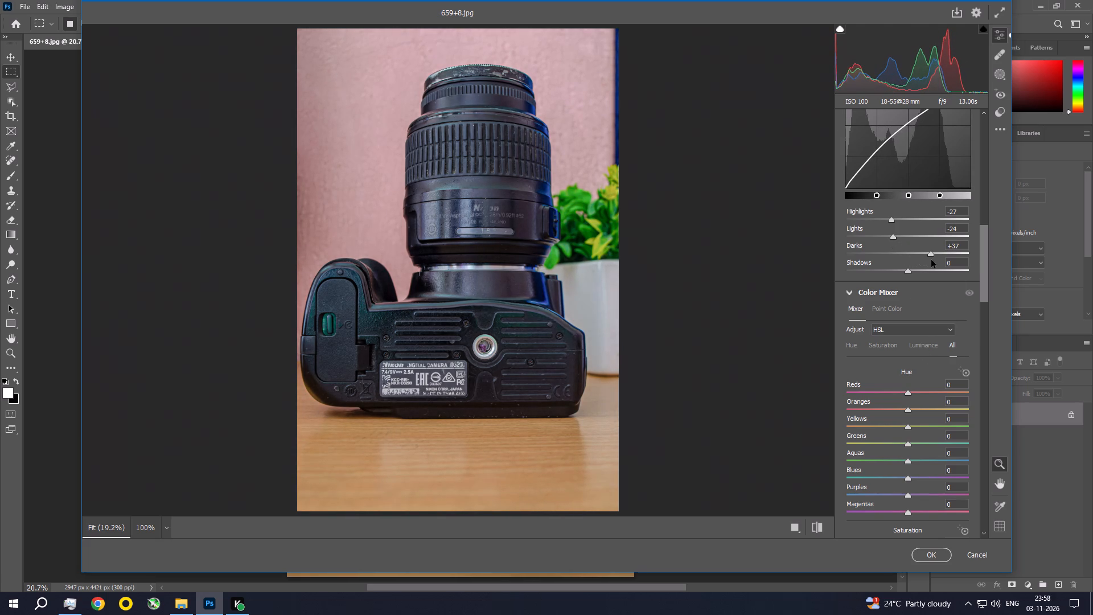
pyautogui.moveTo(931, 260); pyautogui.dragTo(915, 256)
# Mute and brighten the plant's greens in the Color Mixer with Greens saturation -29 and Greens luminance +20.
pyautogui.moveTo(984, 254); pyautogui.dragTo(985, 310)
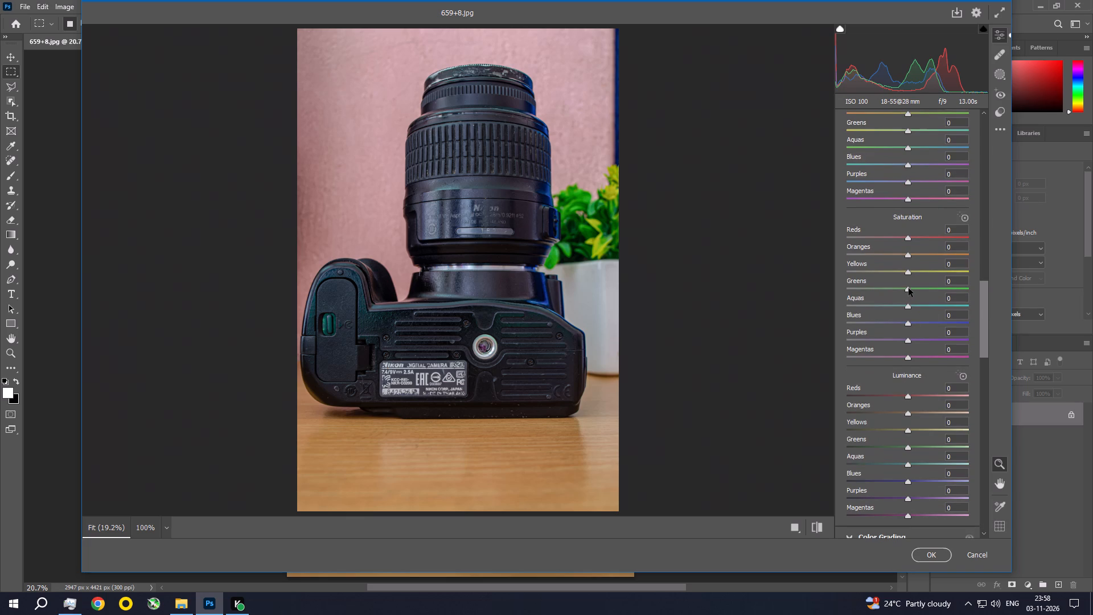
pyautogui.moveTo(909, 288); pyautogui.dragTo(888, 286)
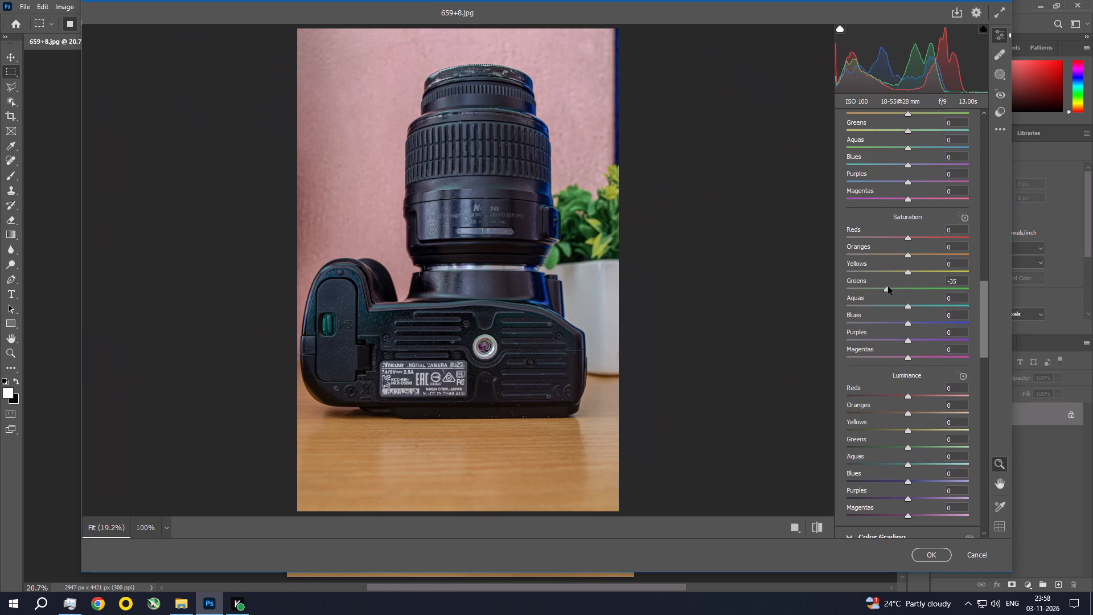
pyautogui.moveTo(888, 286); pyautogui.dragTo(880, 286)
pyautogui.moveTo(981, 315); pyautogui.dragTo(983, 327)
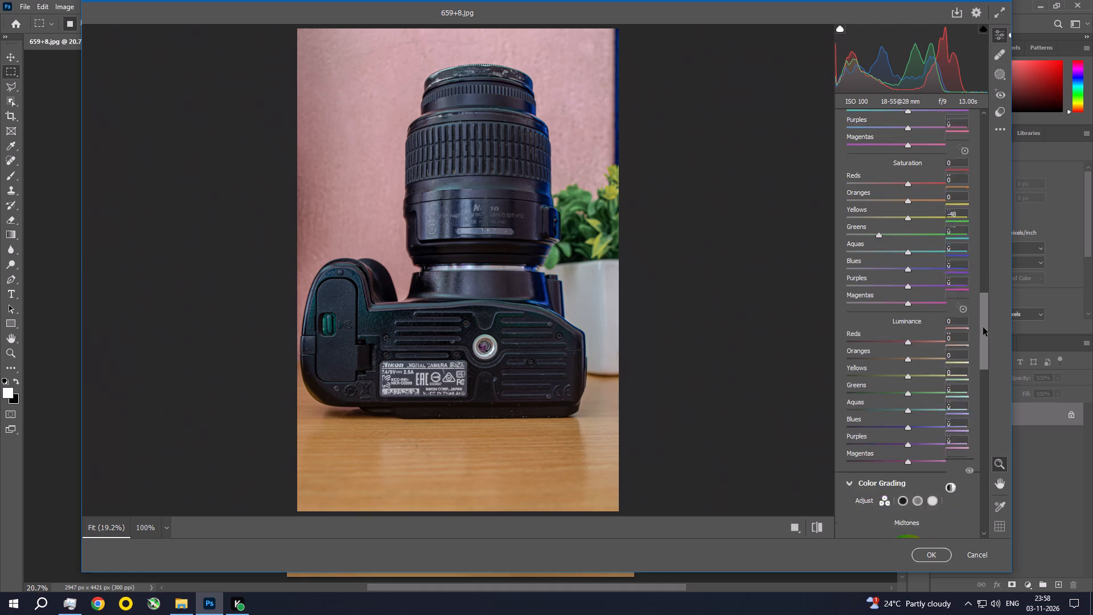
pyautogui.moveTo(983, 327); pyautogui.dragTo(983, 330)
pyautogui.moveTo(909, 365); pyautogui.dragTo(921, 367)
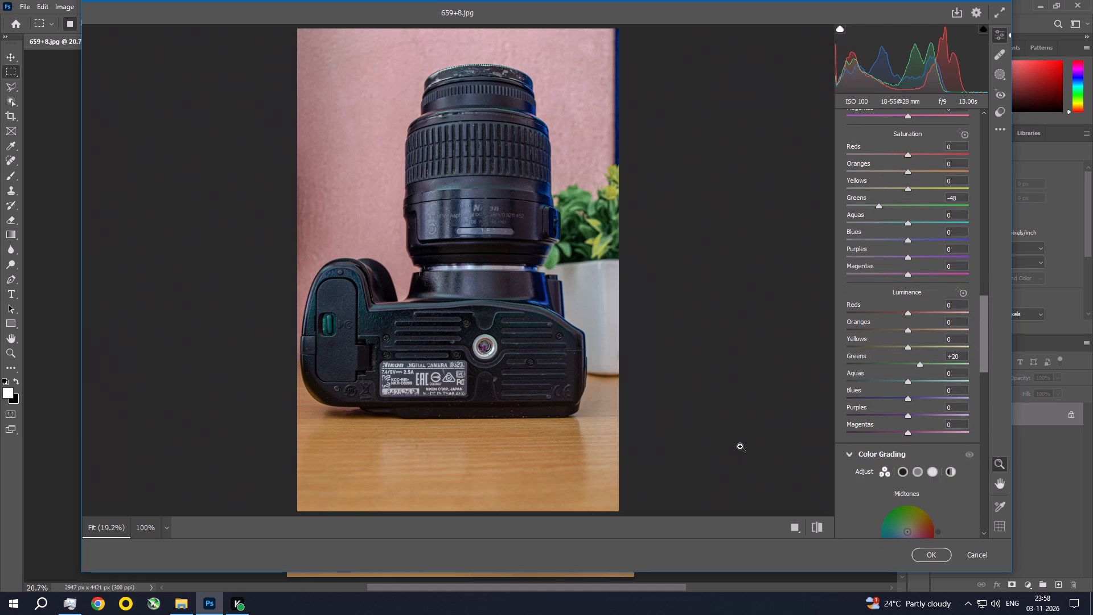
pyautogui.moveTo(984, 331); pyautogui.dragTo(985, 331)
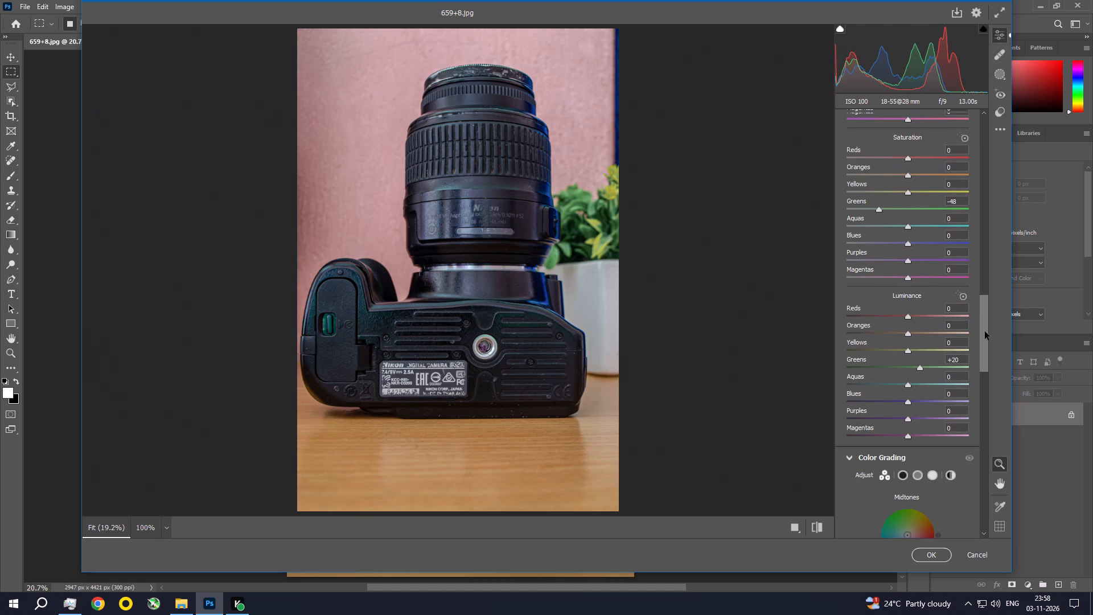
pyautogui.moveTo(985, 331); pyautogui.dragTo(989, 411)
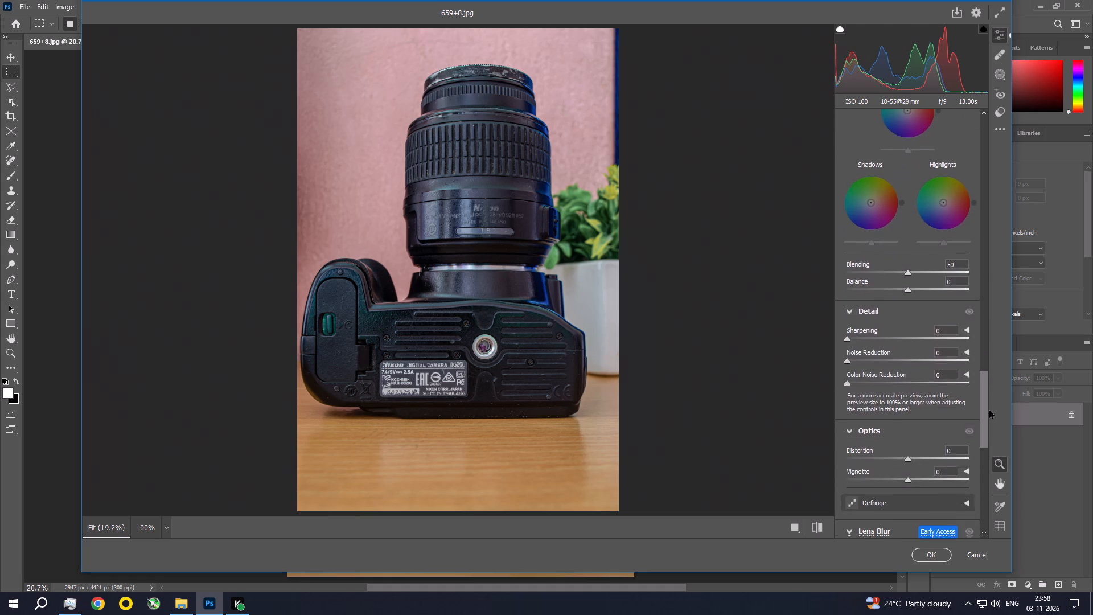
pyautogui.moveTo(989, 411); pyautogui.dragTo(1001, 318)
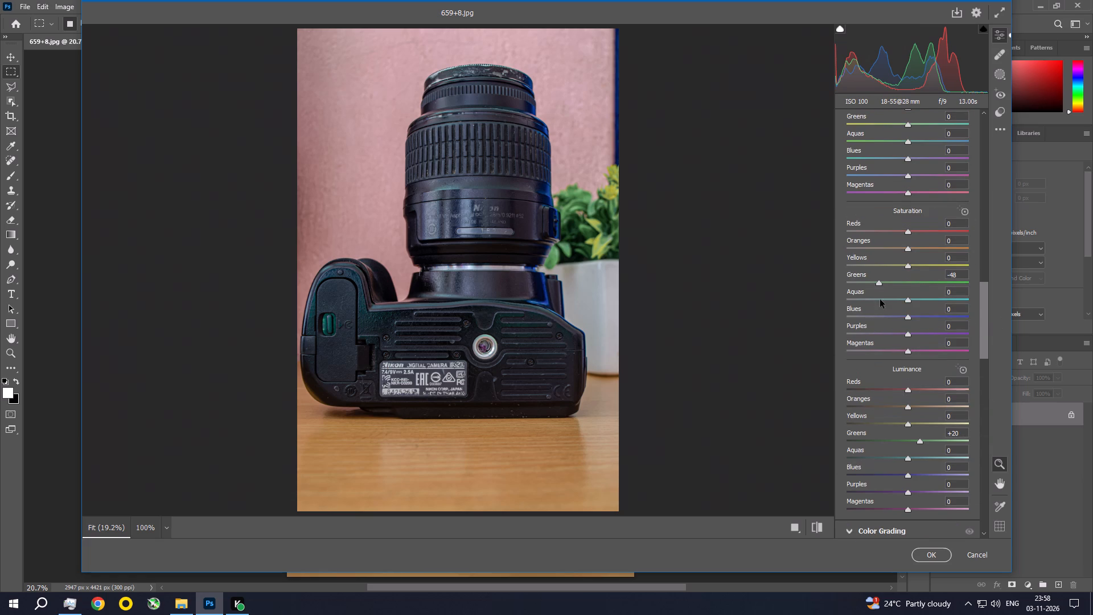
pyautogui.moveTo(882, 285); pyautogui.dragTo(893, 288)
# Set the Detail sharpening to 21.
pyautogui.moveTo(981, 305); pyautogui.dragTo(983, 392)
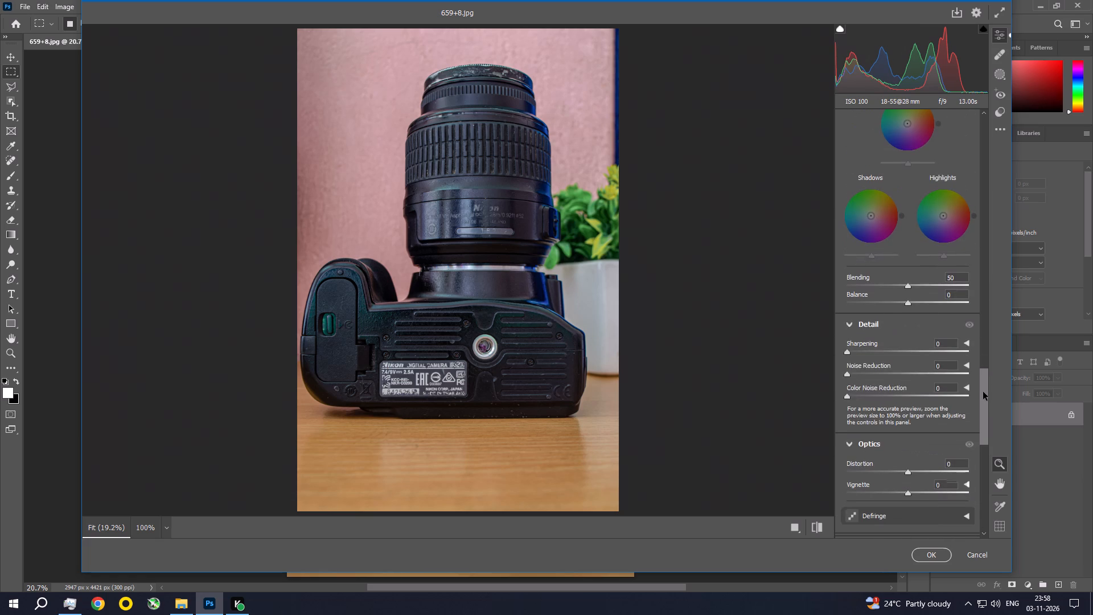
pyautogui.moveTo(983, 392); pyautogui.dragTo(983, 411)
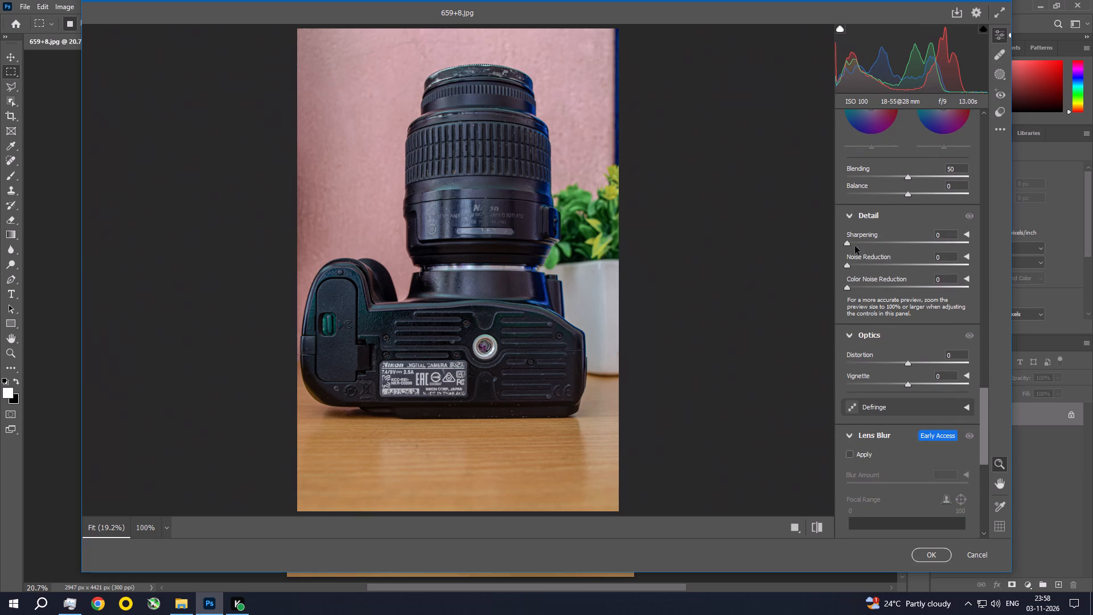
pyautogui.click(855, 246)
pyautogui.click(858, 246)
pyautogui.click(859, 244)
# Examine the sharpening at 100% on the lens barrel, mount ring and camera base label, and return to the fitted view.
pyautogui.hotkey('ctrl', 'space')
pyautogui.hotkey('ctrl', 'space')
pyautogui.hotkey('ctrl', 'space')
pyautogui.hotkey('ctrl', 'space')
pyautogui.hotkey('ctrl', 'space')
pyautogui.hotkey('ctrl', 'space')
pyautogui.hotkey('ctrl', 'space')
pyautogui.hotkey('ctrl', 'space')
pyautogui.keyDown('ctrl'); pyautogui.click(503, 219); pyautogui.keyUp('ctrl')
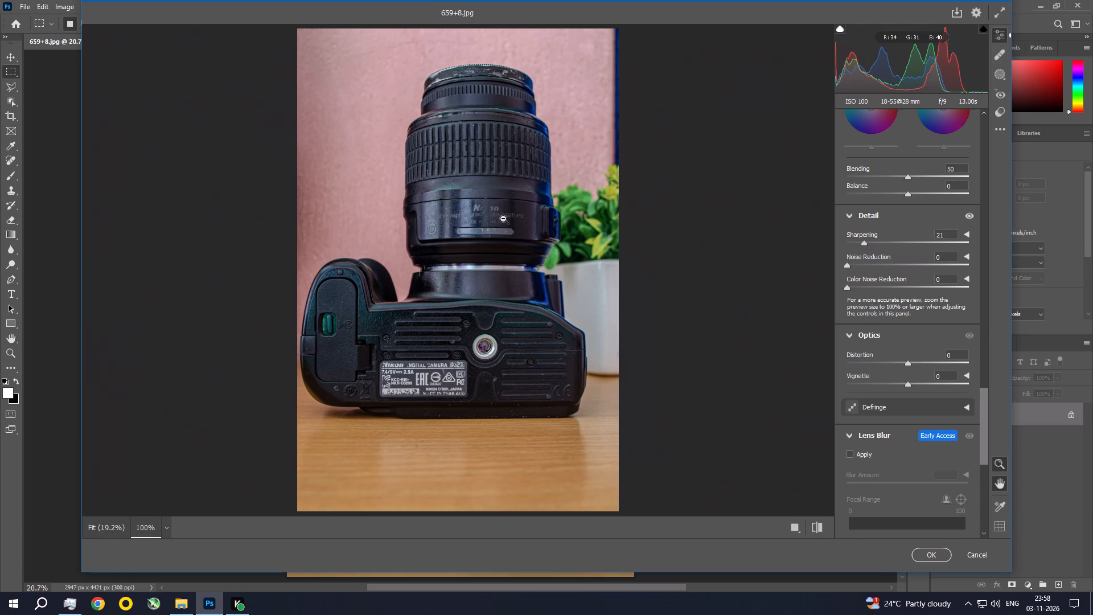
pyautogui.press('space')
pyautogui.press('space')
pyautogui.press('space')
pyautogui.press('space')
pyautogui.press('space')
pyautogui.press('space')
pyautogui.press('space')
pyautogui.press('space')
pyautogui.press('space')
pyautogui.press('space')
pyautogui.press('space')
pyautogui.press('space')
pyautogui.press('space')
pyautogui.press('space')
pyautogui.press('space')
pyautogui.press('space')
pyautogui.press('space')
pyautogui.press('space')
pyautogui.press('space')
pyautogui.press('space')
pyautogui.moveTo(408, 374); pyautogui.dragTo(611, 173)
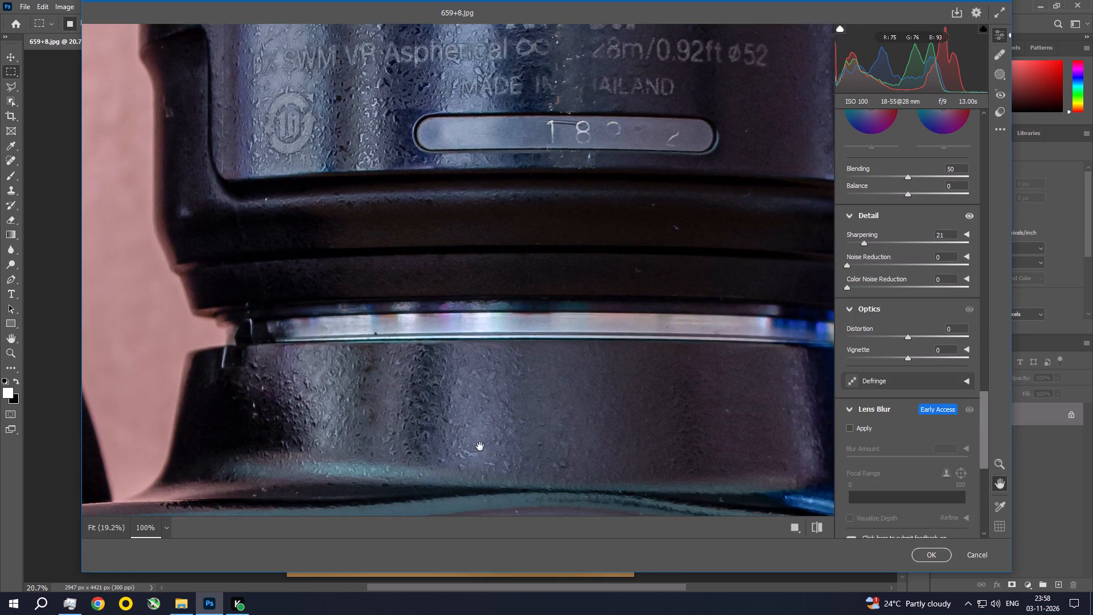
pyautogui.moveTo(475, 464); pyautogui.dragTo(459, 245)
pyautogui.moveTo(460, 473); pyautogui.dragTo(487, 275)
pyautogui.moveTo(424, 409); pyautogui.dragTo(624, 267)
pyautogui.moveTo(623, 272); pyautogui.dragTo(563, 323)
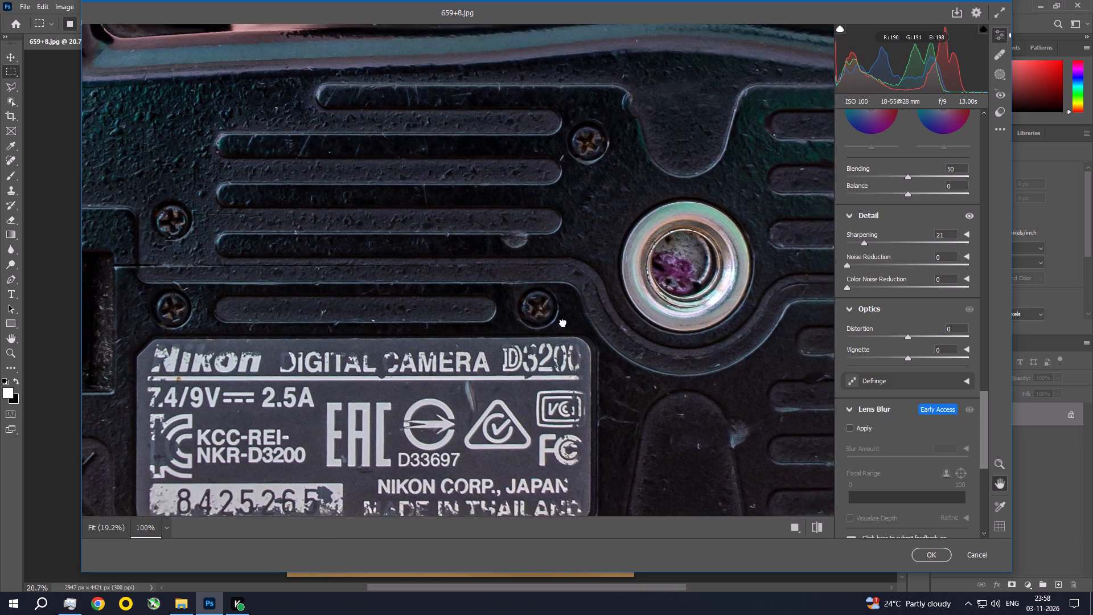
pyautogui.moveTo(563, 323); pyautogui.dragTo(602, 295)
pyautogui.press('space')
pyautogui.press('space')
pyautogui.press('space')
pyautogui.press('space')
pyautogui.press('space')
pyautogui.press('space')
pyautogui.press('space')
pyautogui.press('space')
pyautogui.press('space')
pyautogui.press('space')
pyautogui.press('space')
pyautogui.press('space')
pyautogui.press('space')
pyautogui.press('space')
pyautogui.press('space')
pyautogui.press('space')
pyautogui.press('space')
pyautogui.press('space')
pyautogui.press('space')
pyautogui.press('space')
pyautogui.moveTo(656, 229); pyautogui.dragTo(614, 429)
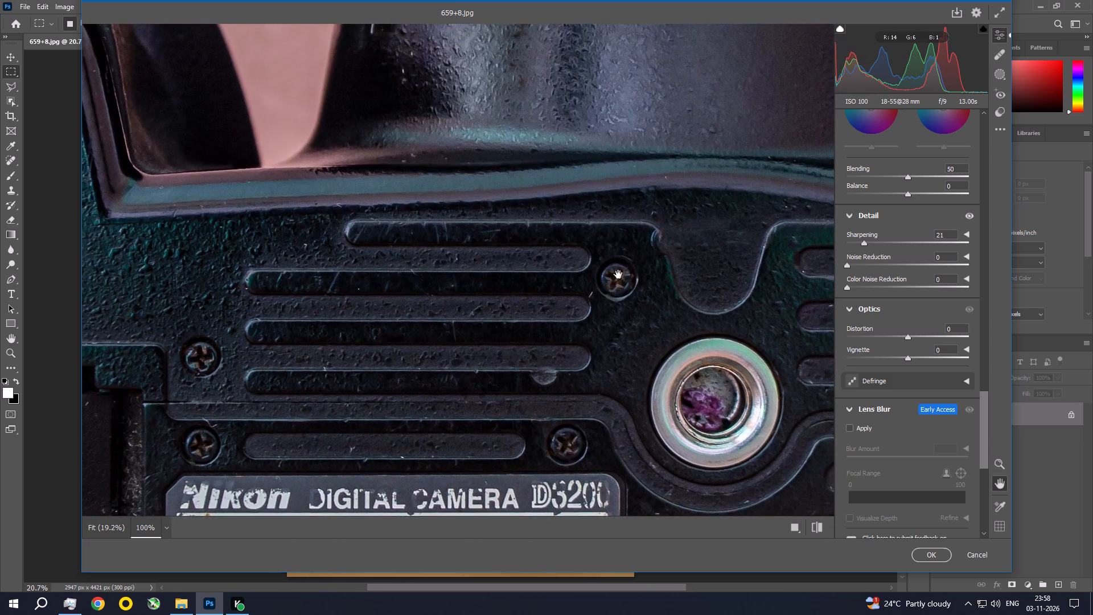
pyautogui.moveTo(618, 274); pyautogui.dragTo(519, 499)
pyautogui.moveTo(618, 264); pyautogui.dragTo(552, 446)
pyautogui.moveTo(610, 286); pyautogui.dragTo(576, 432)
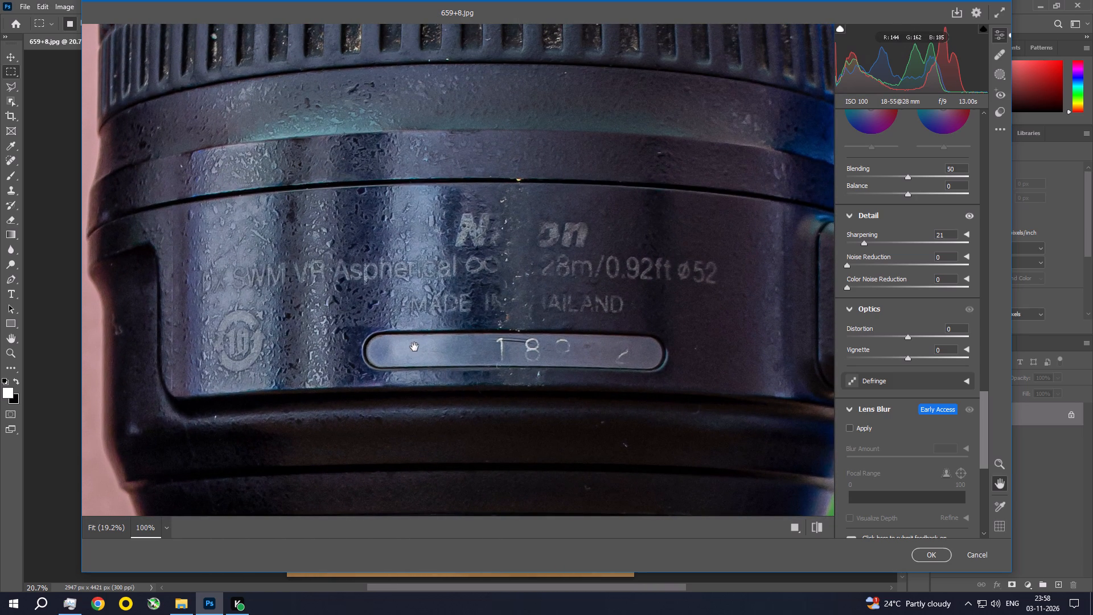
pyautogui.hotkey('ctrl', '0')
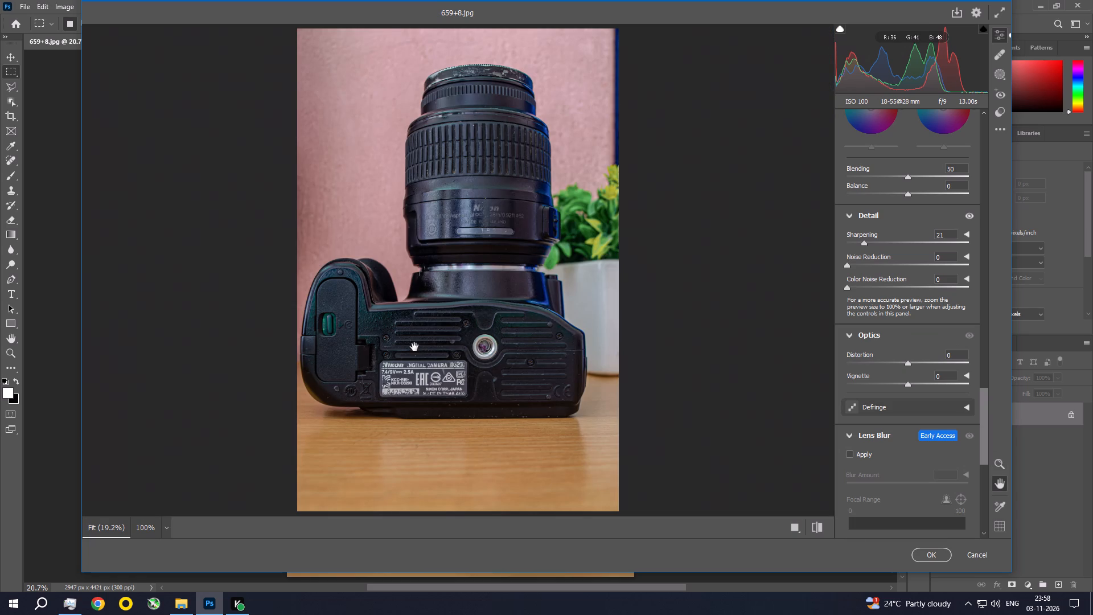
# Set Noise Reduction to 9 and Color Noise Reduction to 10.
pyautogui.click(858, 265)
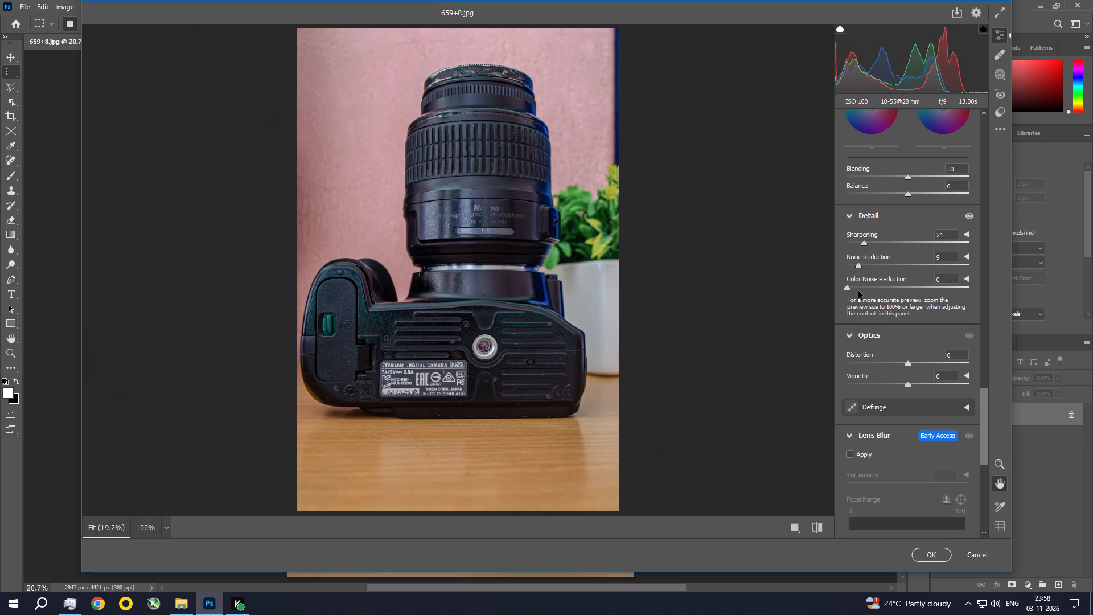
pyautogui.click(858, 288)
# Examine the noise reduction at 100% on the lens barrel, base plate and label, and return to the fitted view.
pyautogui.hotkey('ctrl', 'space')
pyautogui.hotkey('ctrl', 'space')
pyautogui.hotkey('ctrl', 'space')
pyautogui.hotkey('ctrl', 'space')
pyautogui.hotkey('ctrl', 'space')
pyautogui.hotkey('ctrl', 'space')
pyautogui.hotkey('ctrl', 'space')
pyautogui.hotkey('ctrl', 'space')
pyautogui.hotkey('ctrl', 'space')
pyautogui.hotkey('ctrl', 'space')
pyautogui.hotkey('ctrl', 'space')
pyautogui.hotkey('ctrl', 'space')
pyautogui.hotkey('ctrl', 'space')
pyautogui.hotkey('ctrl', 'space')
pyautogui.keyDown('ctrl'); pyautogui.click(482, 213); pyautogui.keyUp('ctrl')
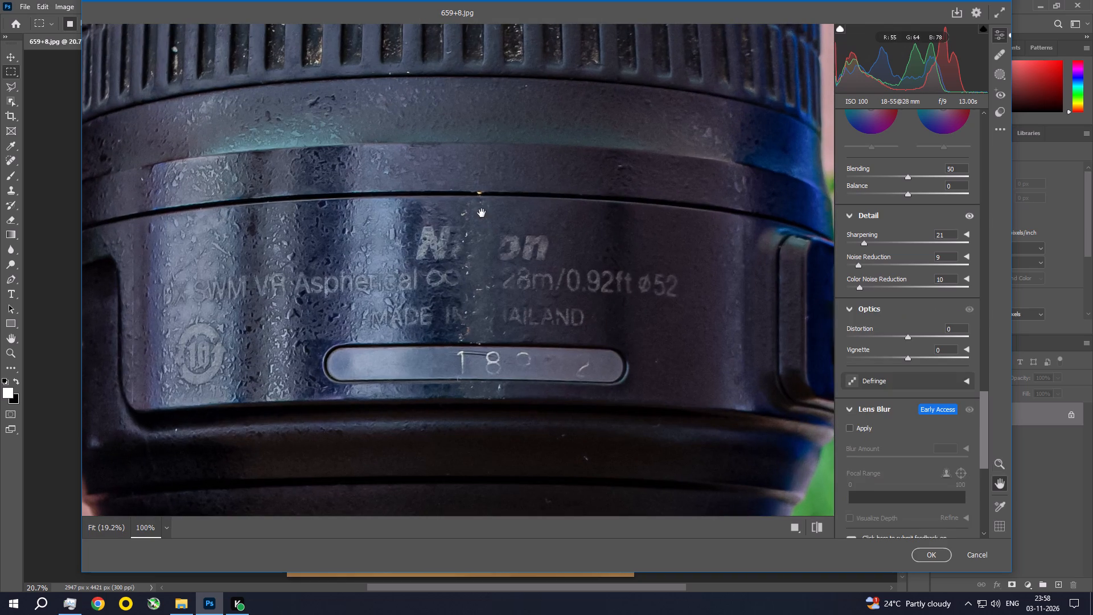
pyautogui.press('space')
pyautogui.press('space')
pyautogui.press('space')
pyautogui.press('space')
pyautogui.press('space')
pyautogui.press('space')
pyautogui.press('space')
pyautogui.press('space')
pyautogui.press('space')
pyautogui.press('space')
pyautogui.press('space')
pyautogui.press('space')
pyautogui.press('space')
pyautogui.press('space')
pyautogui.press('space')
pyautogui.press('space')
pyautogui.press('space')
pyautogui.press('space')
pyautogui.press('space')
pyautogui.press('space')
pyautogui.moveTo(399, 414); pyautogui.dragTo(446, 201)
pyautogui.moveTo(424, 413); pyautogui.dragTo(431, 227)
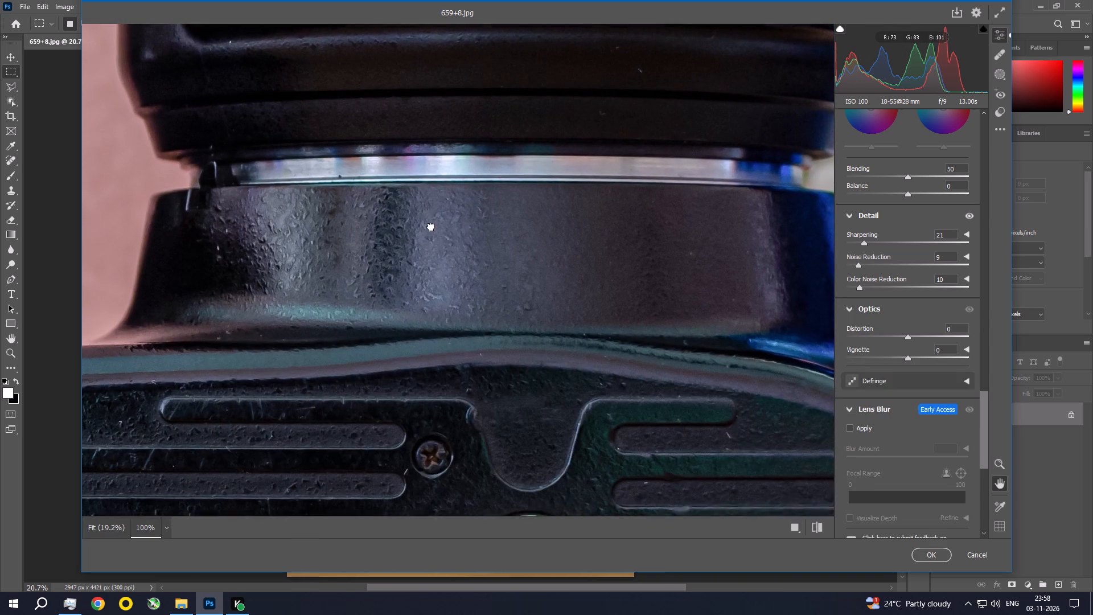
pyautogui.moveTo(431, 227); pyautogui.dragTo(431, 225)
pyautogui.moveTo(388, 423); pyautogui.dragTo(417, 227)
pyautogui.moveTo(379, 412); pyautogui.dragTo(578, 285)
pyautogui.moveTo(446, 355); pyautogui.dragTo(455, 284)
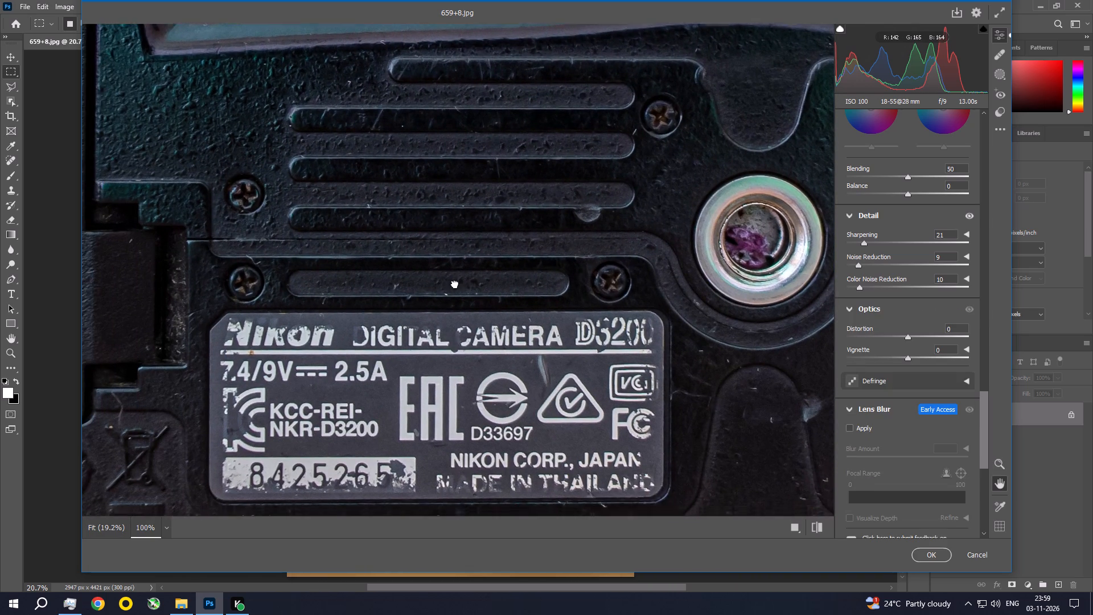
pyautogui.moveTo(455, 284); pyautogui.dragTo(457, 253)
pyautogui.press('space')
pyautogui.press('space')
pyautogui.press('space')
pyautogui.press('space')
pyautogui.press('space')
pyautogui.press('space')
pyautogui.press('space')
pyautogui.press('space')
pyautogui.press('space')
pyautogui.press('space')
pyautogui.press('space')
pyautogui.press('space')
pyautogui.press('space')
pyautogui.press('space')
pyautogui.press('space')
pyautogui.press('space')
pyautogui.press('space')
pyautogui.press('space')
pyautogui.press('space')
pyautogui.press('space')
pyautogui.moveTo(546, 162); pyautogui.dragTo(374, 400)
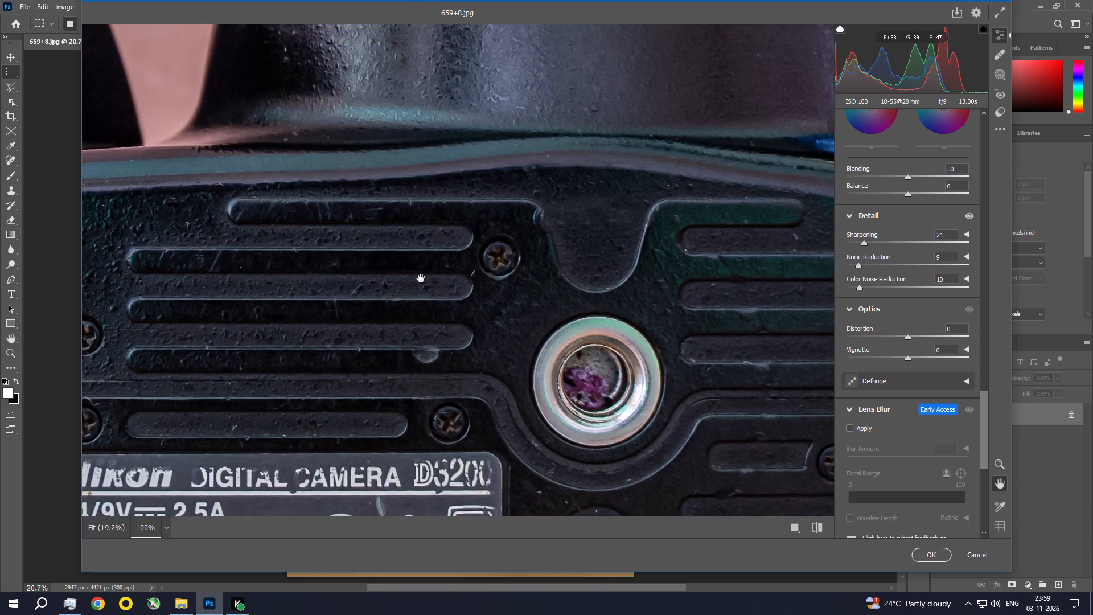
pyautogui.moveTo(480, 211); pyautogui.dragTo(374, 475)
pyautogui.moveTo(463, 273); pyautogui.dragTo(448, 482)
pyautogui.moveTo(471, 287); pyautogui.dragTo(473, 422)
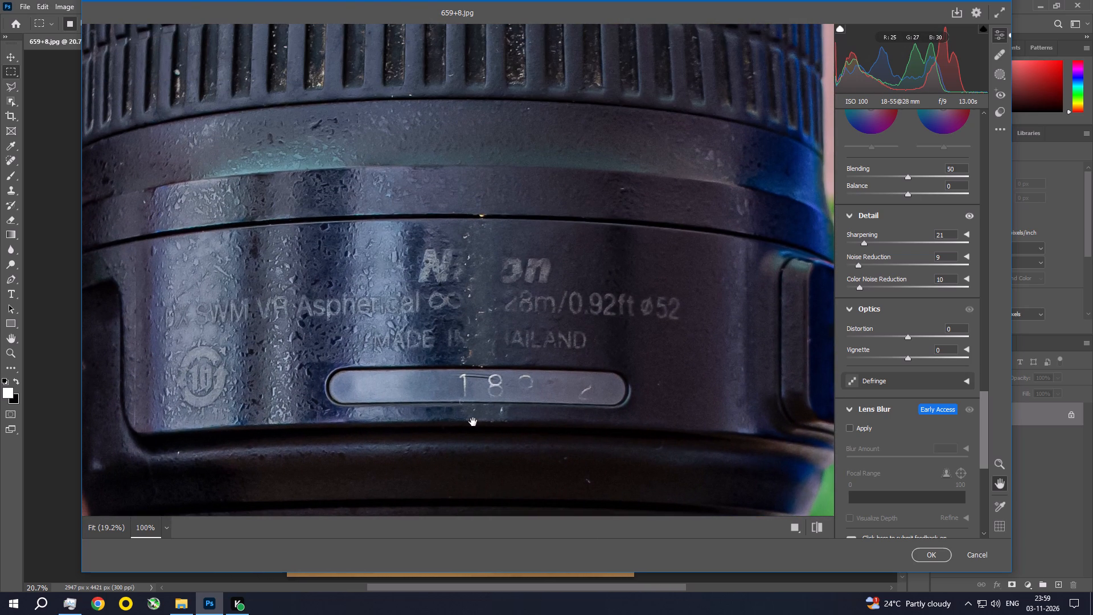
pyautogui.hotkey('ctrl', '0')
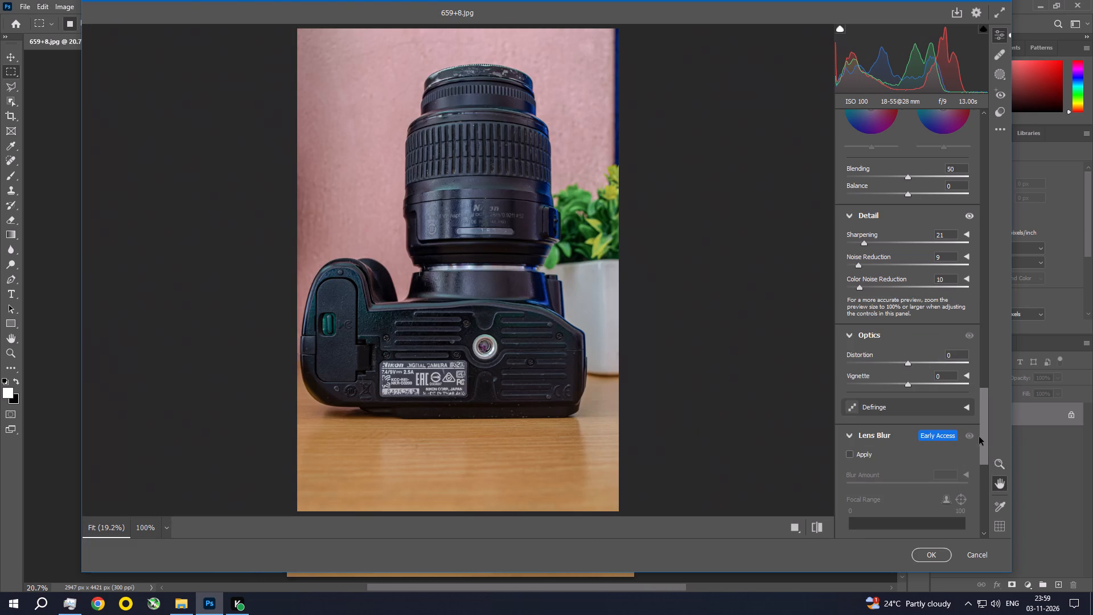
# Set the Color Grading luminance to -12 for the shadows and +37 for the highlights.
pyautogui.moveTo(986, 438); pyautogui.dragTo(987, 410)
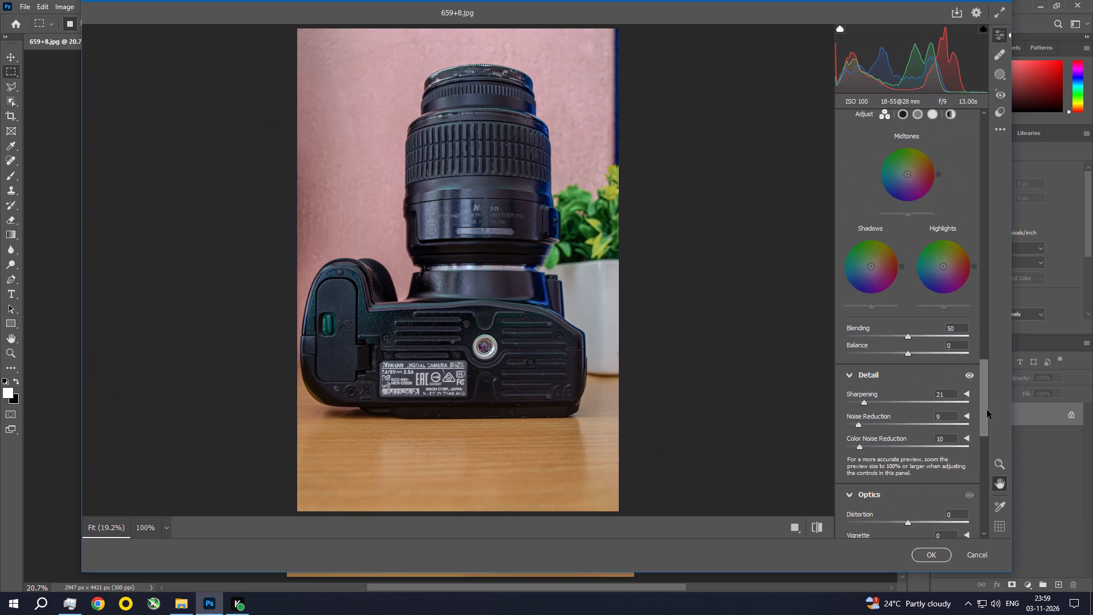
pyautogui.click(873, 264)
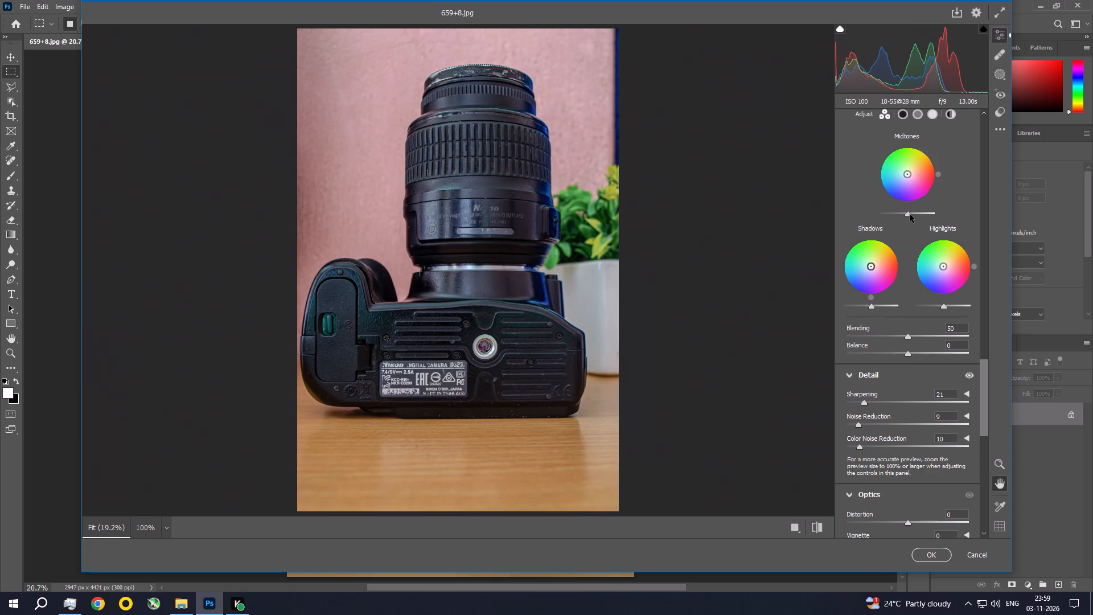
pyautogui.click(872, 305)
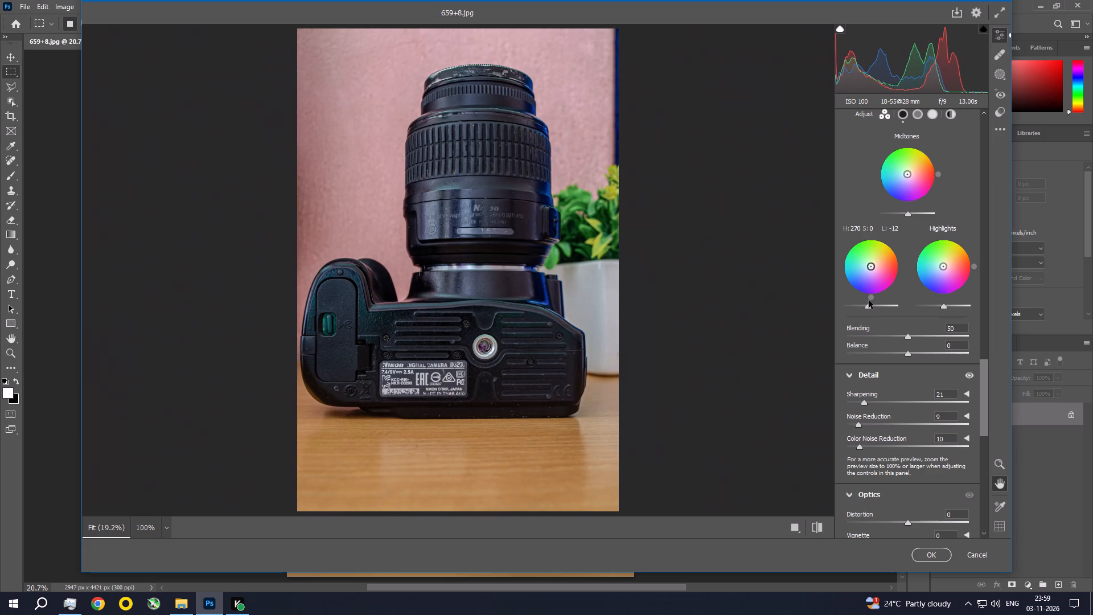
pyautogui.moveTo(943, 306); pyautogui.dragTo(956, 309)
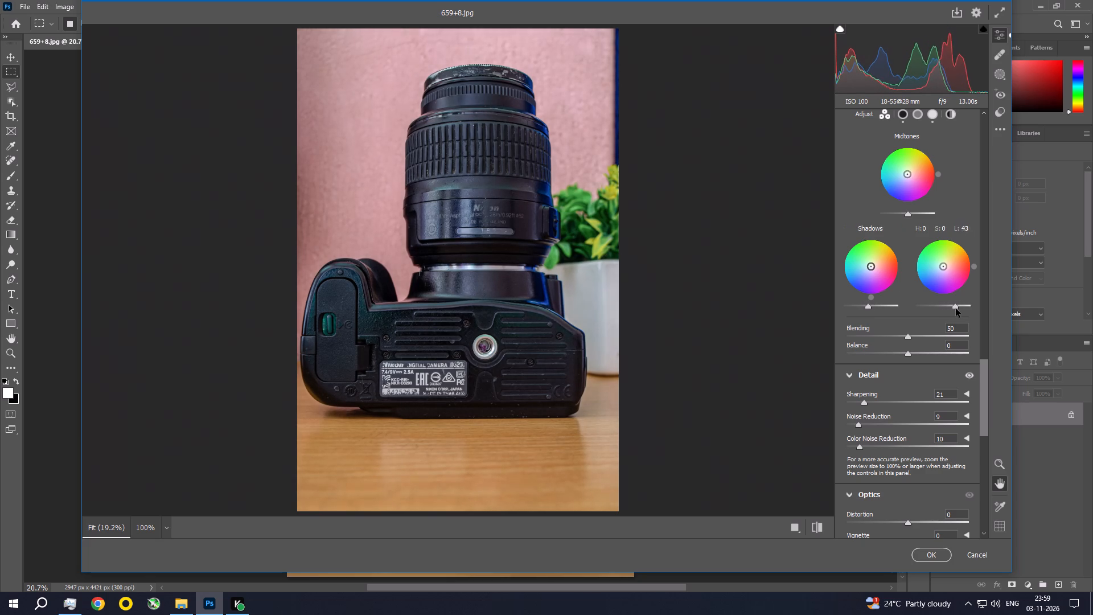
pyautogui.moveTo(956, 309); pyautogui.dragTo(953, 307)
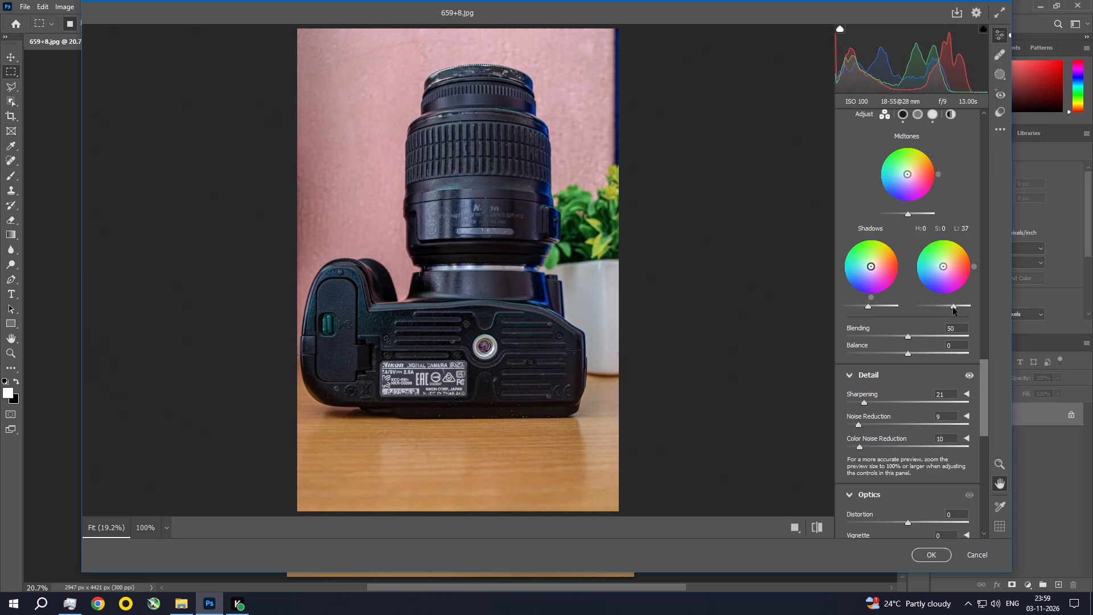
# Lower the Color Grading highlights luminance below zero, raise the midtones luminance slightly, and apply the Camera Raw edits.
pyautogui.moveTo(953, 307); pyautogui.dragTo(907, 302)
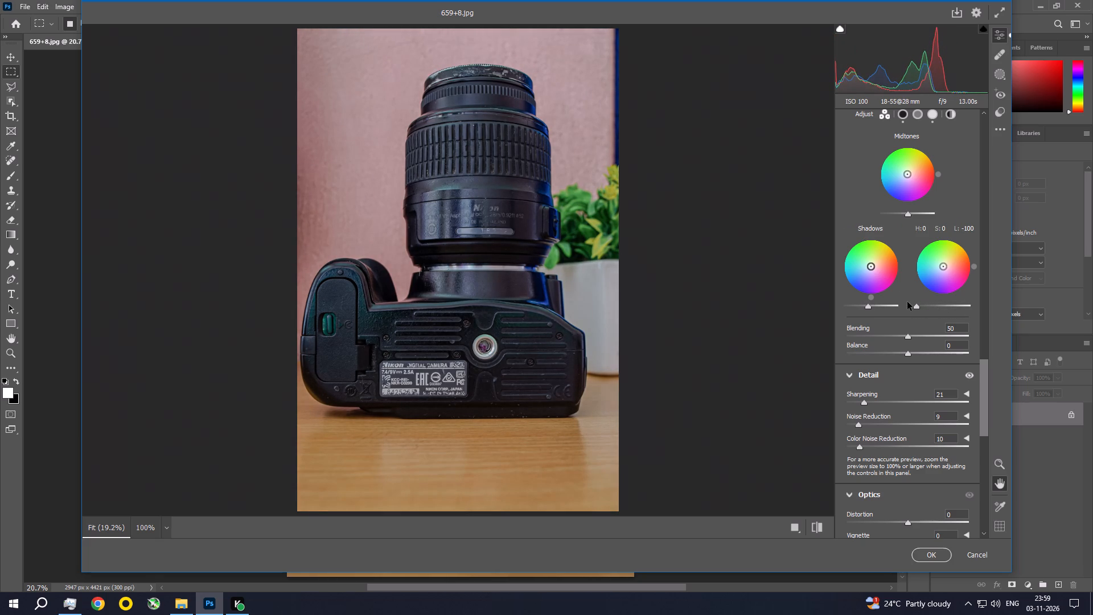
pyautogui.moveTo(907, 302); pyautogui.dragTo(924, 307)
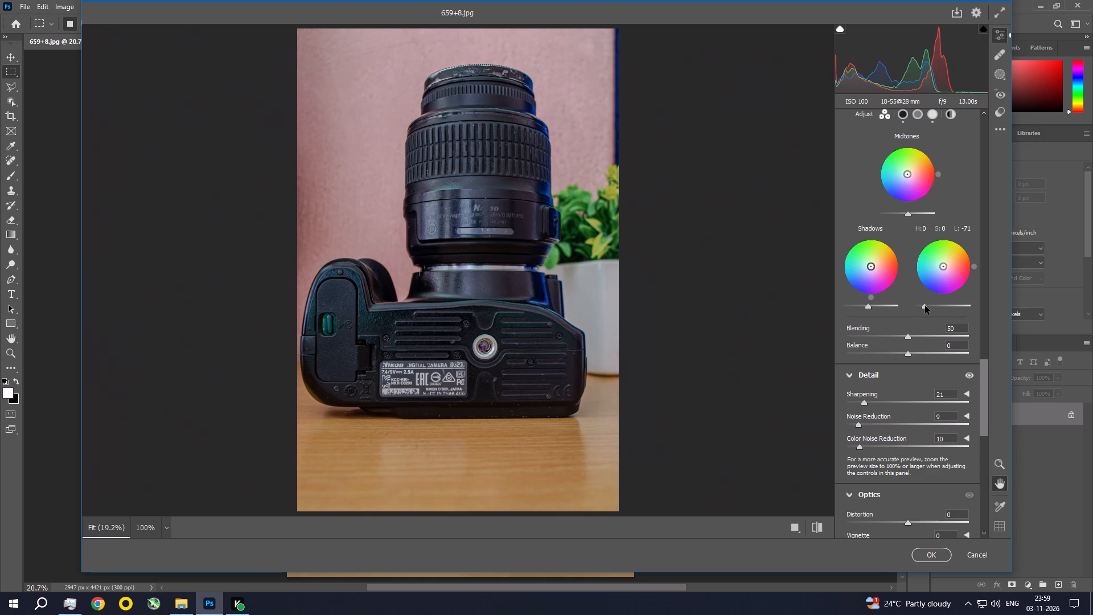
pyautogui.moveTo(925, 306); pyautogui.dragTo(932, 308)
pyautogui.moveTo(906, 214); pyautogui.dragTo(913, 214)
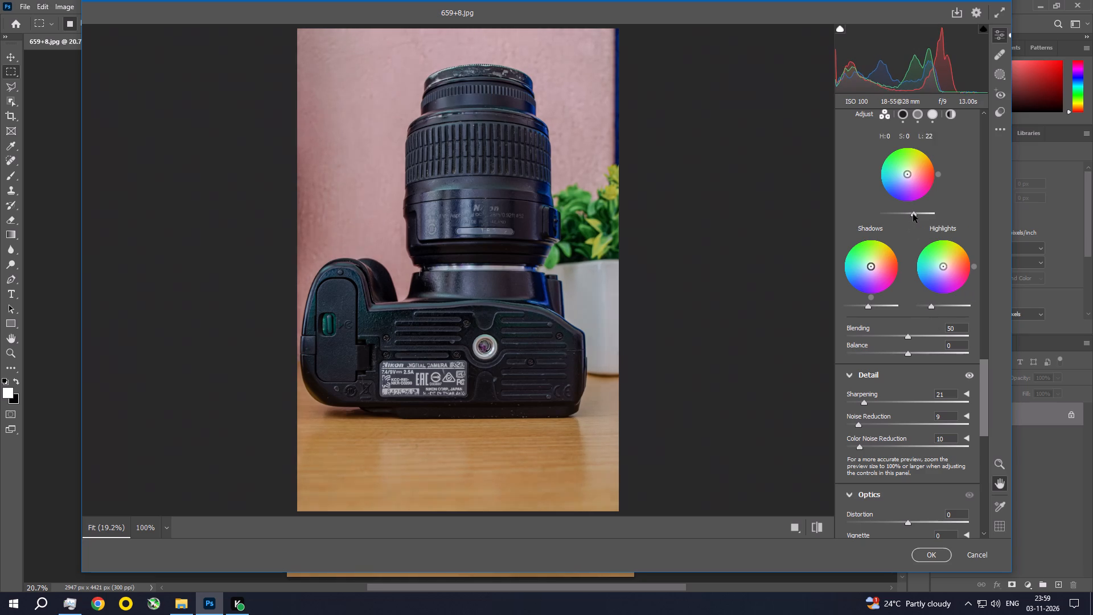
pyautogui.moveTo(913, 214); pyautogui.dragTo(881, 214)
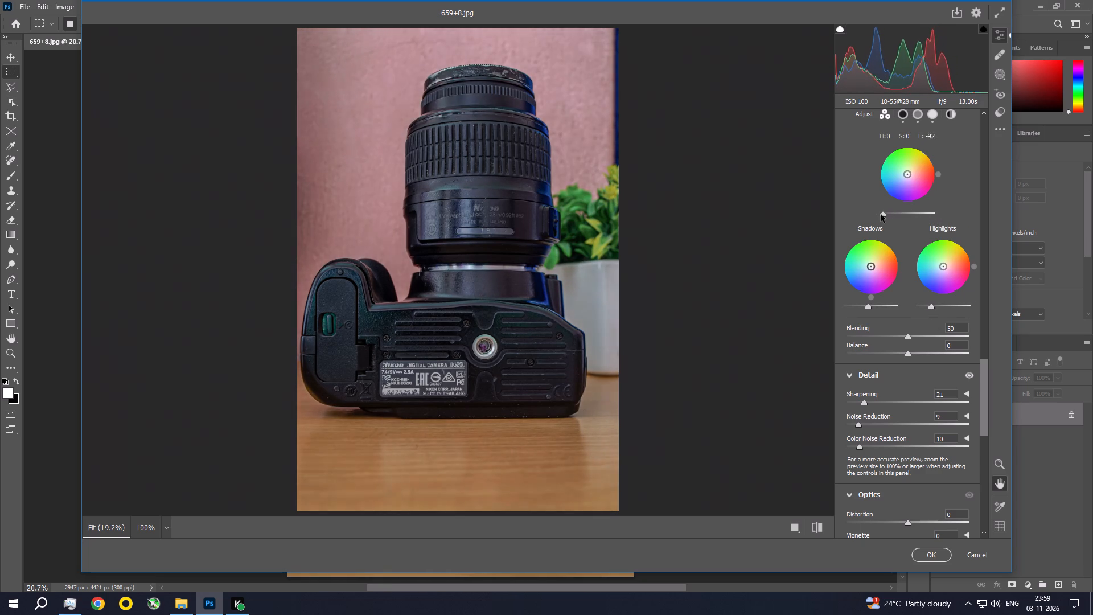
pyautogui.moveTo(881, 214); pyautogui.dragTo(918, 225)
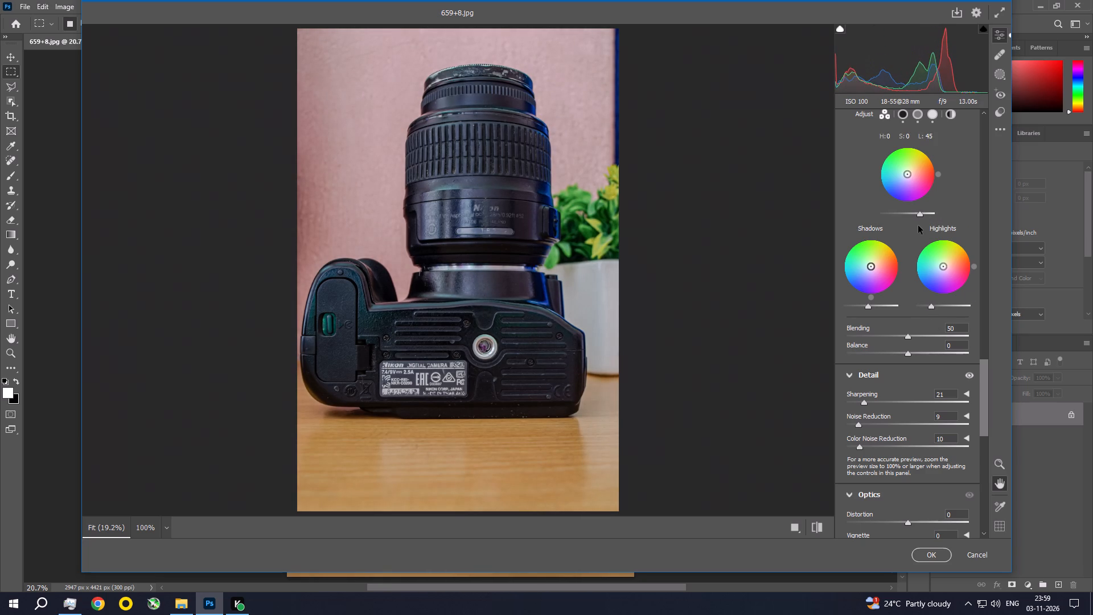
pyautogui.moveTo(918, 225); pyautogui.dragTo(913, 226)
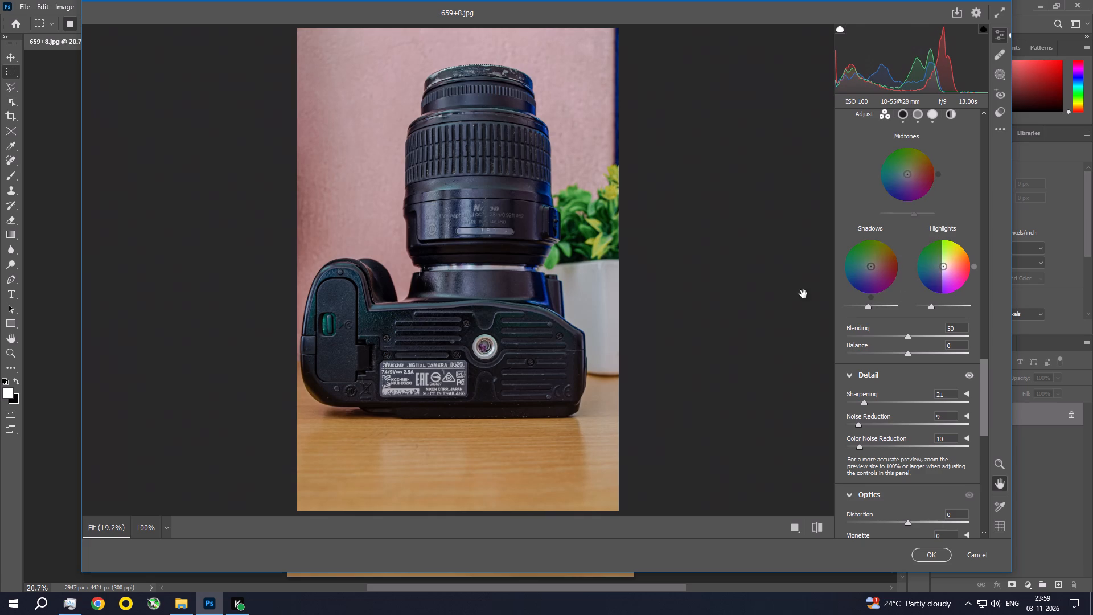
pyautogui.click(940, 555)
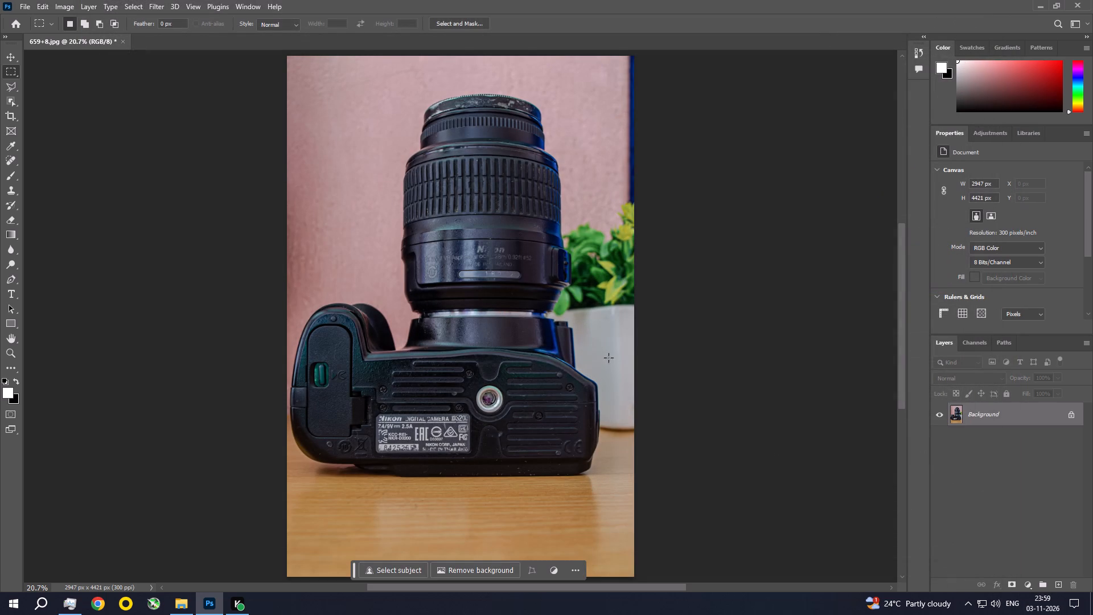
# Examine the edited photo at 50% on the lens barrel, mount and front ring, and return to the fitted view.
pyautogui.press('space')
pyautogui.keyDown('ctrl'); pyautogui.tripleClick(506, 264); pyautogui.keyUp('ctrl')
pyautogui.moveTo(525, 433); pyautogui.dragTo(543, 393)
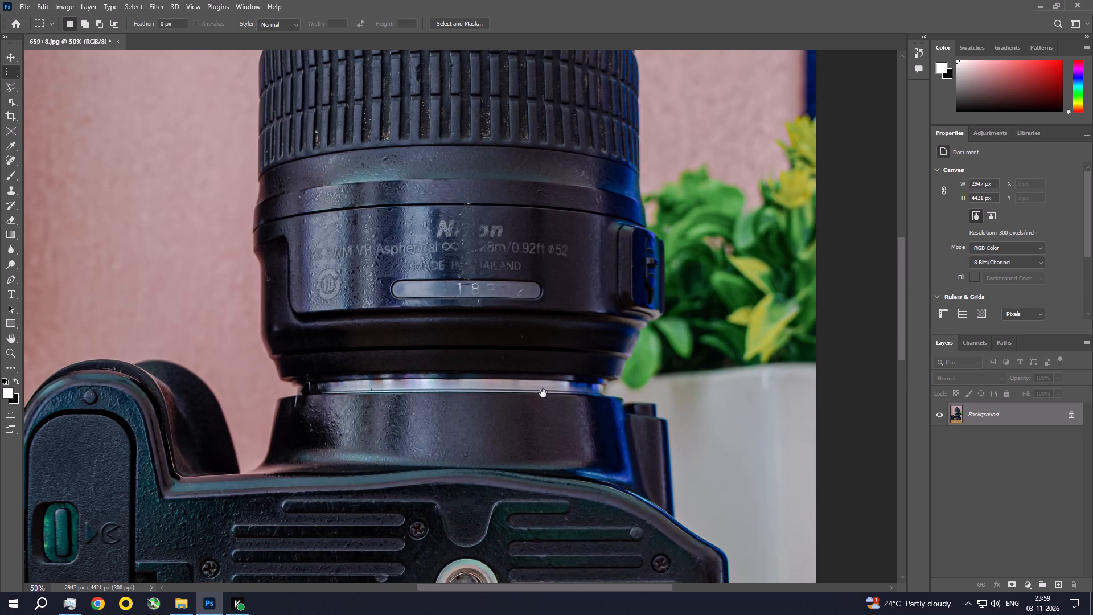
pyautogui.moveTo(543, 393); pyautogui.dragTo(617, 264)
pyautogui.moveTo(613, 307); pyautogui.dragTo(562, 384)
pyautogui.moveTo(565, 294); pyautogui.dragTo(572, 432)
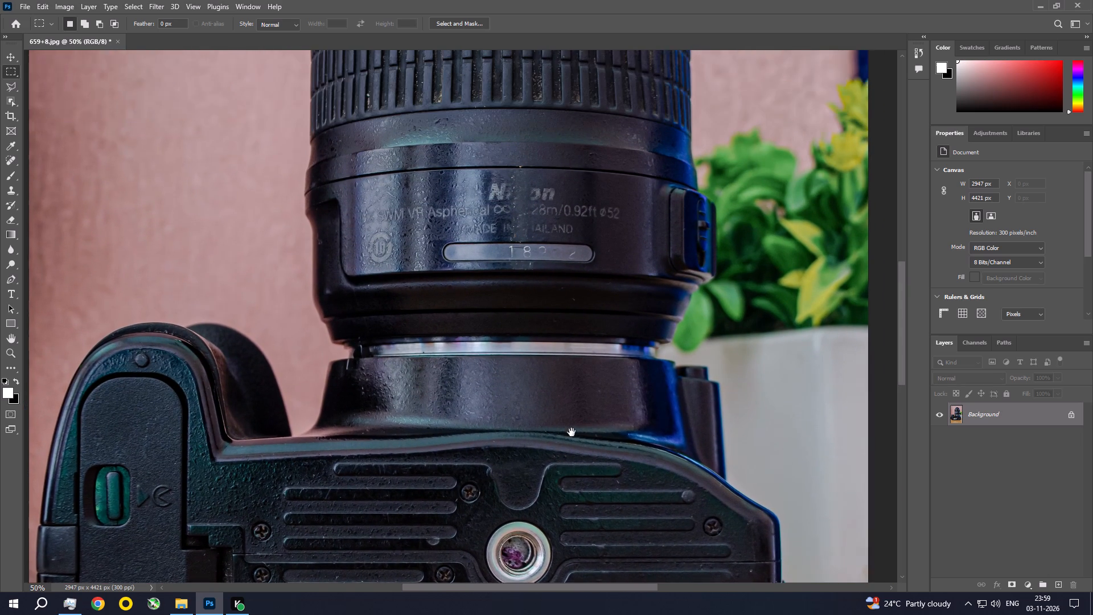
pyautogui.moveTo(572, 432); pyautogui.dragTo(579, 466)
pyautogui.moveTo(598, 284); pyautogui.dragTo(597, 461)
pyautogui.moveTo(599, 391); pyautogui.dragTo(597, 352)
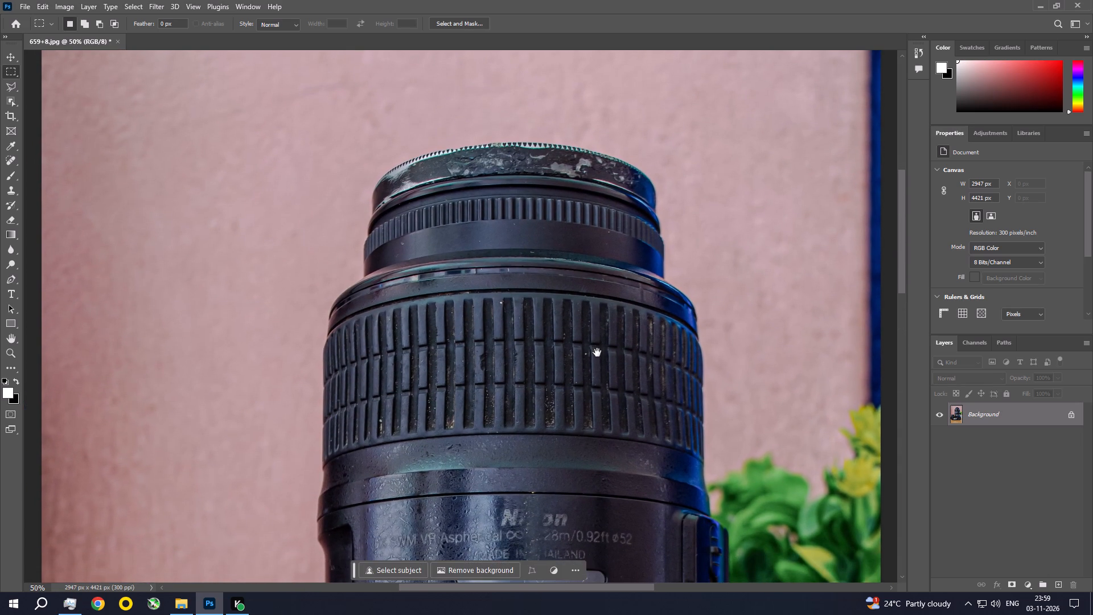
pyautogui.hotkey('ctrl', '0')
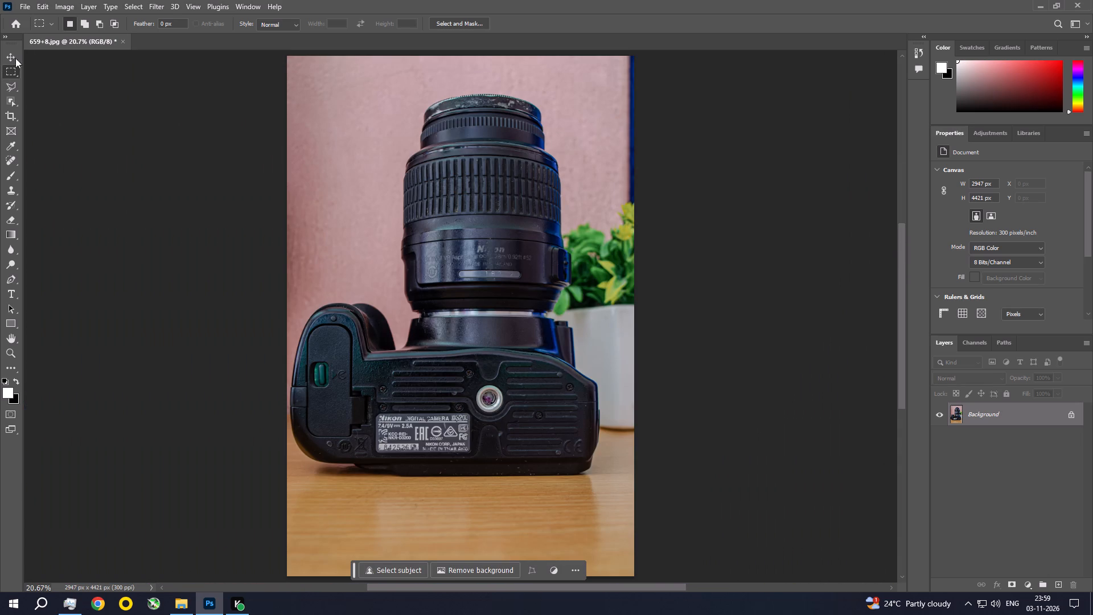
# Apply a Photo Filter using Warming Filter (85) at 25% density with Preserve Luminosity on.
pyautogui.click(71, 0)
pyautogui.click(64, 40)
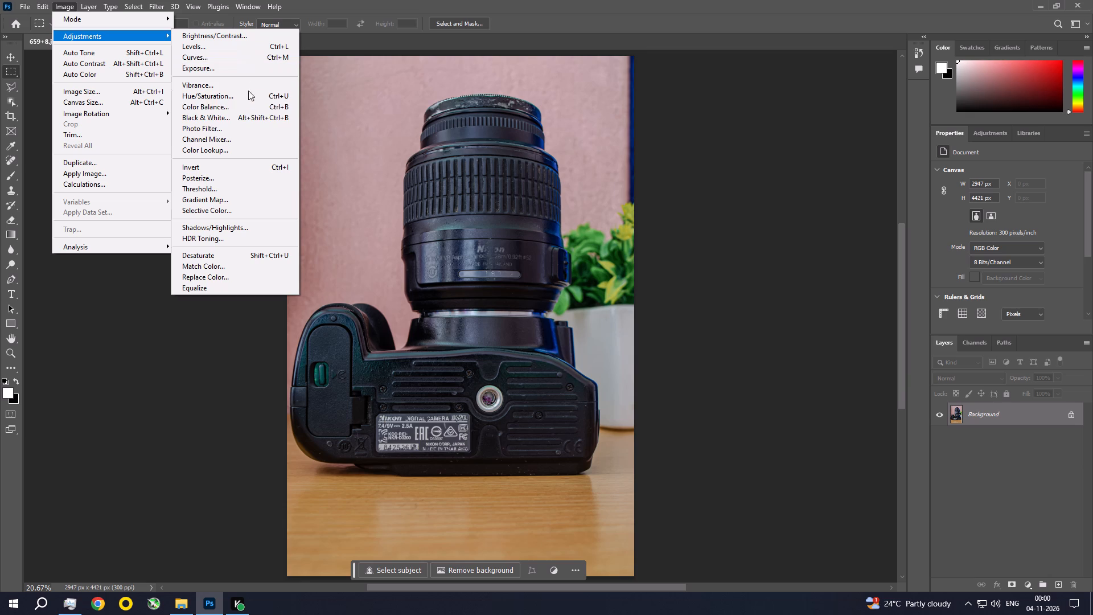
pyautogui.click(245, 130)
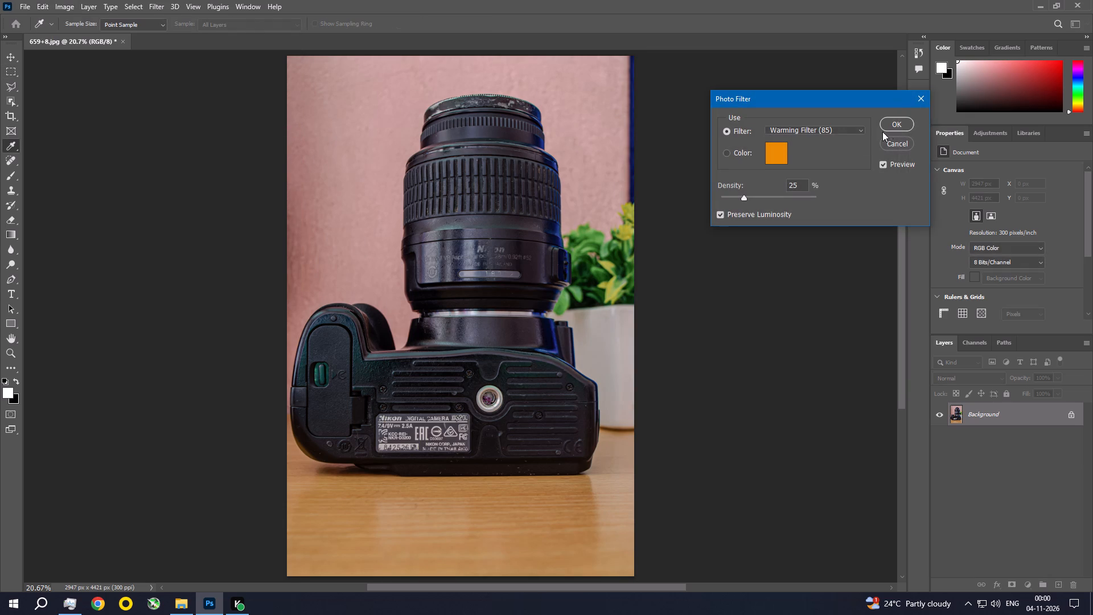
pyautogui.click(895, 126)
# Examine the warmed photo up close on the lens barrel and camera body, and return to the fitted view.
pyautogui.hotkey('ctrl', 'space')
pyautogui.hotkey('ctrl', 'space')
pyautogui.hotkey('ctrl', 'space')
pyautogui.hotkey('ctrl', 'space')
pyautogui.hotkey('ctrl', 'space')
pyautogui.hotkey('ctrl', 'space')
pyautogui.hotkey('ctrl', 'space')
pyautogui.hotkey('ctrl', 'space')
pyautogui.hotkey('ctrl', 'space')
pyautogui.hotkey('ctrl', 'space')
pyautogui.hotkey('ctrl', 'space')
pyautogui.hotkey('ctrl', 'space')
pyautogui.hotkey('ctrl', 'space')
pyautogui.hotkey('ctrl', 'space')
pyautogui.hotkey('ctrl', 'space')
pyautogui.hotkey('ctrl', 'space')
pyautogui.hotkey('ctrl', 'space')
pyautogui.hotkey('ctrl', 'space')
pyautogui.hotkey('ctrl', 'space')
pyautogui.hotkey('ctrl', 'space')
pyautogui.keyDown('ctrl'); pyautogui.doubleClick(488, 252); pyautogui.keyUp('ctrl')
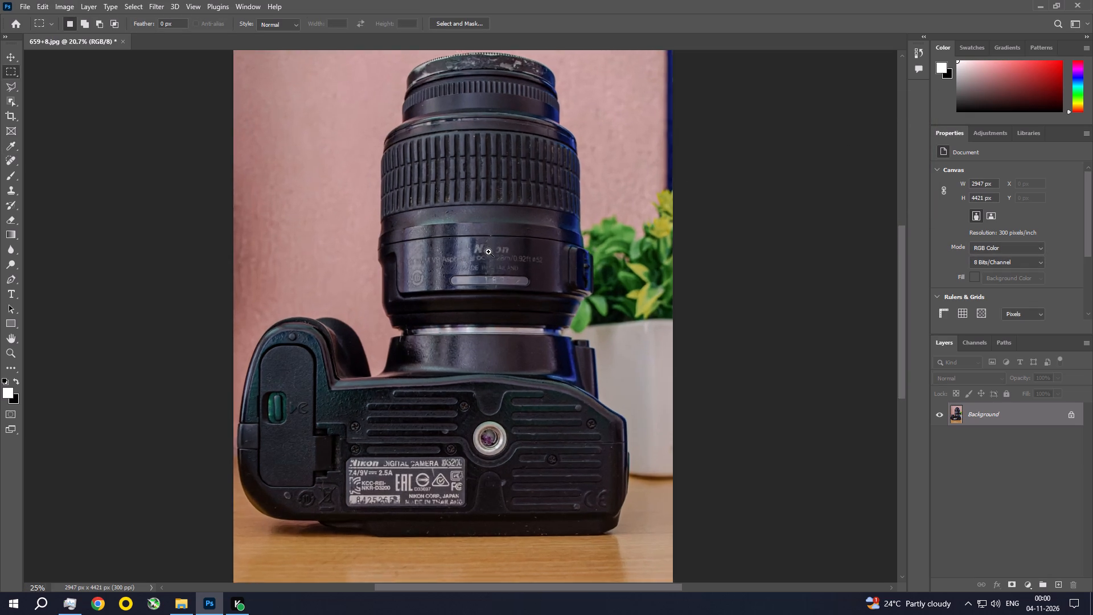
pyautogui.keyDown('ctrl'); pyautogui.click(488, 252); pyautogui.keyUp('ctrl')
pyautogui.moveTo(495, 305); pyautogui.dragTo(556, 156)
pyautogui.moveTo(554, 158); pyautogui.dragTo(534, 293)
pyautogui.hotkey('ctrl', '0')
# Save 659+8.jpg as a Baseline ("Standard") JPEG at quality 12, Maximum.
pyautogui.hotkey('ctrl', 's')
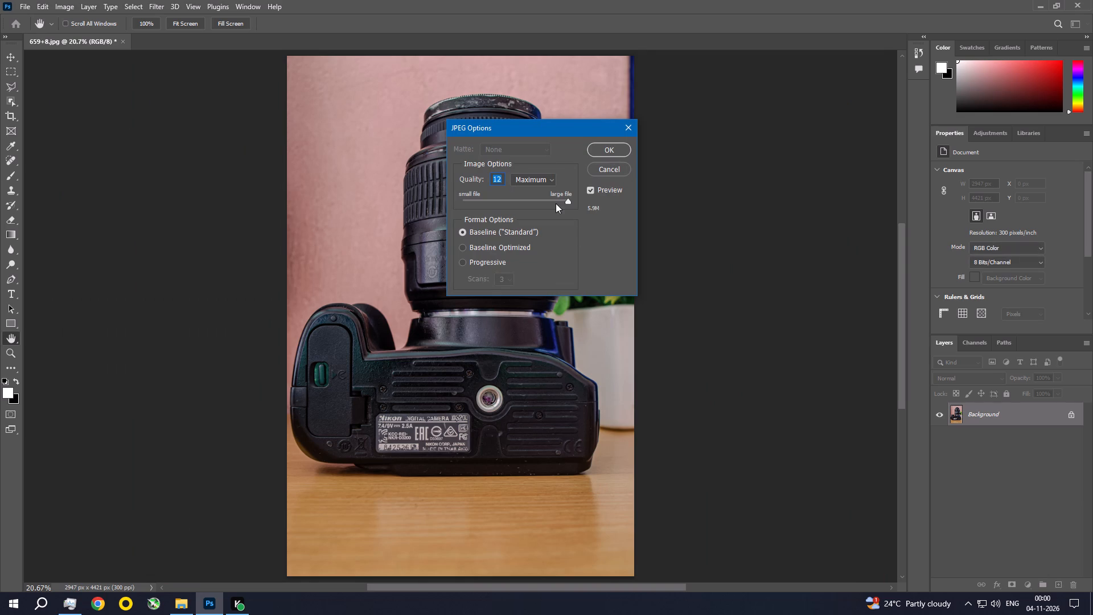
pyautogui.moveTo(545, 198); pyautogui.dragTo(594, 194)
pyautogui.click(602, 148)
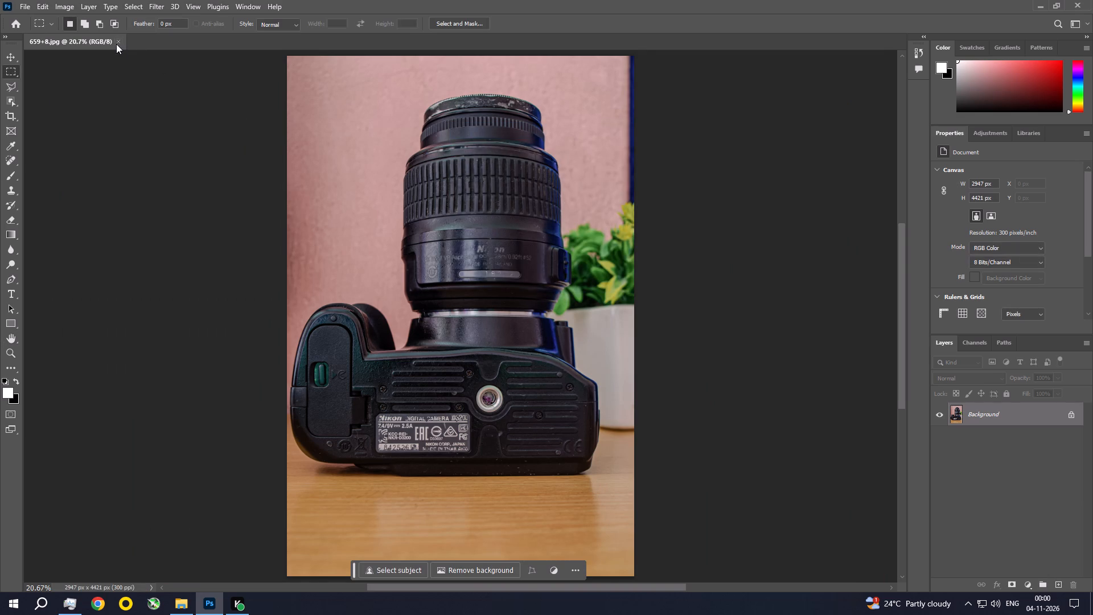
# Close the saved photo and exit Photoshop.
pyautogui.click(116, 44)
pyautogui.click(1089, 0)
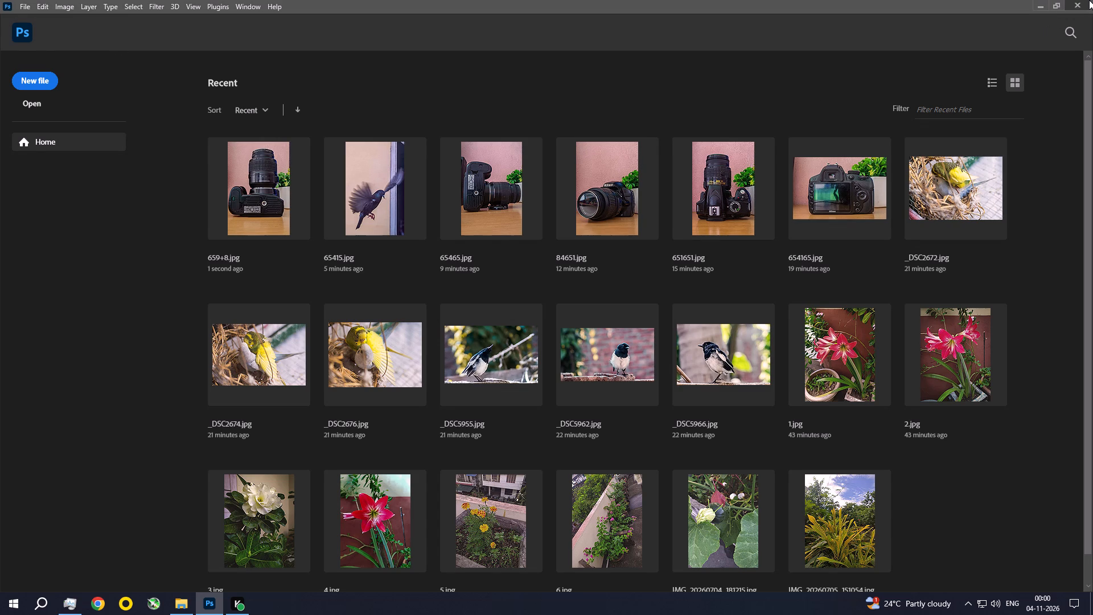